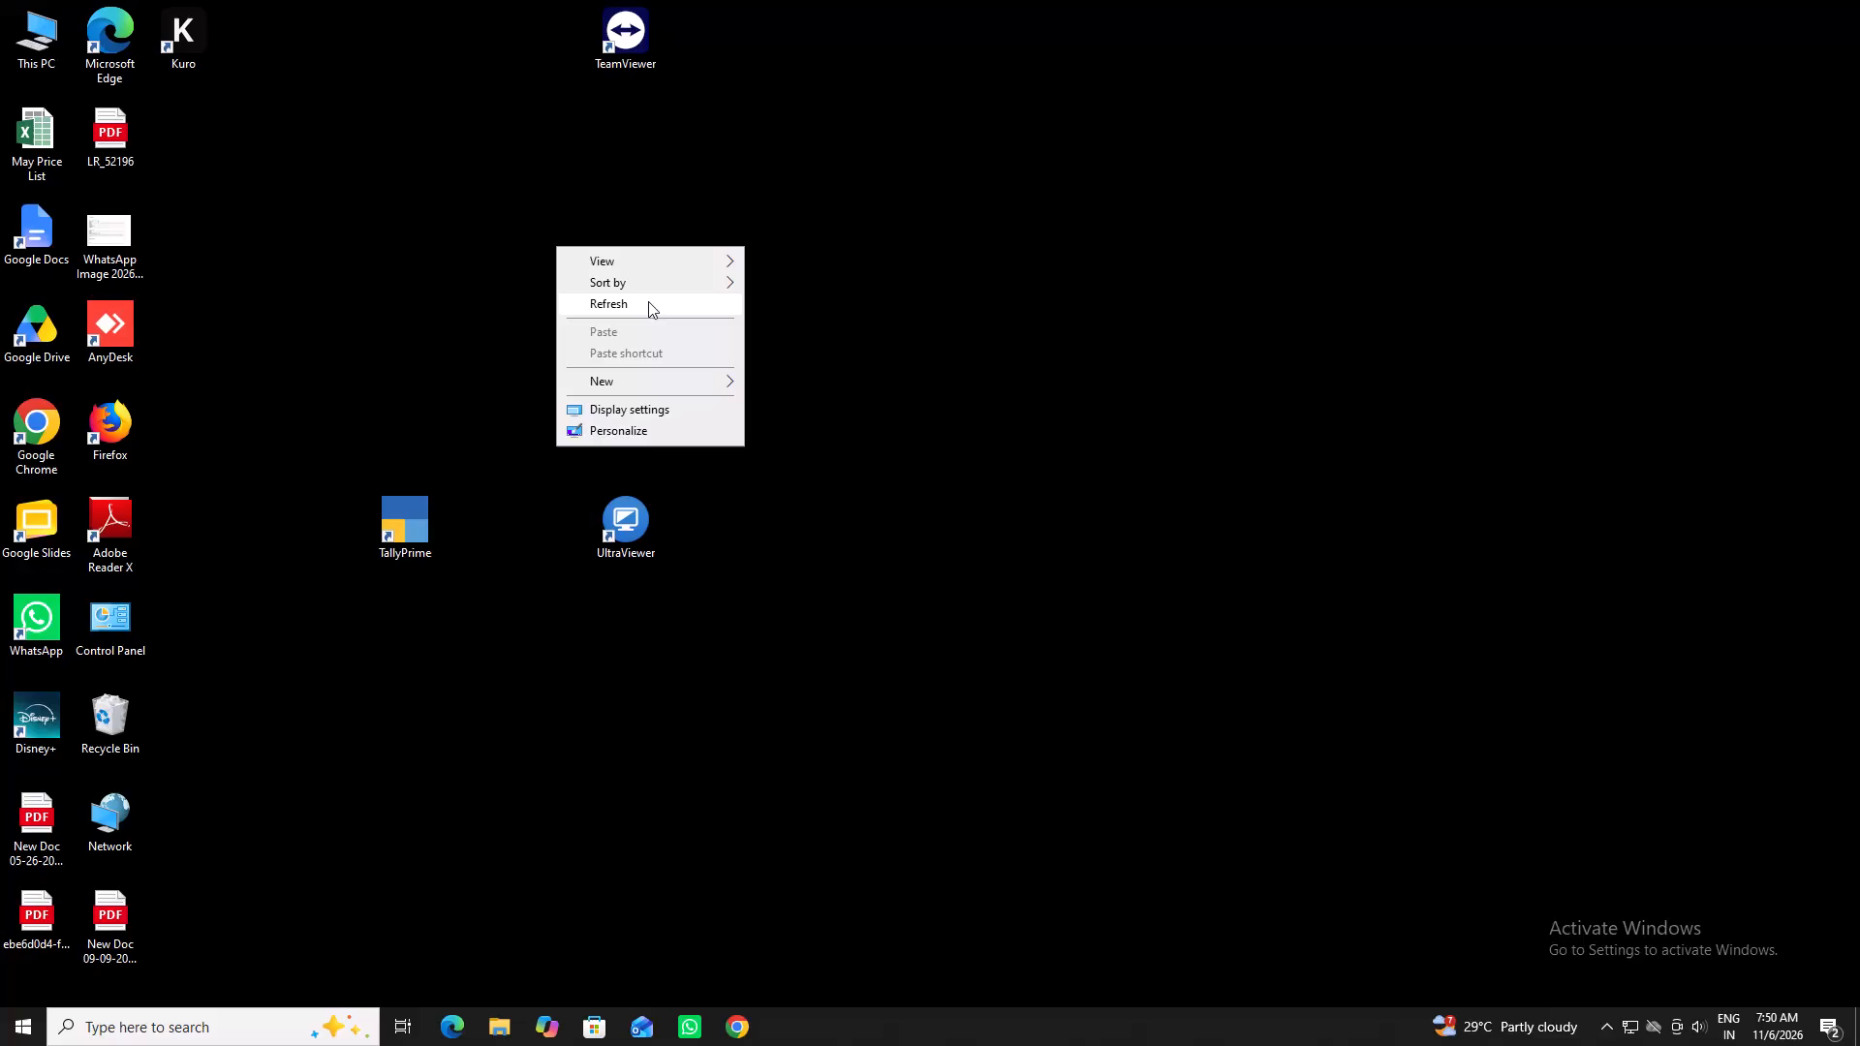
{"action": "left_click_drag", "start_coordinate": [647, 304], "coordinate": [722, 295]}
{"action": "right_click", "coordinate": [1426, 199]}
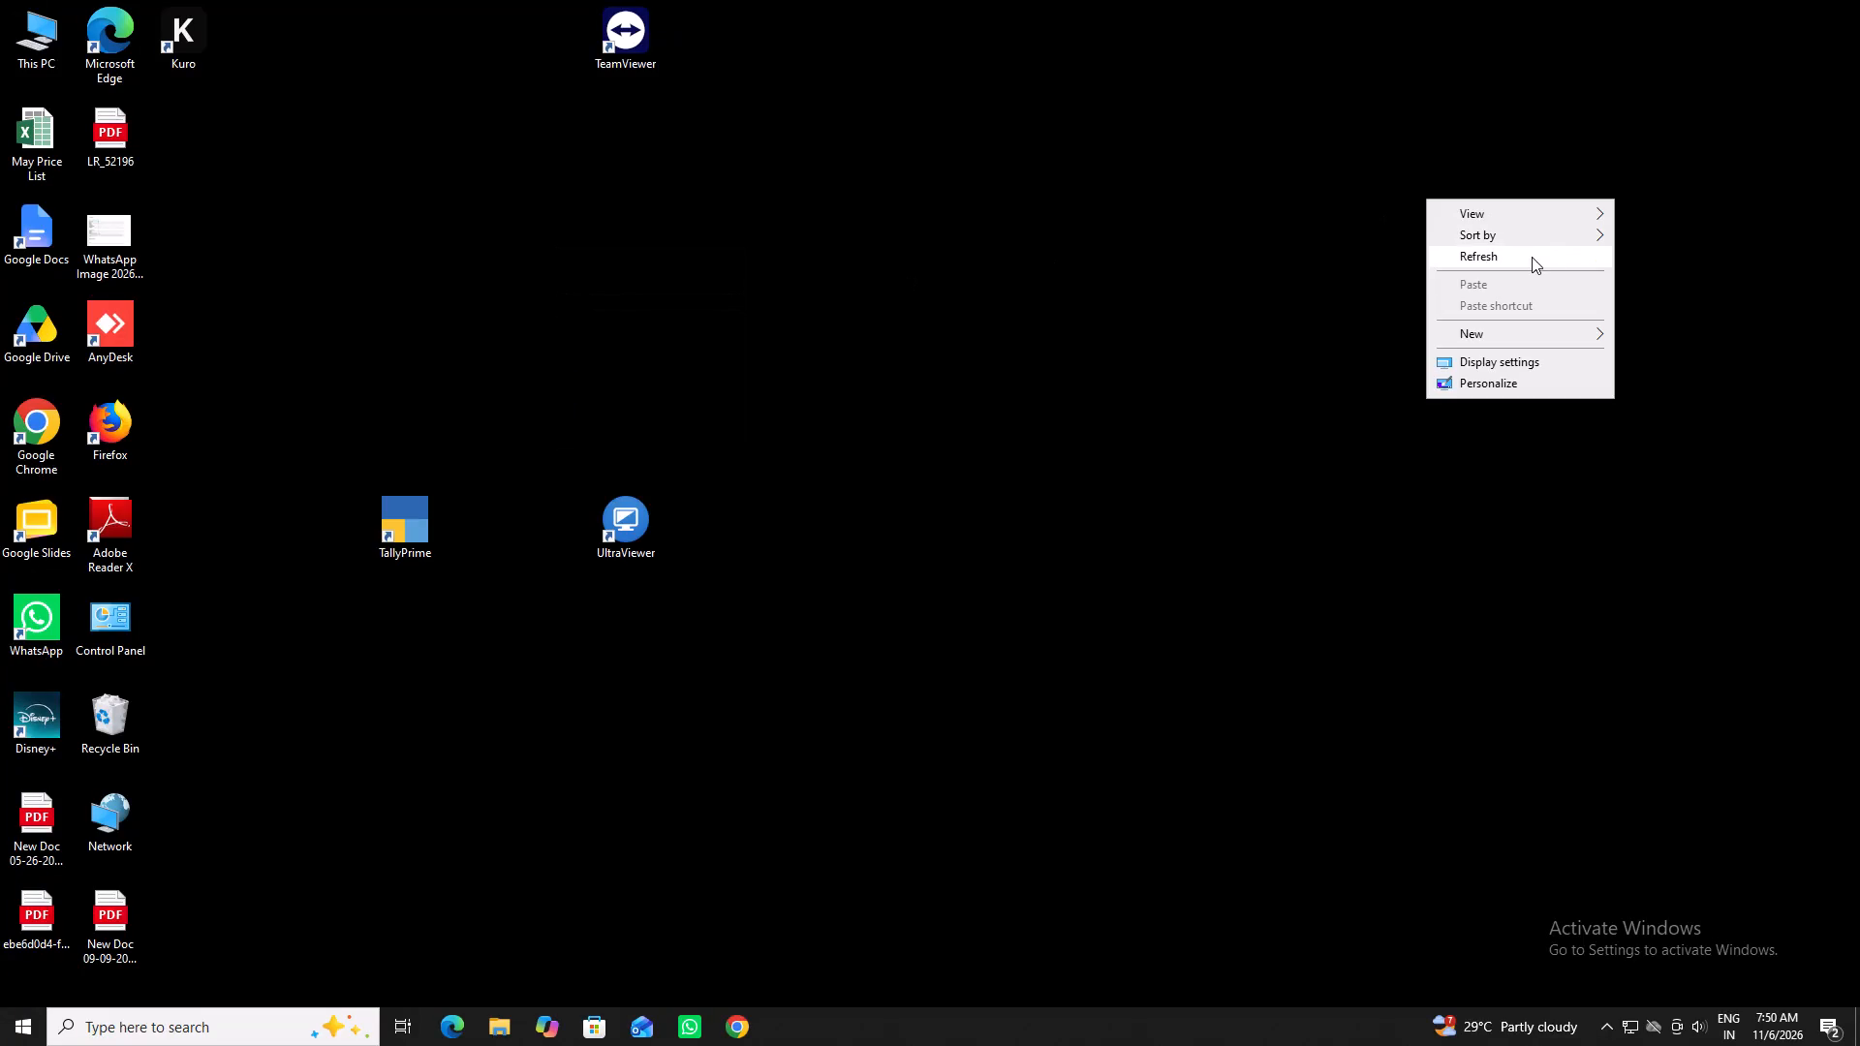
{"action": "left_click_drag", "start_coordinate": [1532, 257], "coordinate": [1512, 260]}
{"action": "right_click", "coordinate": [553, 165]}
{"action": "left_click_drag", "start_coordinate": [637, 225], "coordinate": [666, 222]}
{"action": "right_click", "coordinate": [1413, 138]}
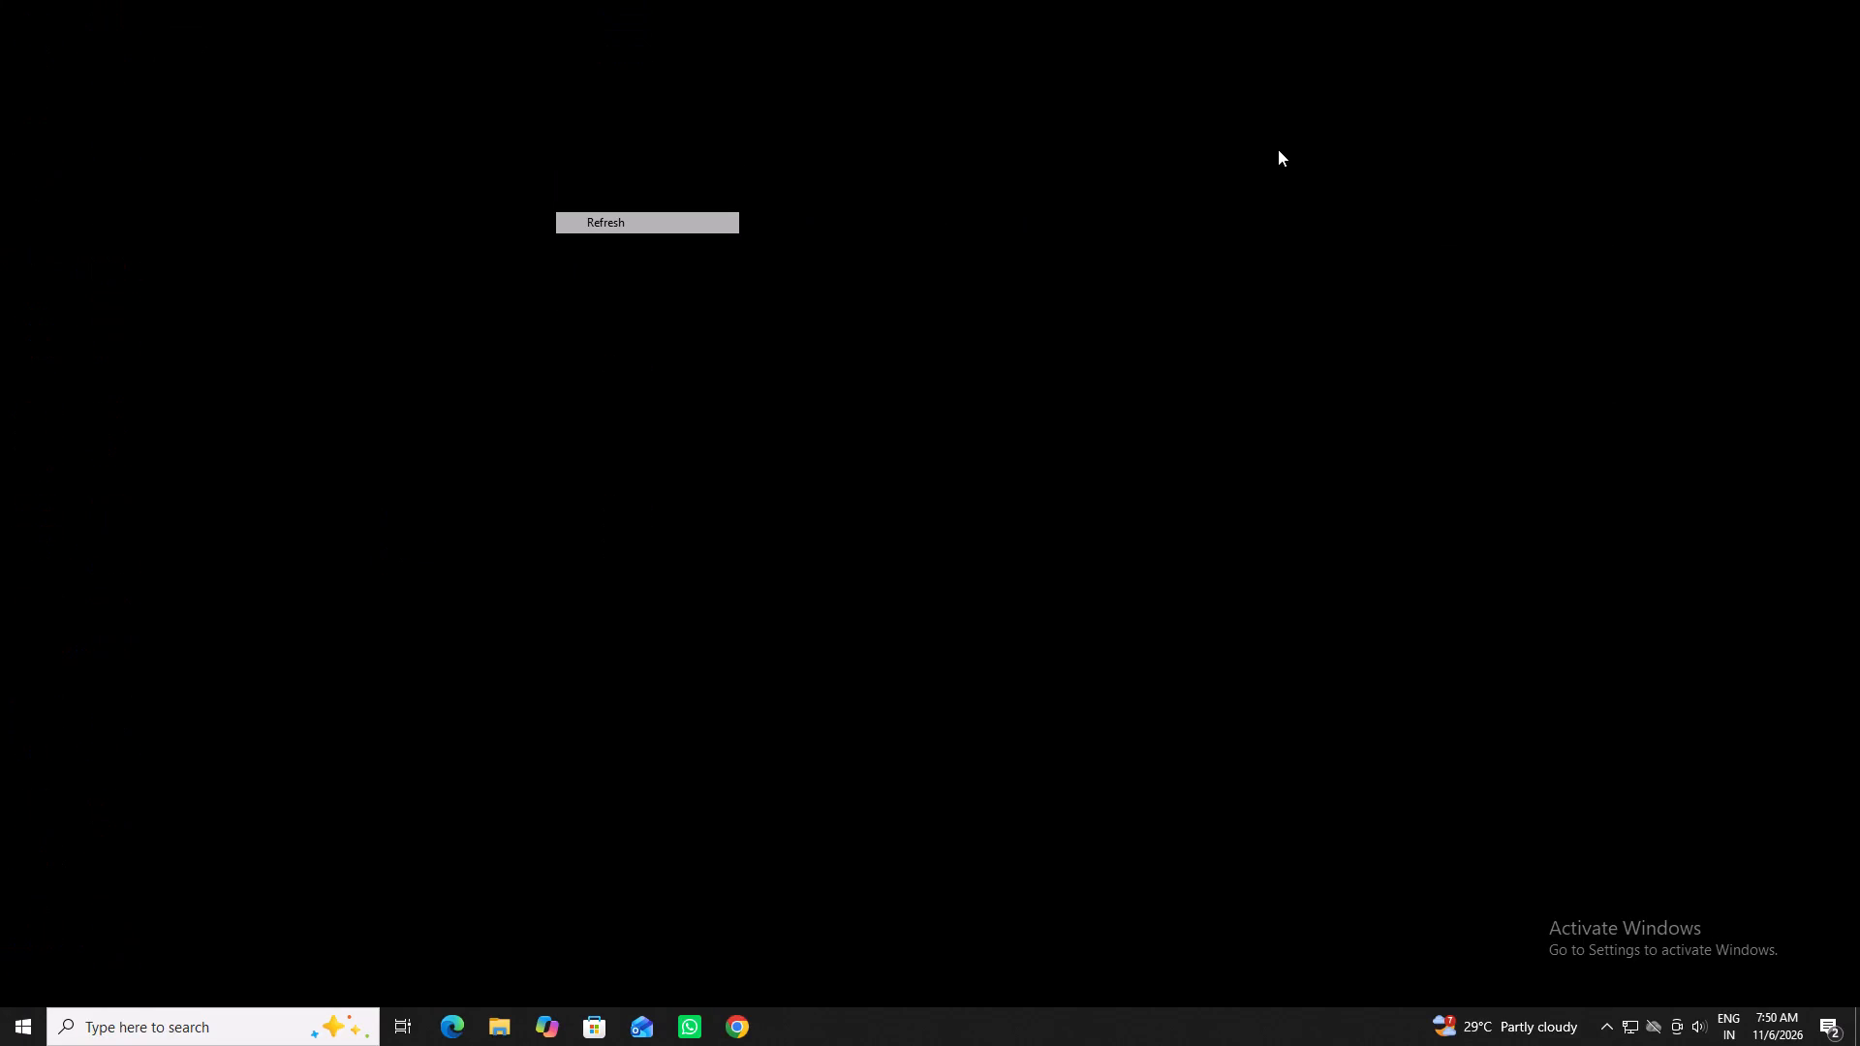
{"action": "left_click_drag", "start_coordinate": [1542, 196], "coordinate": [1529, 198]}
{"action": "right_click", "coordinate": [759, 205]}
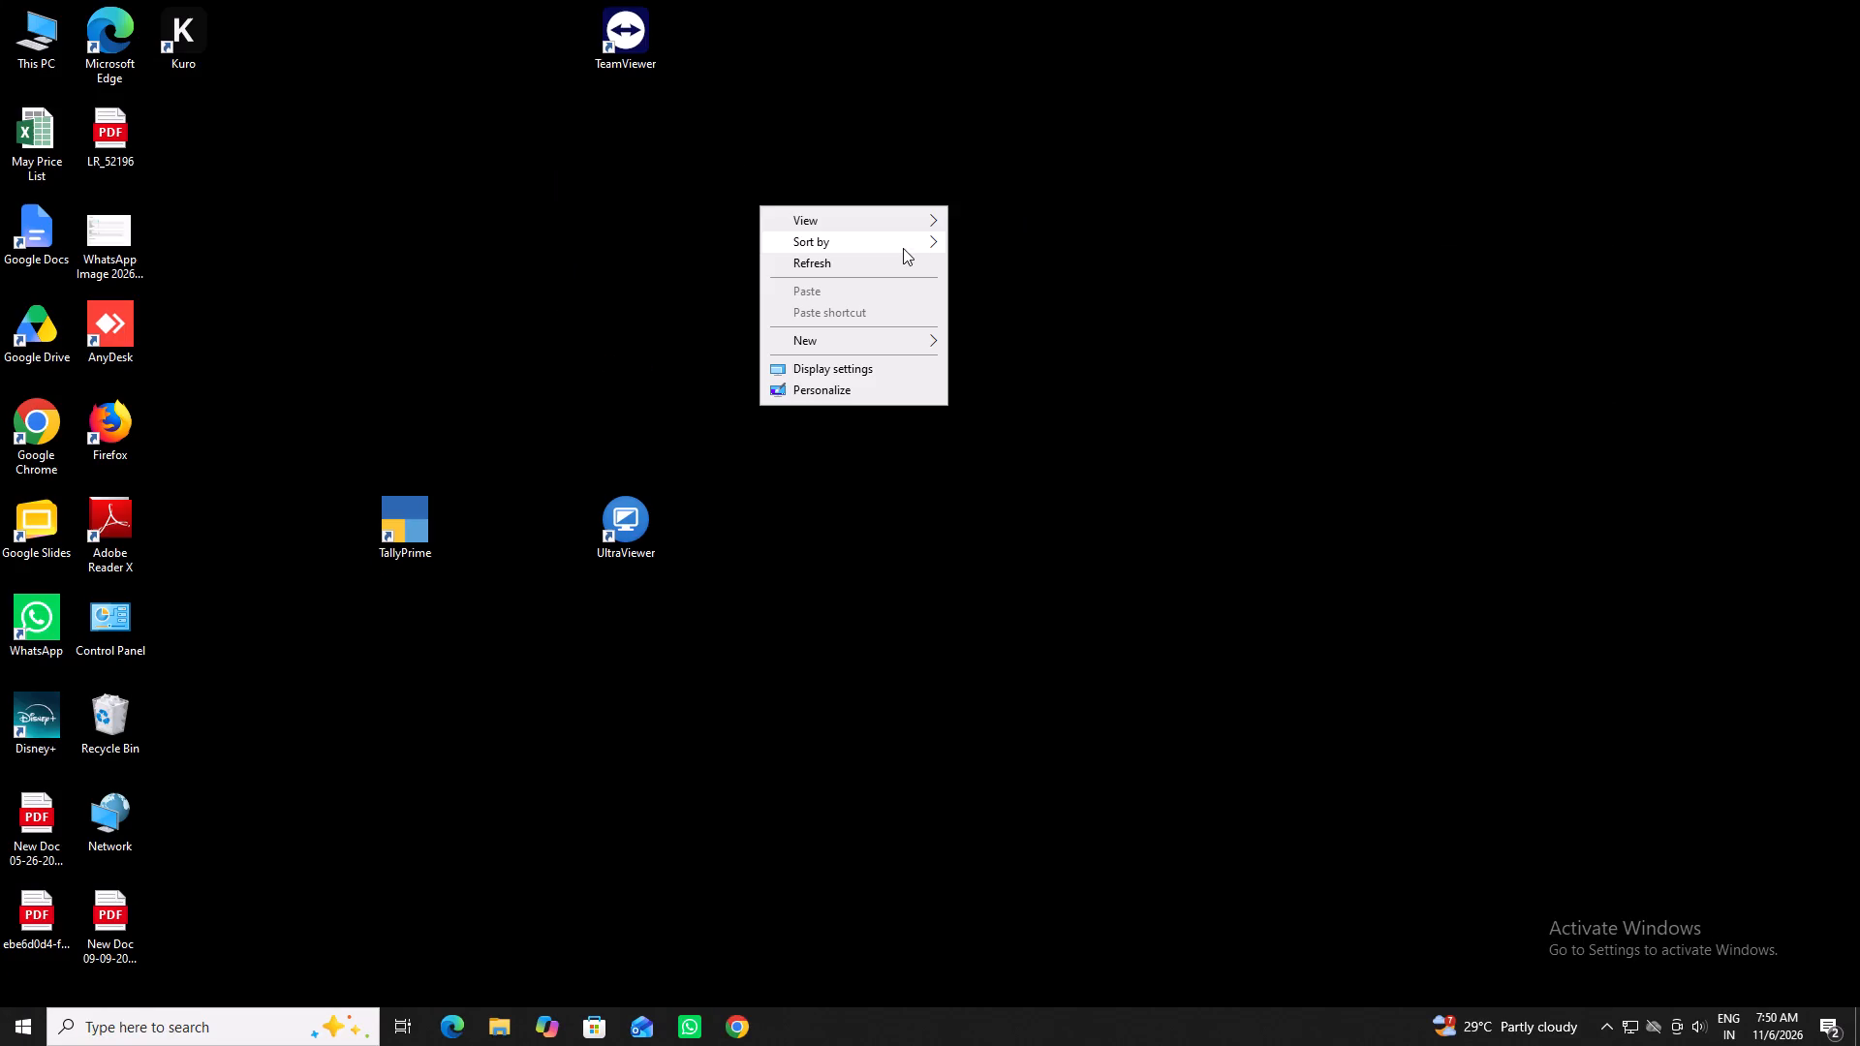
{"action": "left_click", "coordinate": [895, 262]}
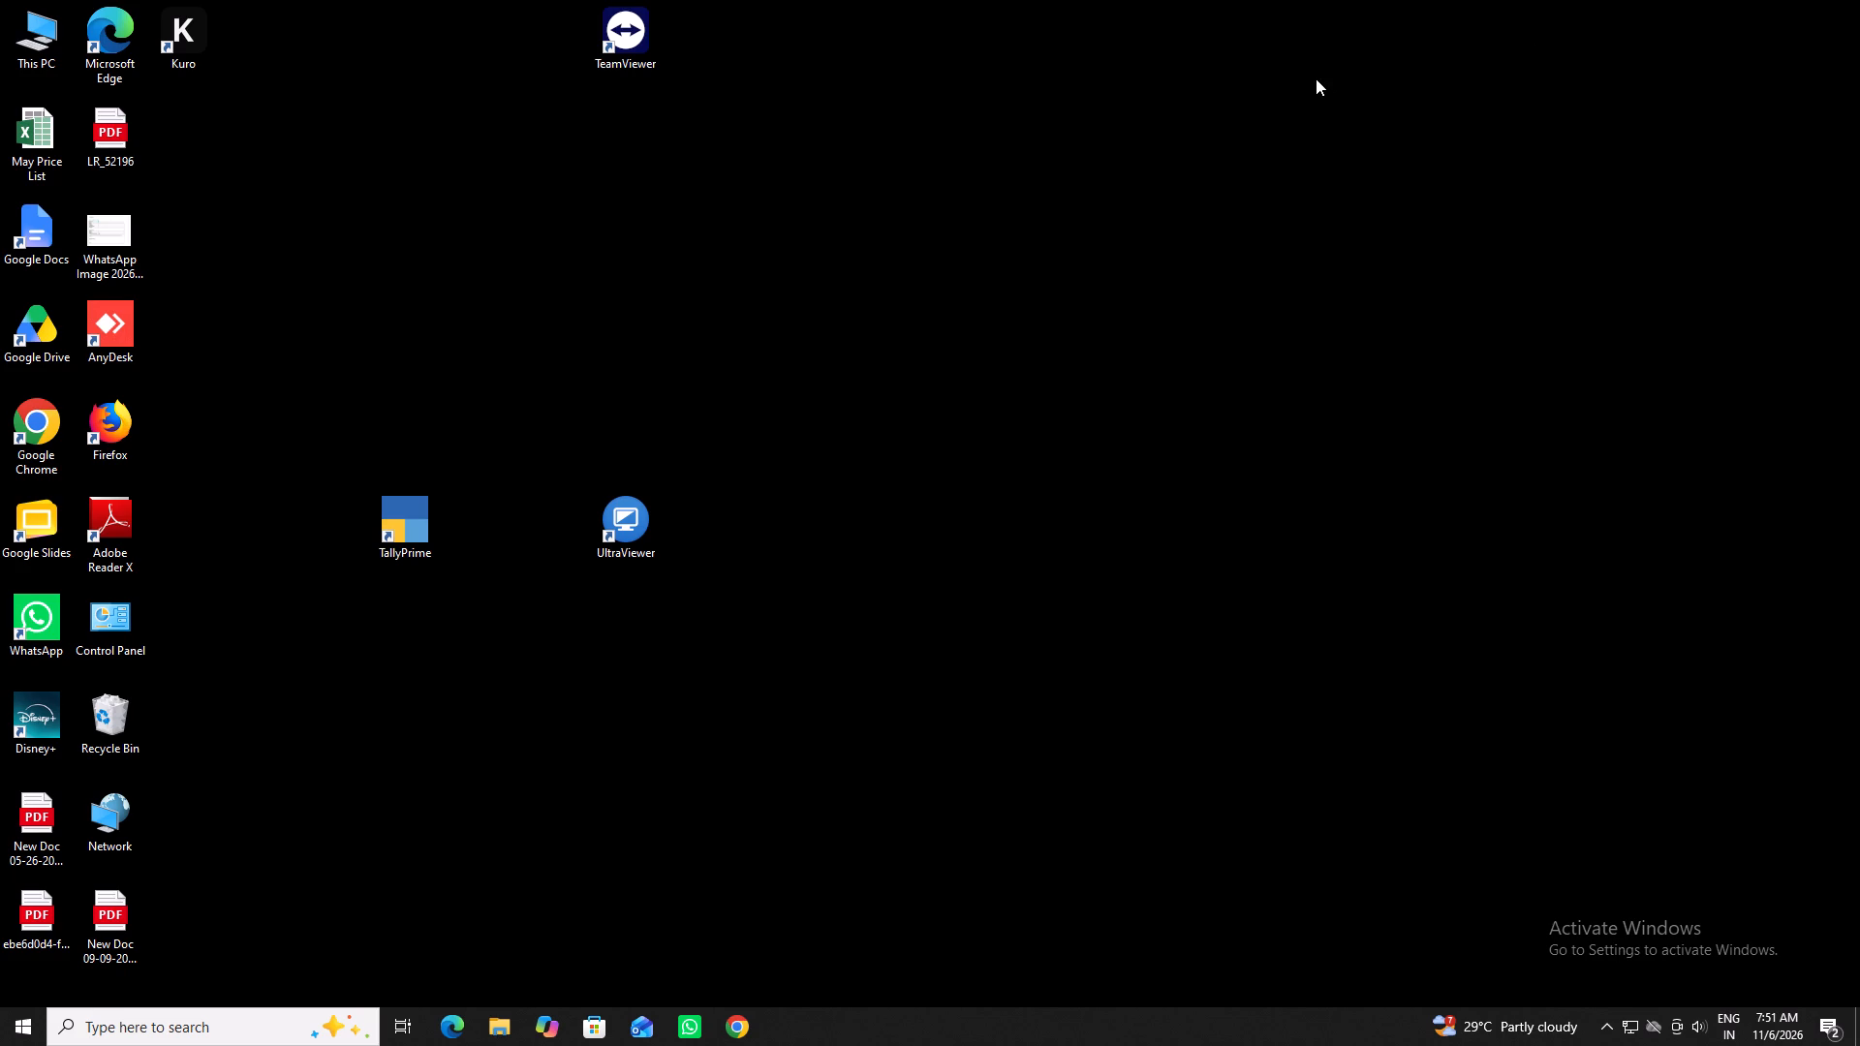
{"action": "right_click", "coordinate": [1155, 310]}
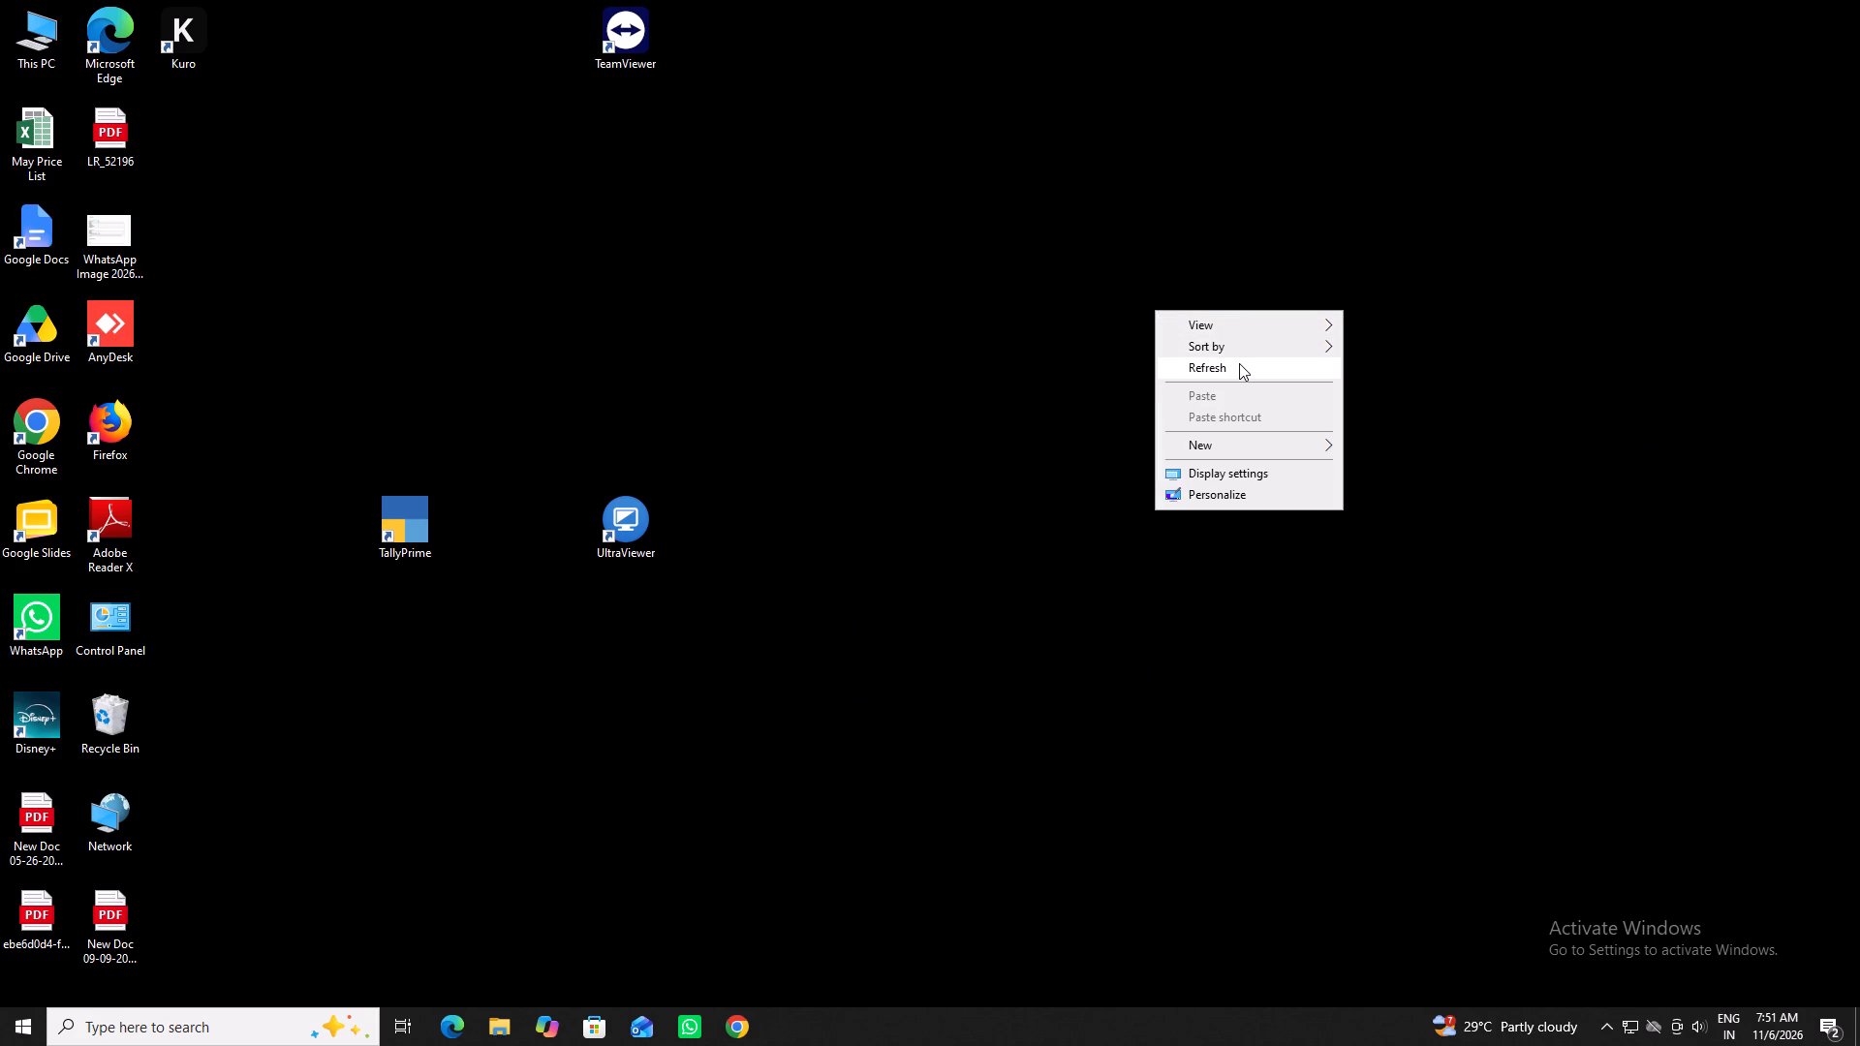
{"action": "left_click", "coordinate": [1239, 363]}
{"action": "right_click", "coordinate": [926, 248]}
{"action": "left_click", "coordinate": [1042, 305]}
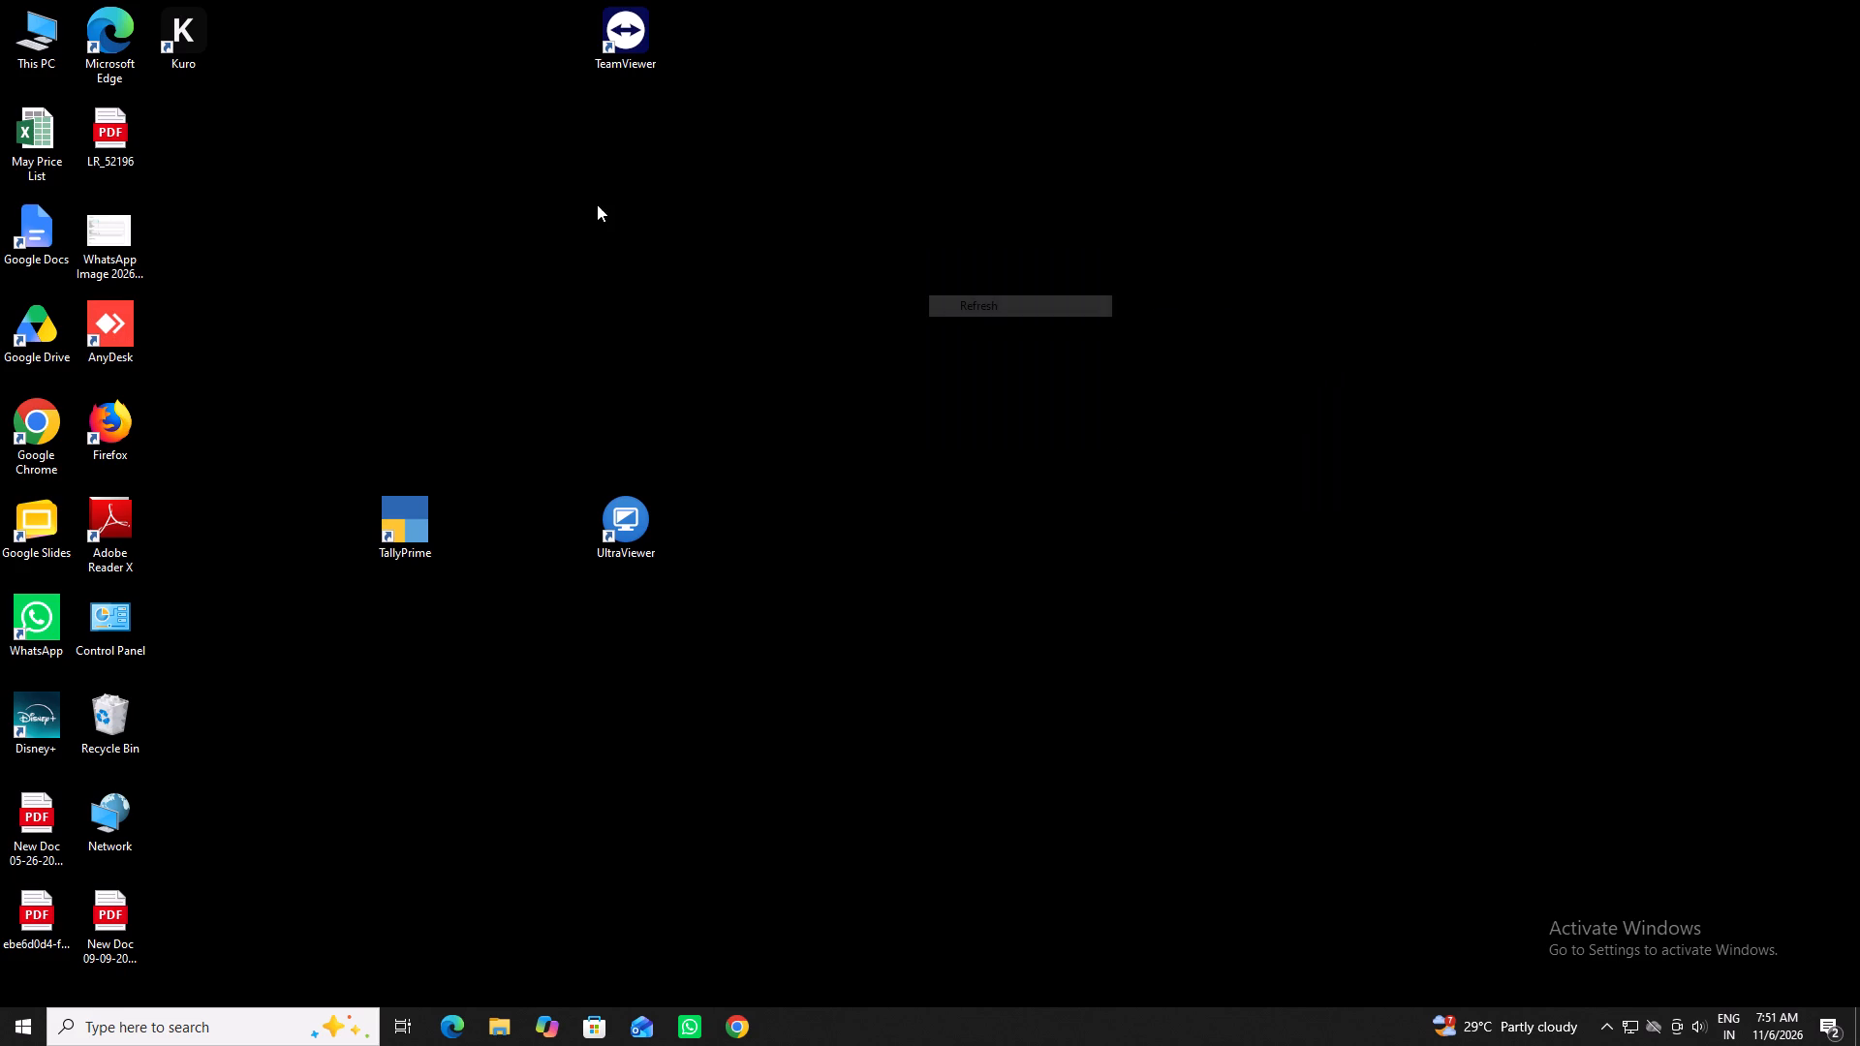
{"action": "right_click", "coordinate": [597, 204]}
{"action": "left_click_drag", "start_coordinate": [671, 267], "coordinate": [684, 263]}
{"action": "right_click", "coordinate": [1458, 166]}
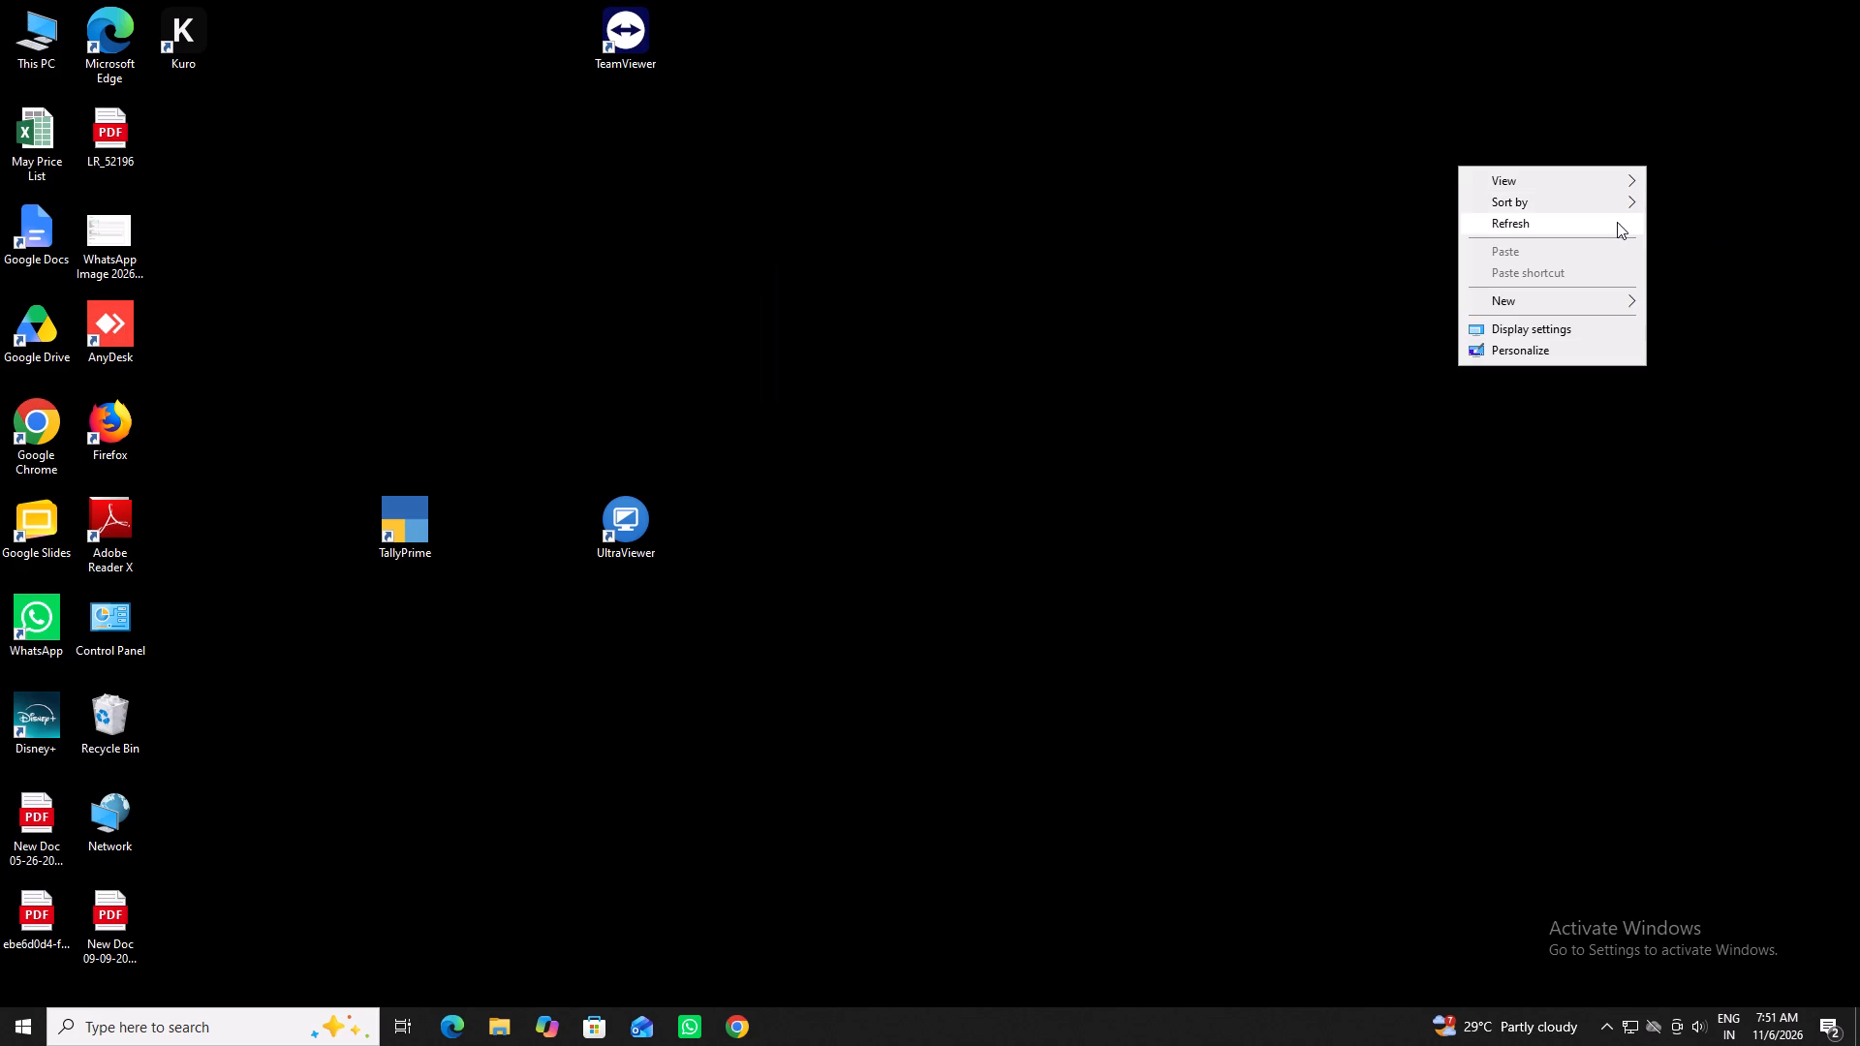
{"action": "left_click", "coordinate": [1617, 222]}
Launch TallyPrime from its desktop shortcut.
{"action": "triple_click", "coordinate": [409, 520]}
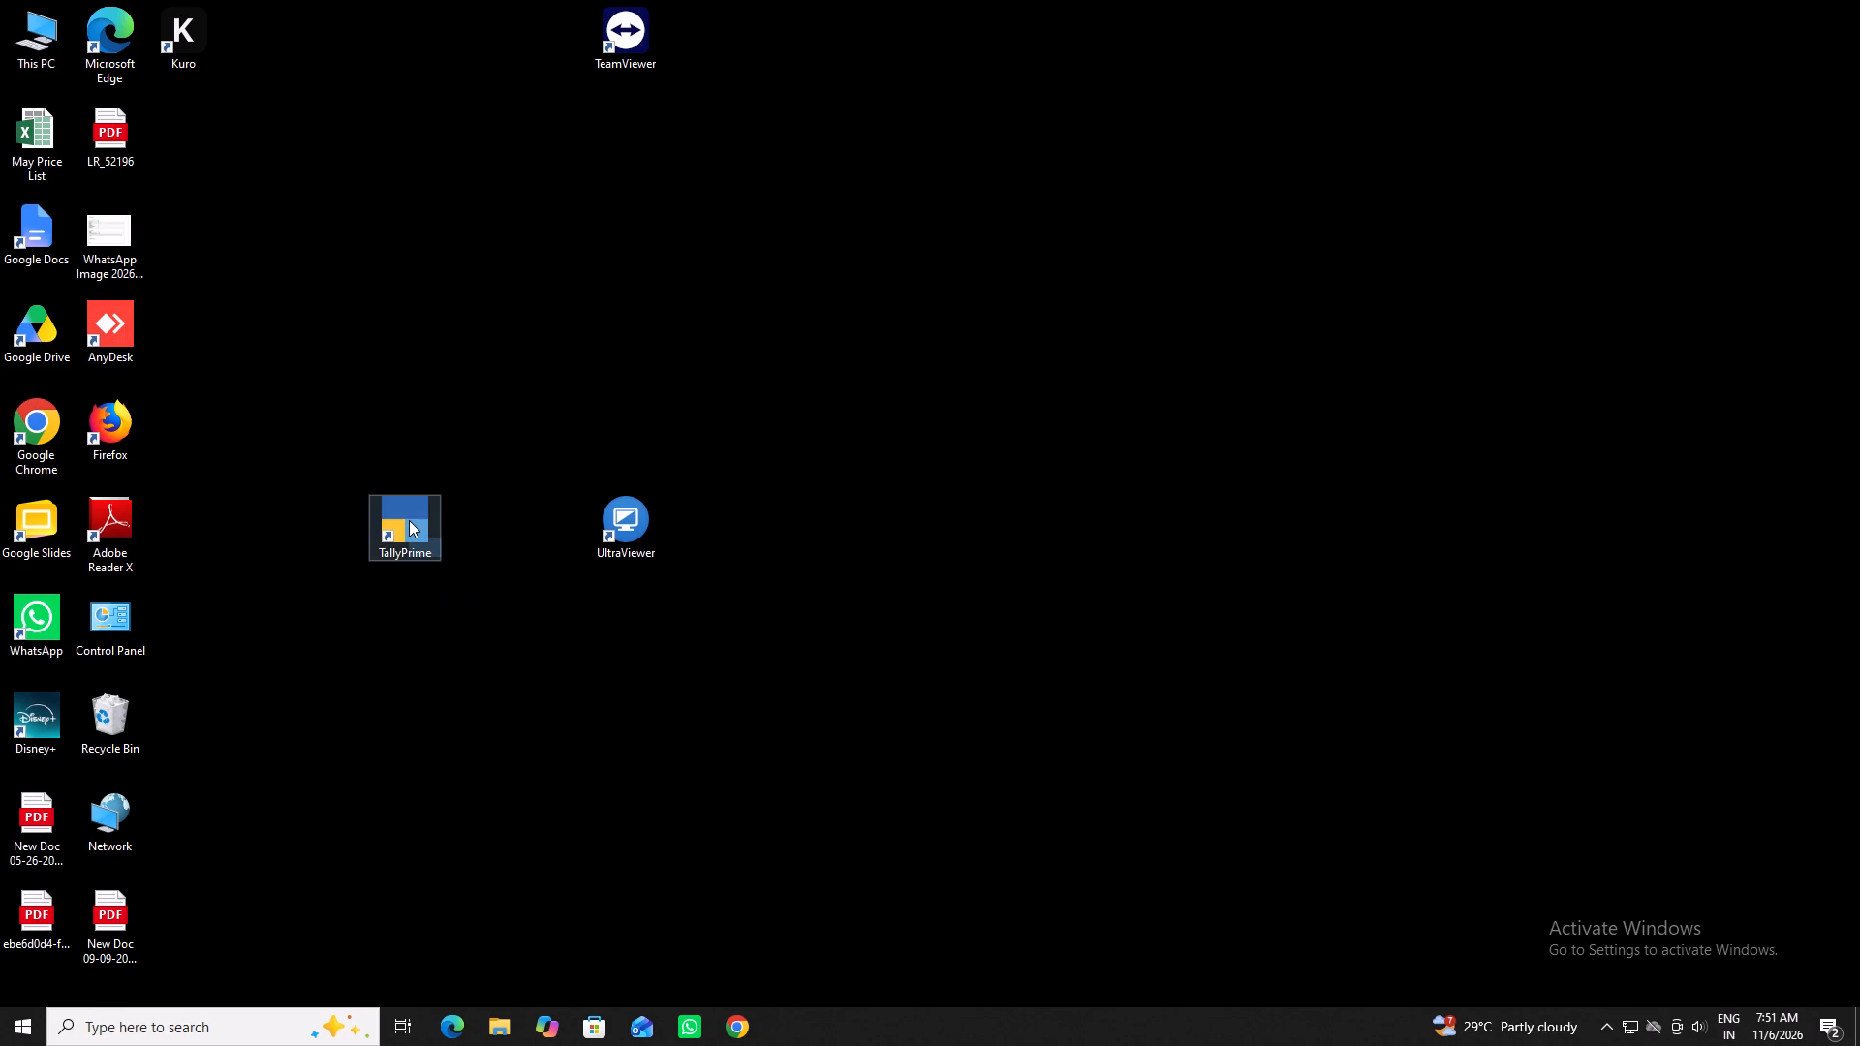
{"action": "left_click", "coordinate": [409, 520]}
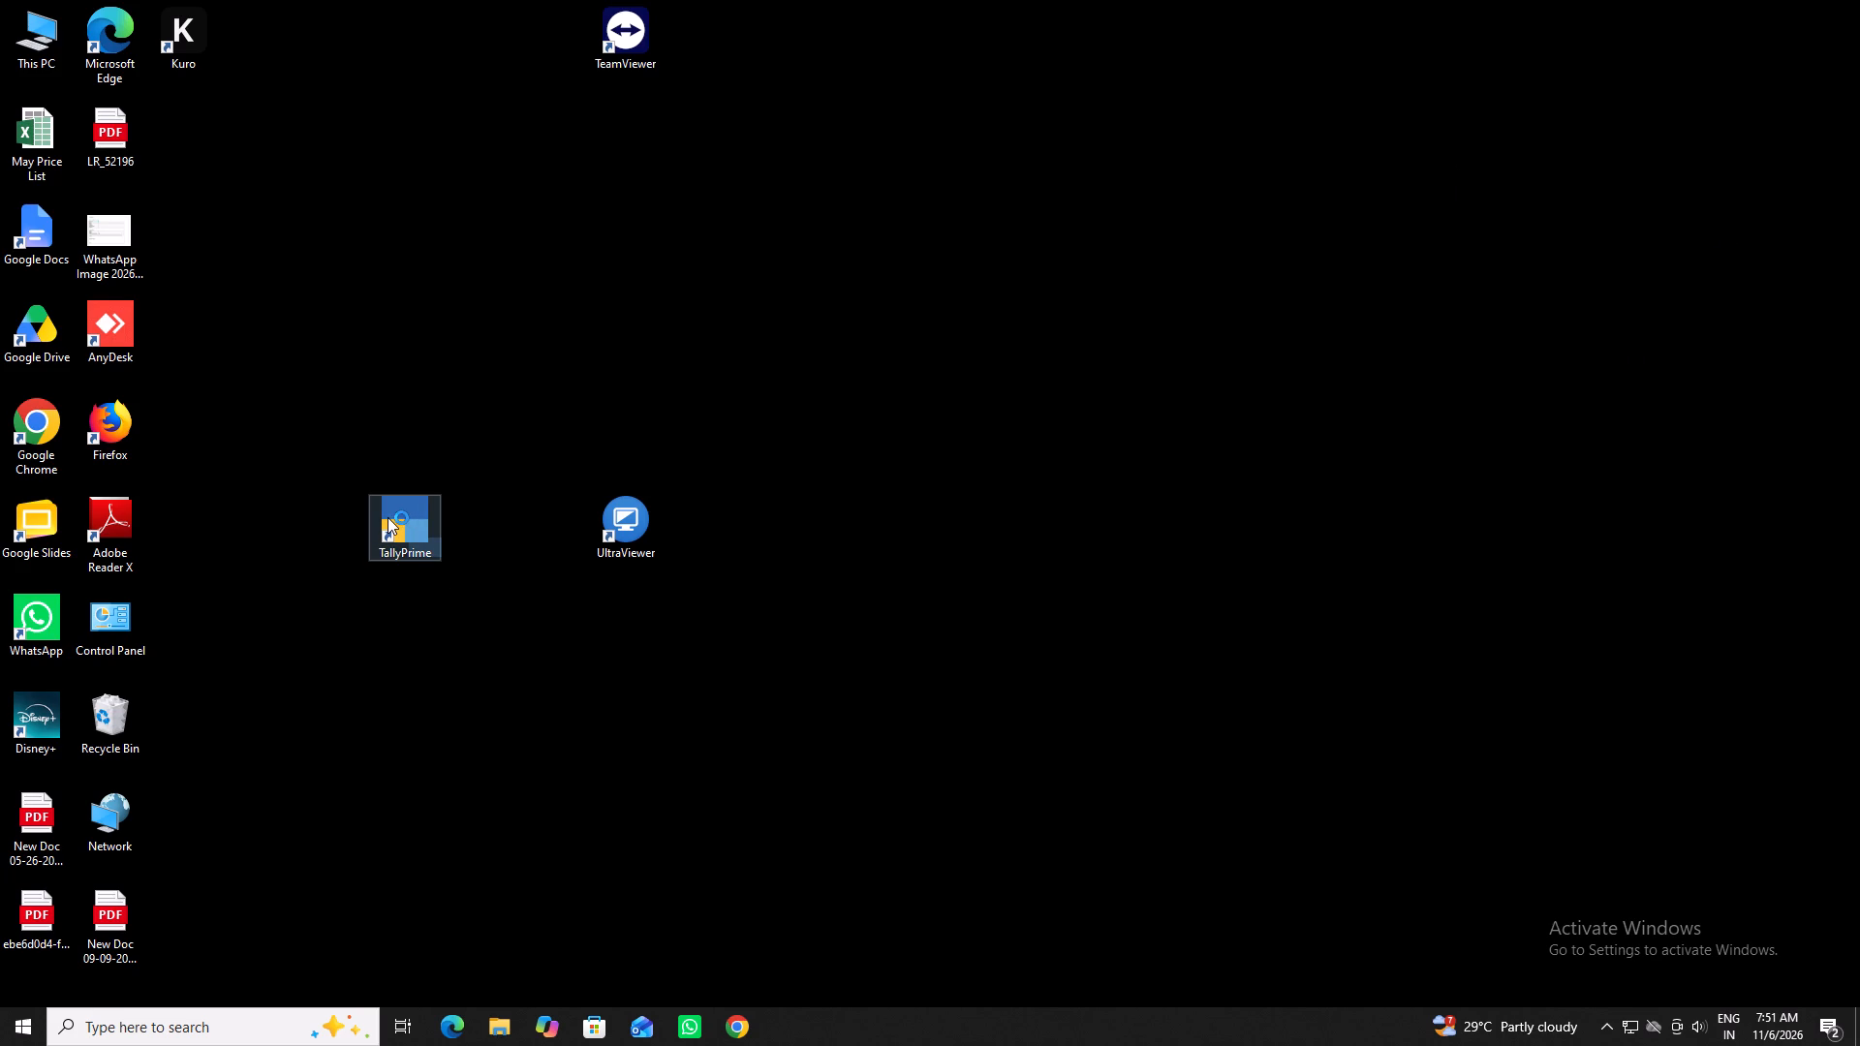
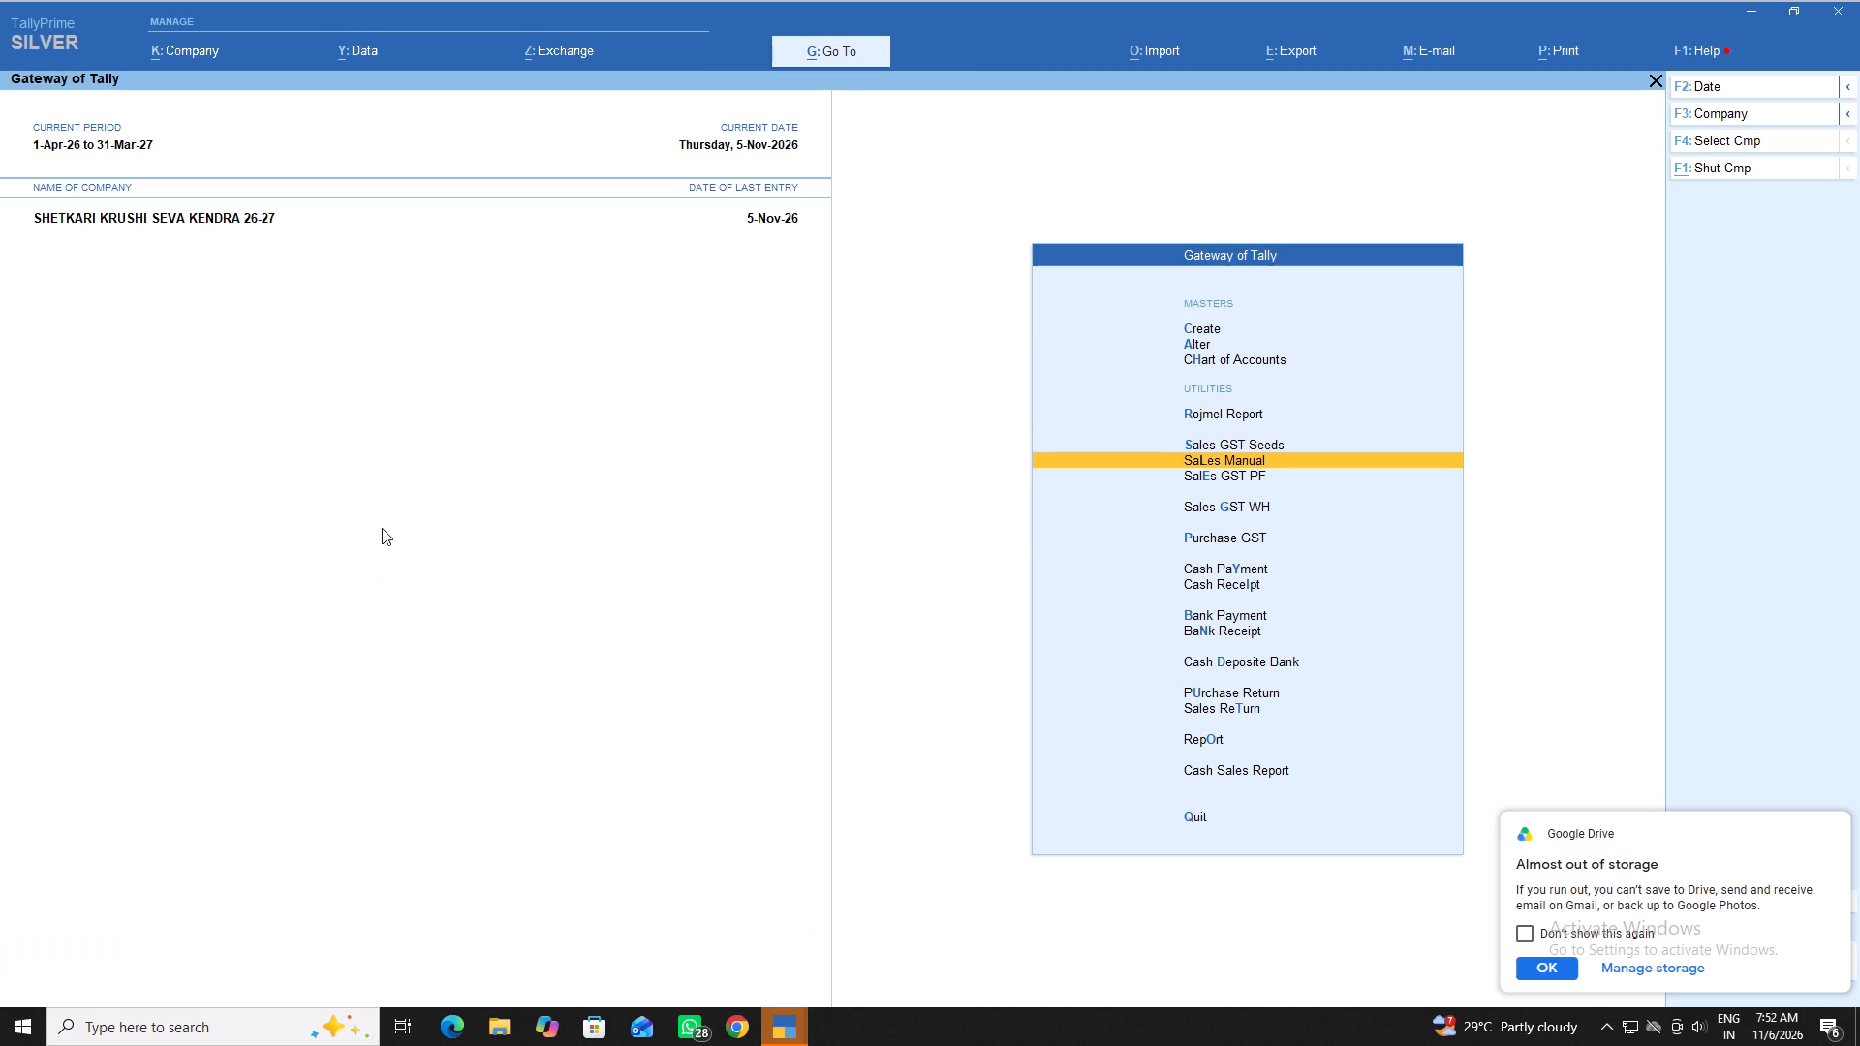
Open a new Sales GST PF voucher with the GST voucher class.
{"action": "key", "text": "Down"}
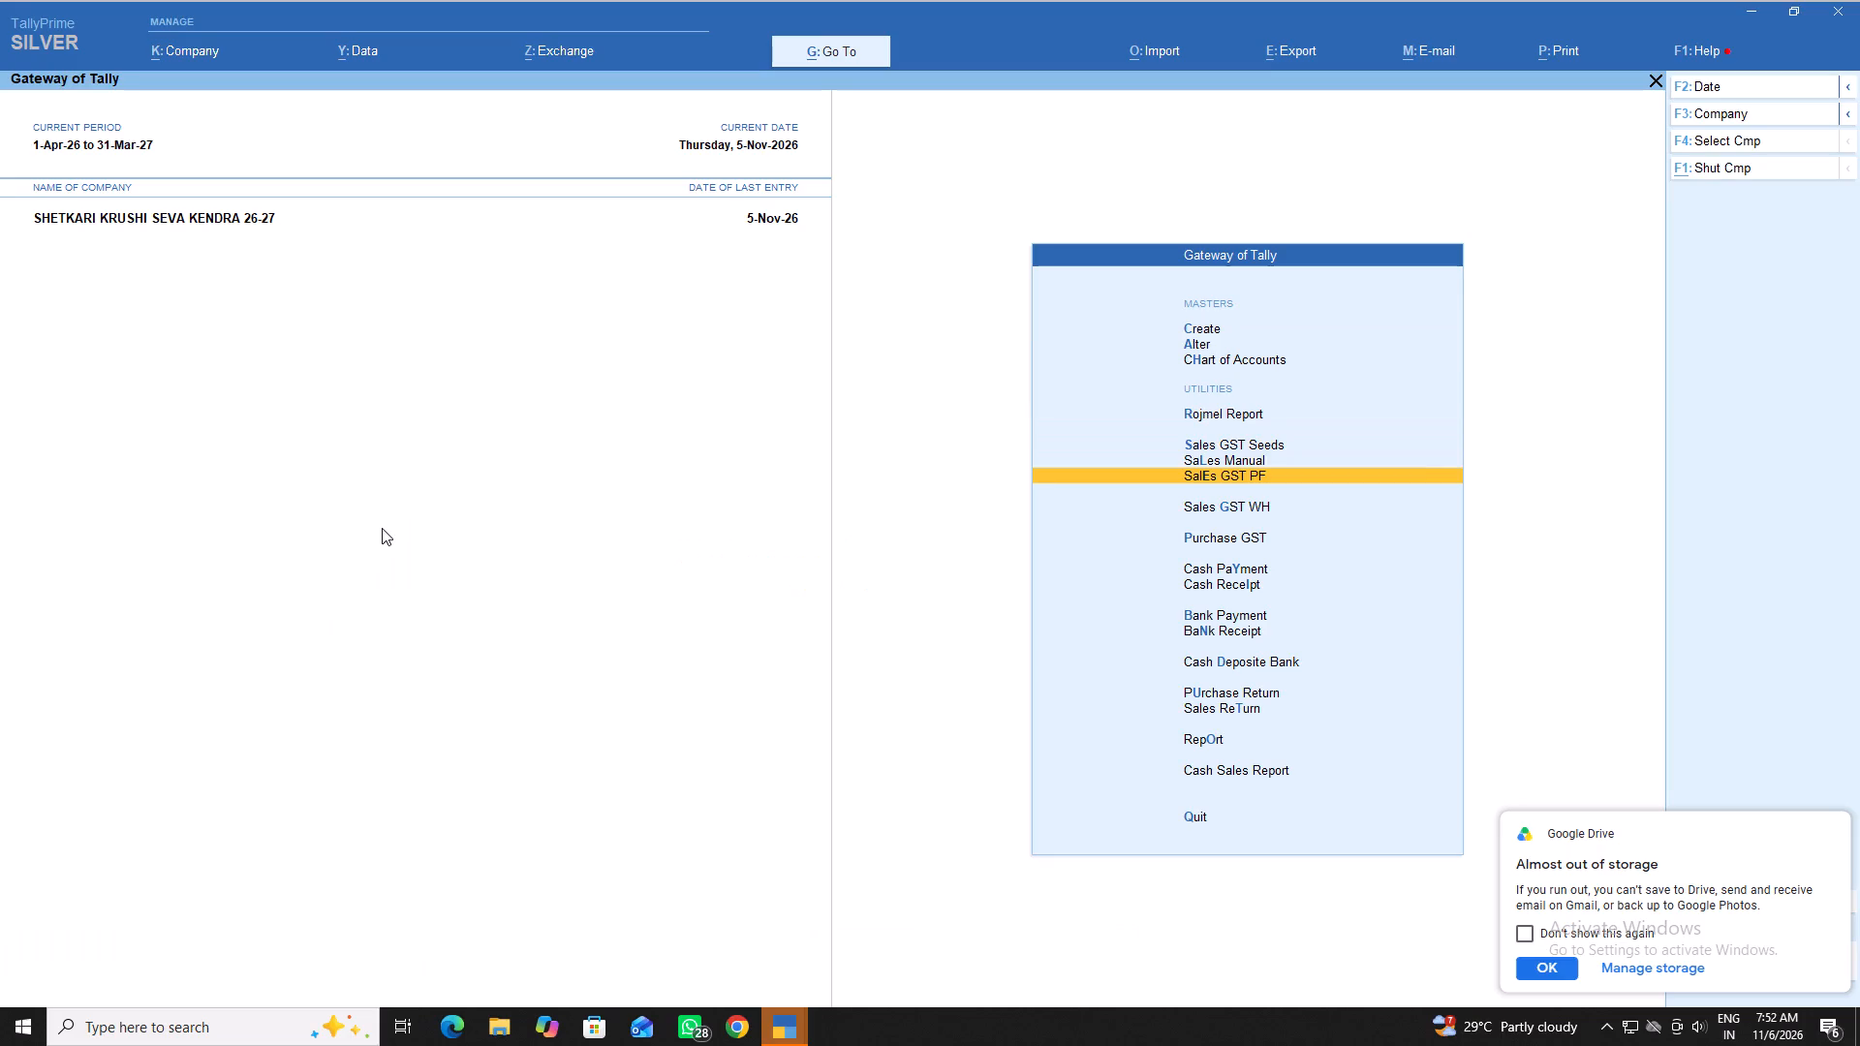
{"action": "key", "text": "Return"}
{"action": "key", "text": "Return"}
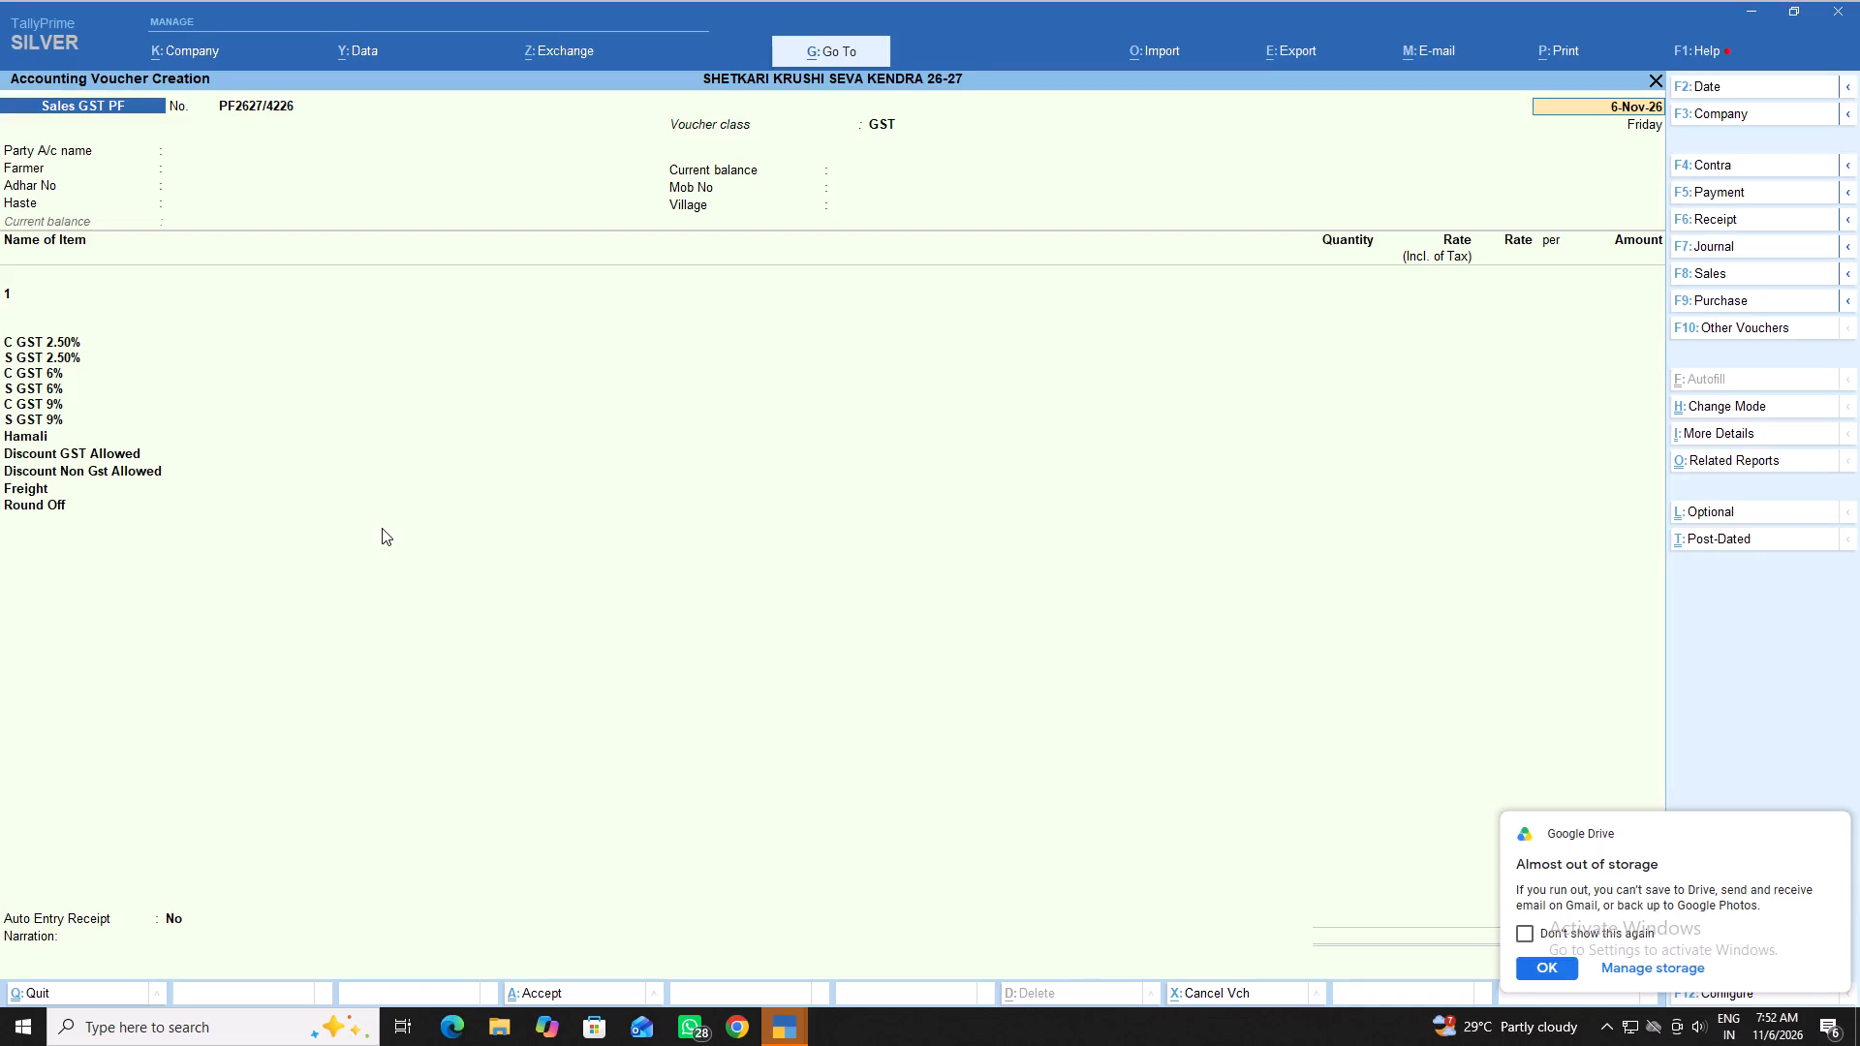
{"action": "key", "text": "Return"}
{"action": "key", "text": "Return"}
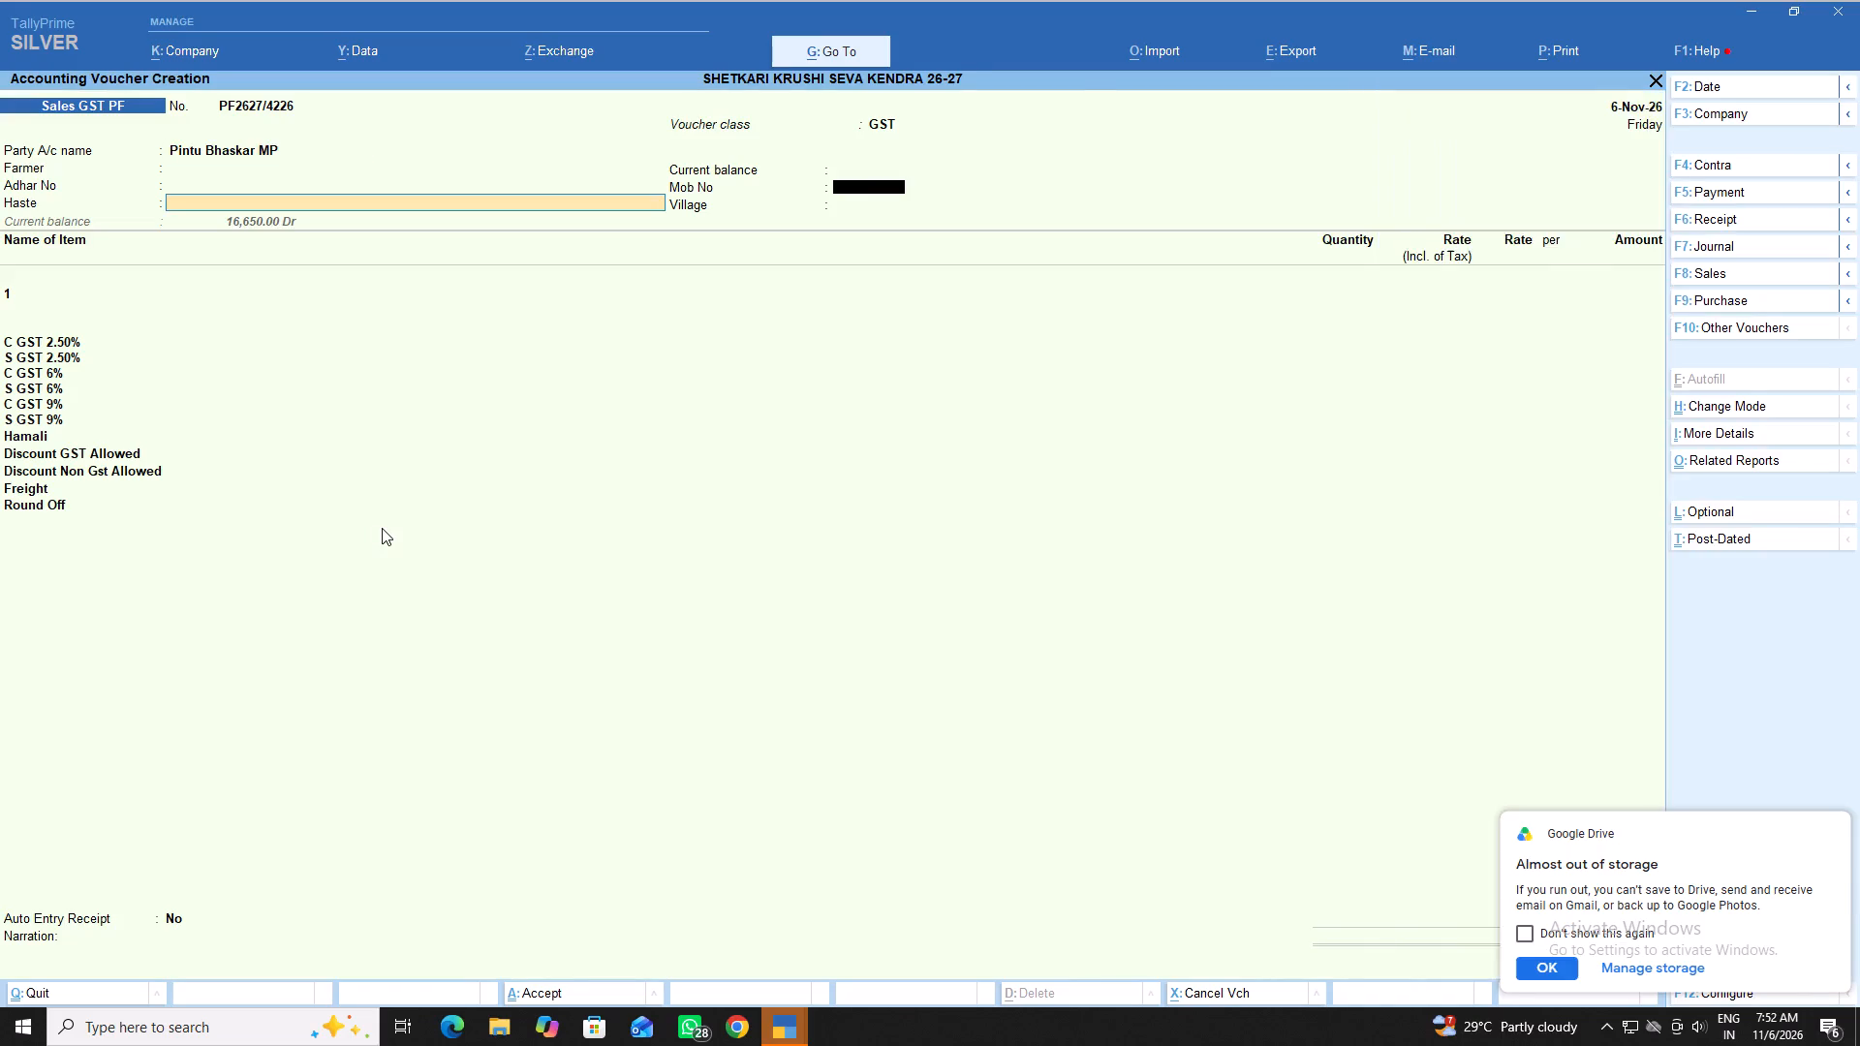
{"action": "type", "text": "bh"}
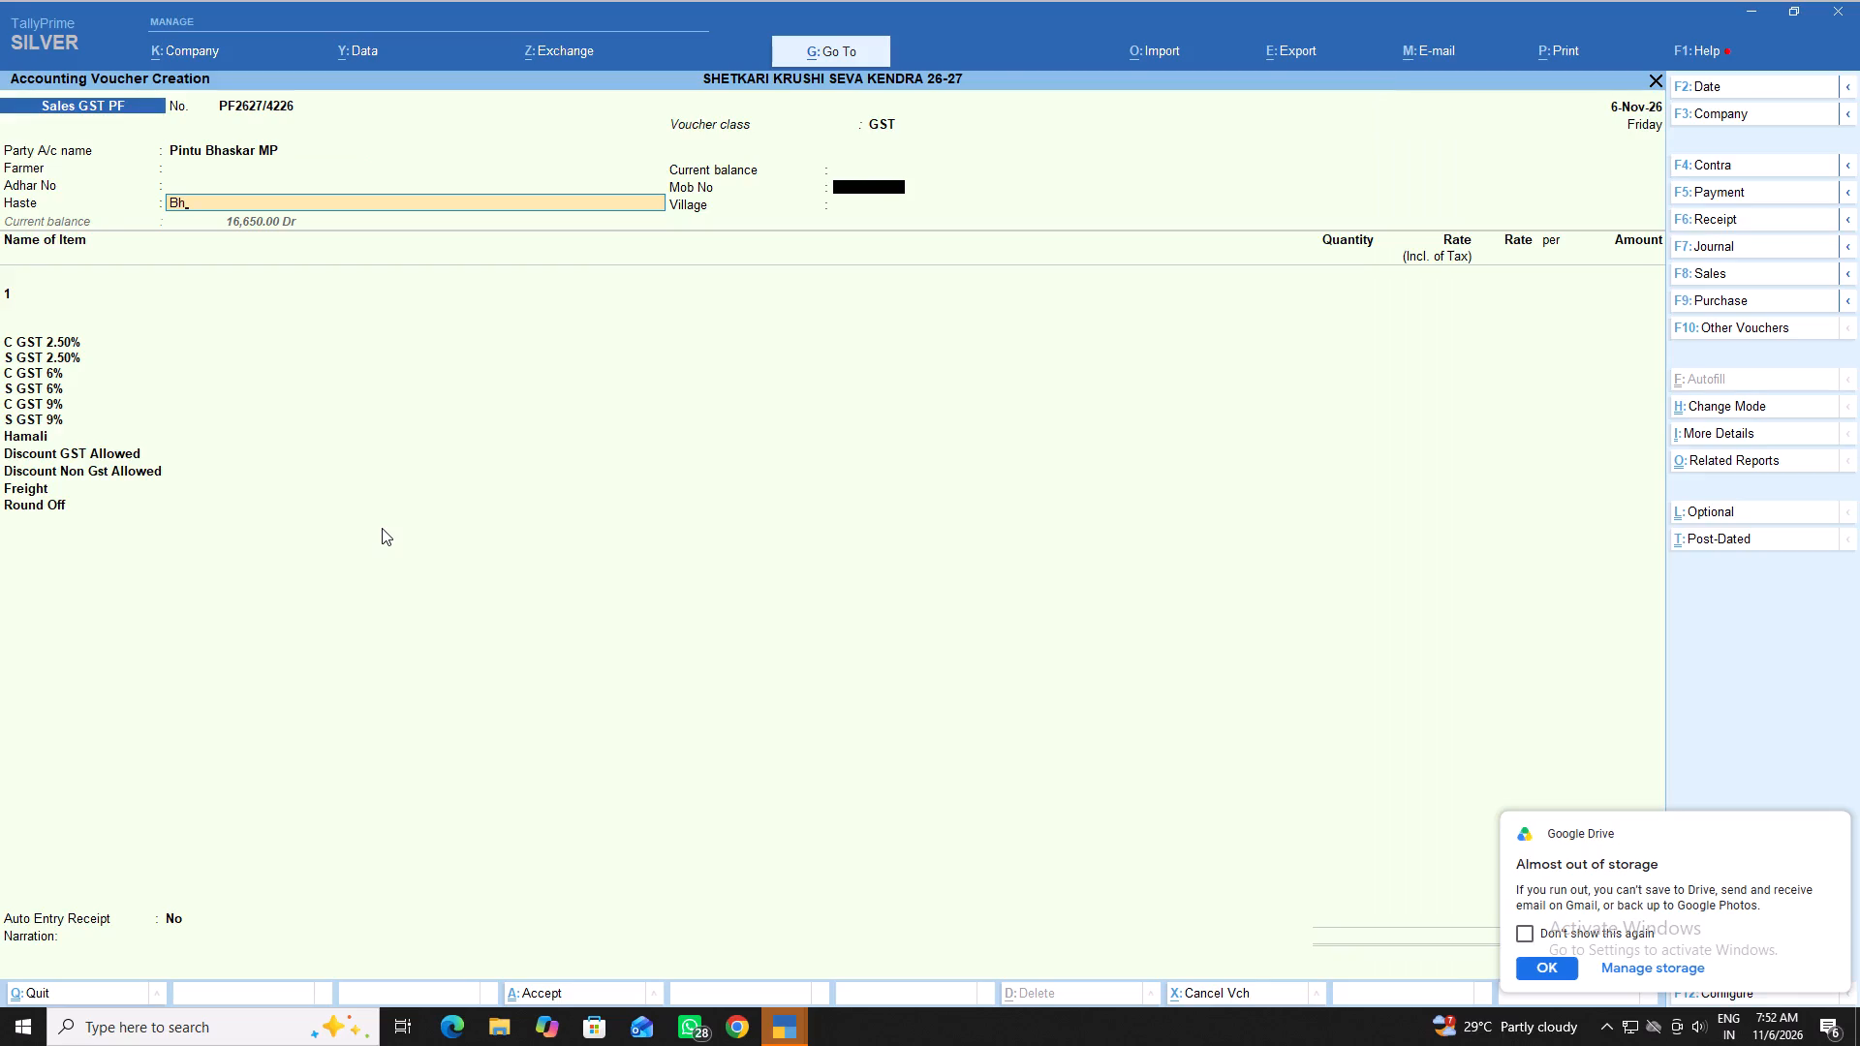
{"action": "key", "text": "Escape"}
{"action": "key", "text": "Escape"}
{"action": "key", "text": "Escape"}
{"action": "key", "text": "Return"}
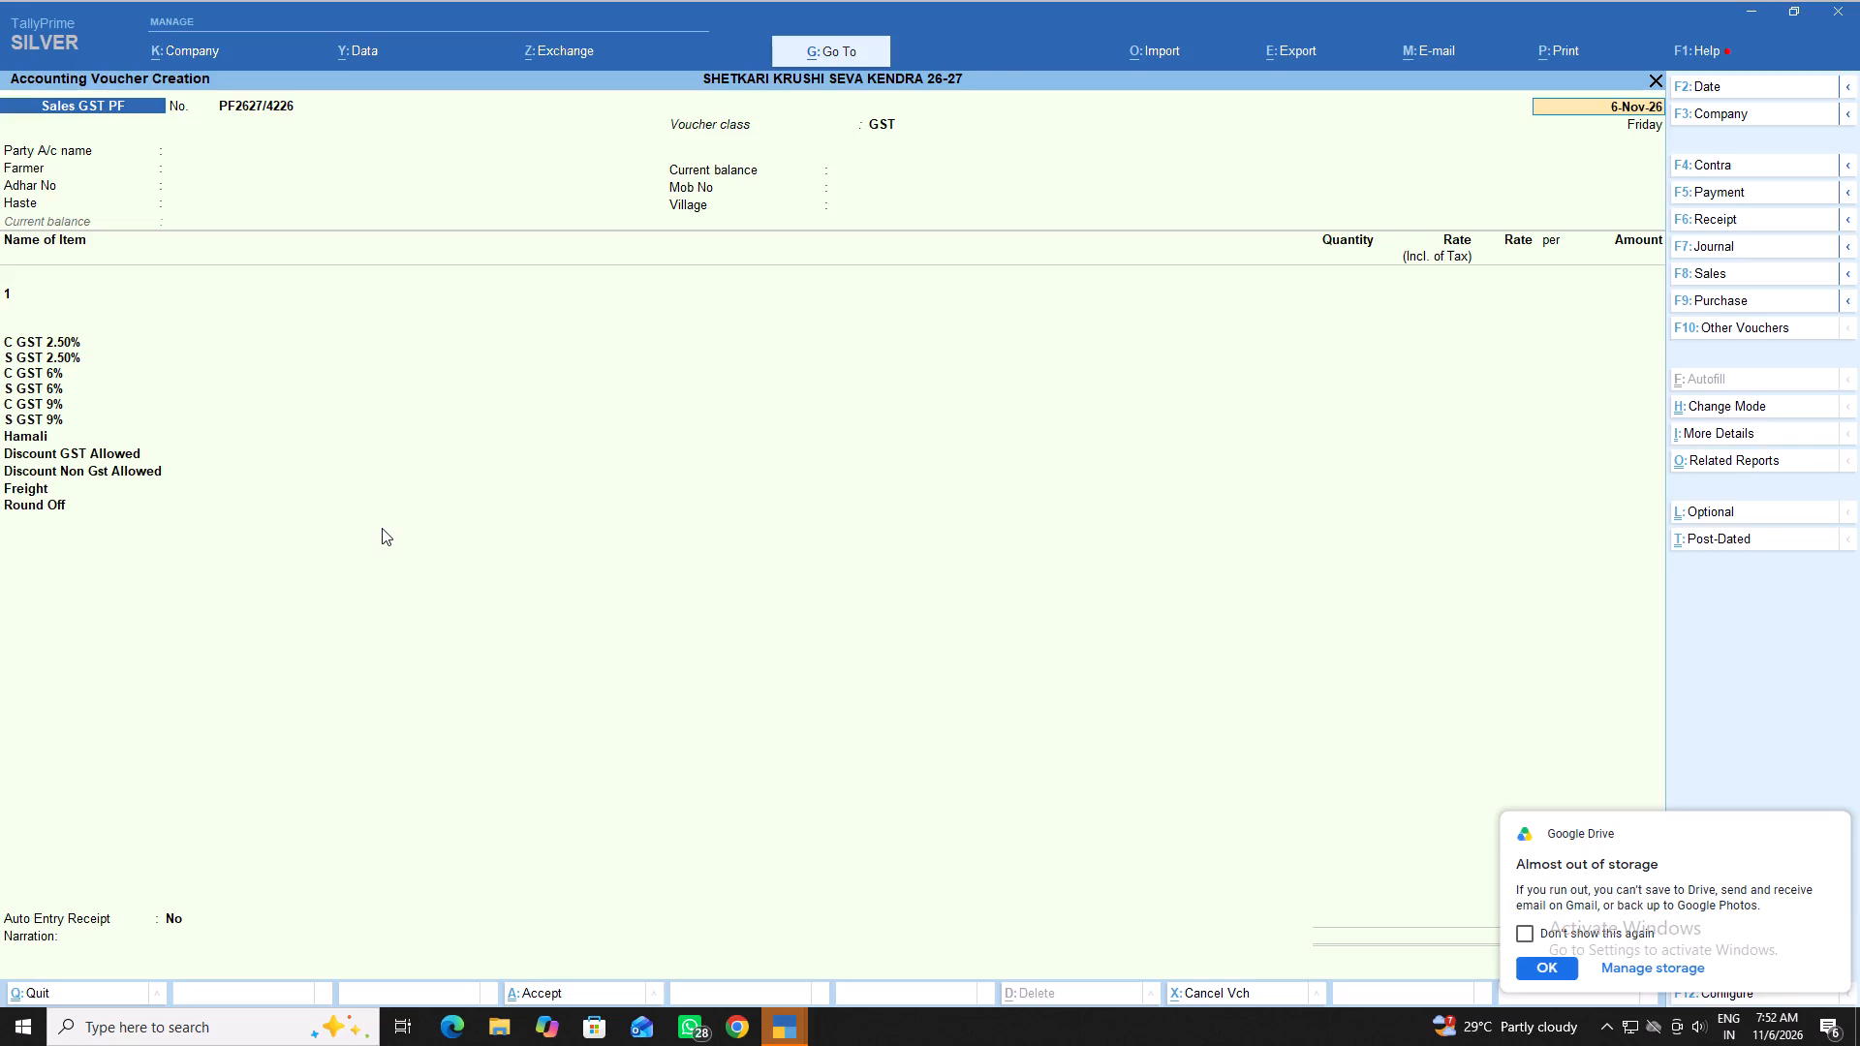
Keep the date 6-Nov-26, choose the CHANDOL village customer's ledger among names starting with "Bh" as the party, and leave Haste blank.
{"action": "key", "text": "Return"}
{"action": "type", "text": "bh"}
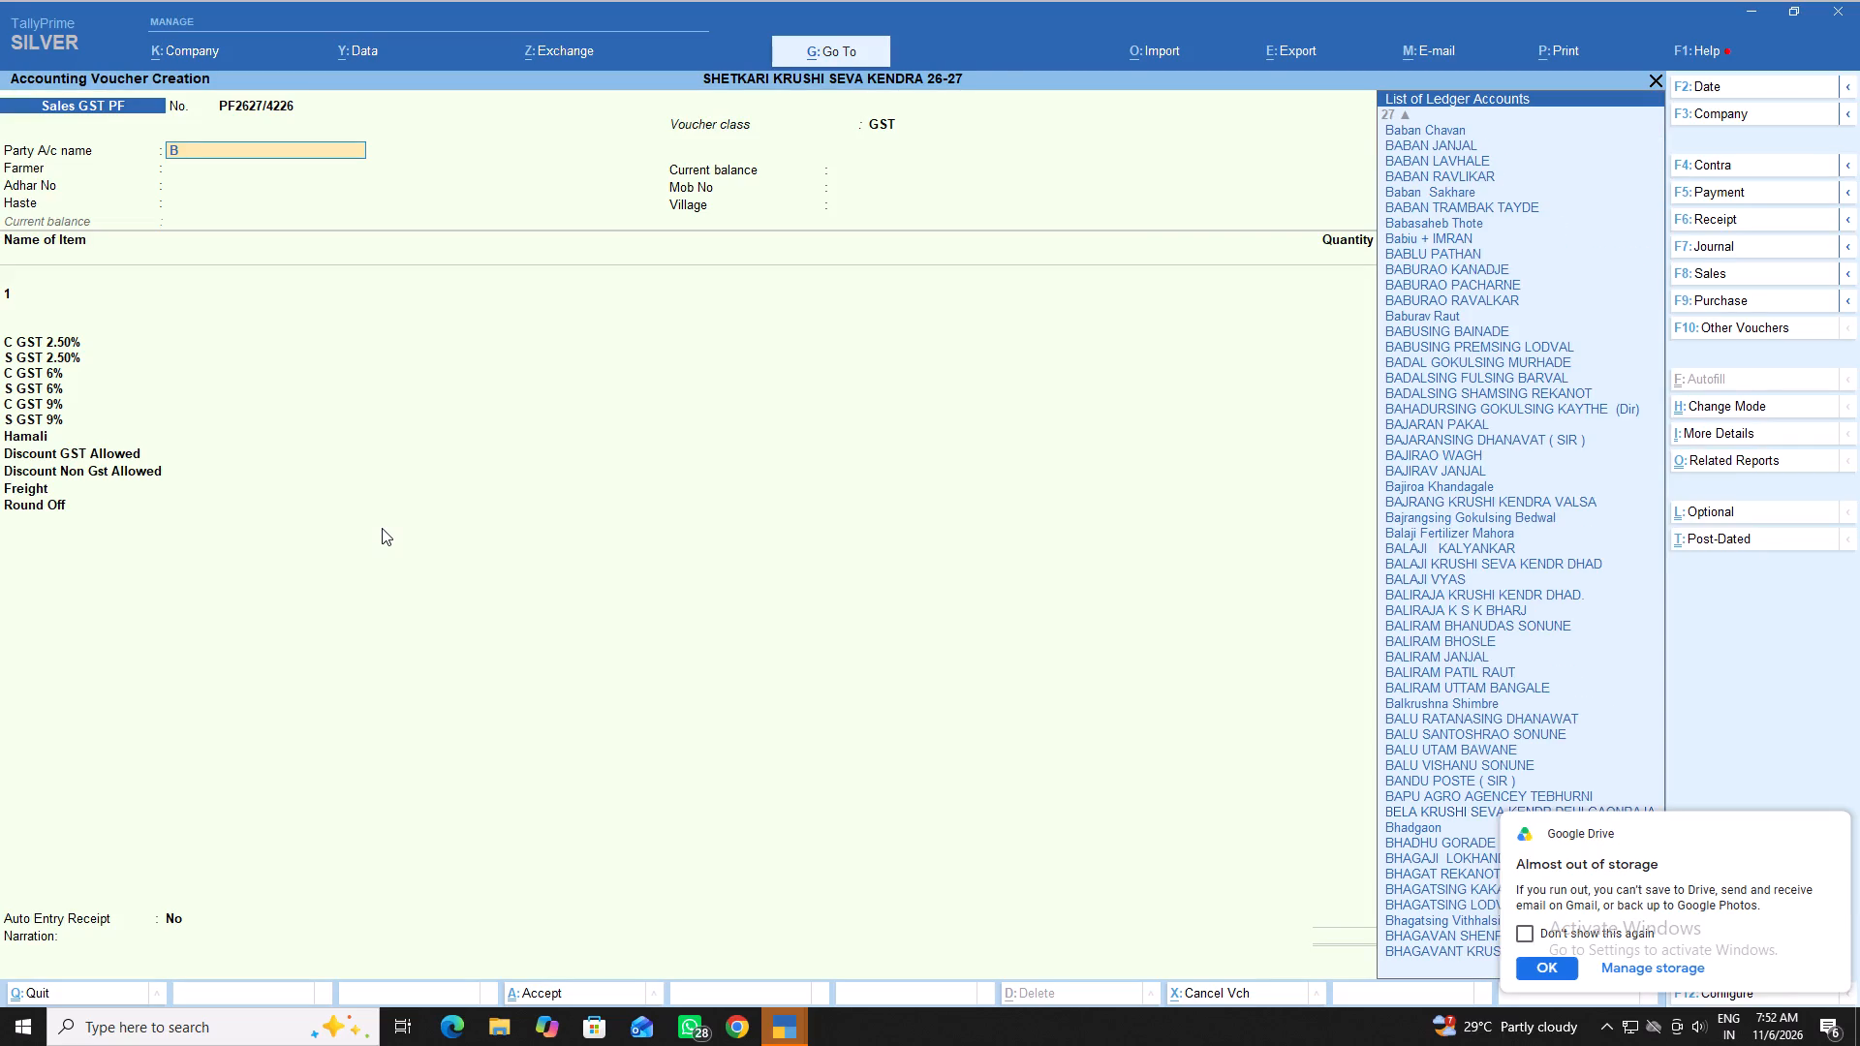
{"action": "key", "text": "Down"}
{"action": "key", "text": "Down"}
{"action": "key", "text": "Down"}
{"action": "key", "text": "Down"}
{"action": "key", "text": "Down"}
{"action": "key", "text": "Down"}
{"action": "key", "text": "Down"}
{"action": "key", "text": "Down"}
{"action": "key", "text": "Down"}
{"action": "key", "text": "Down"}
{"action": "key", "text": "Down"}
{"action": "key", "text": "Down"}
{"action": "key", "text": "Down"}
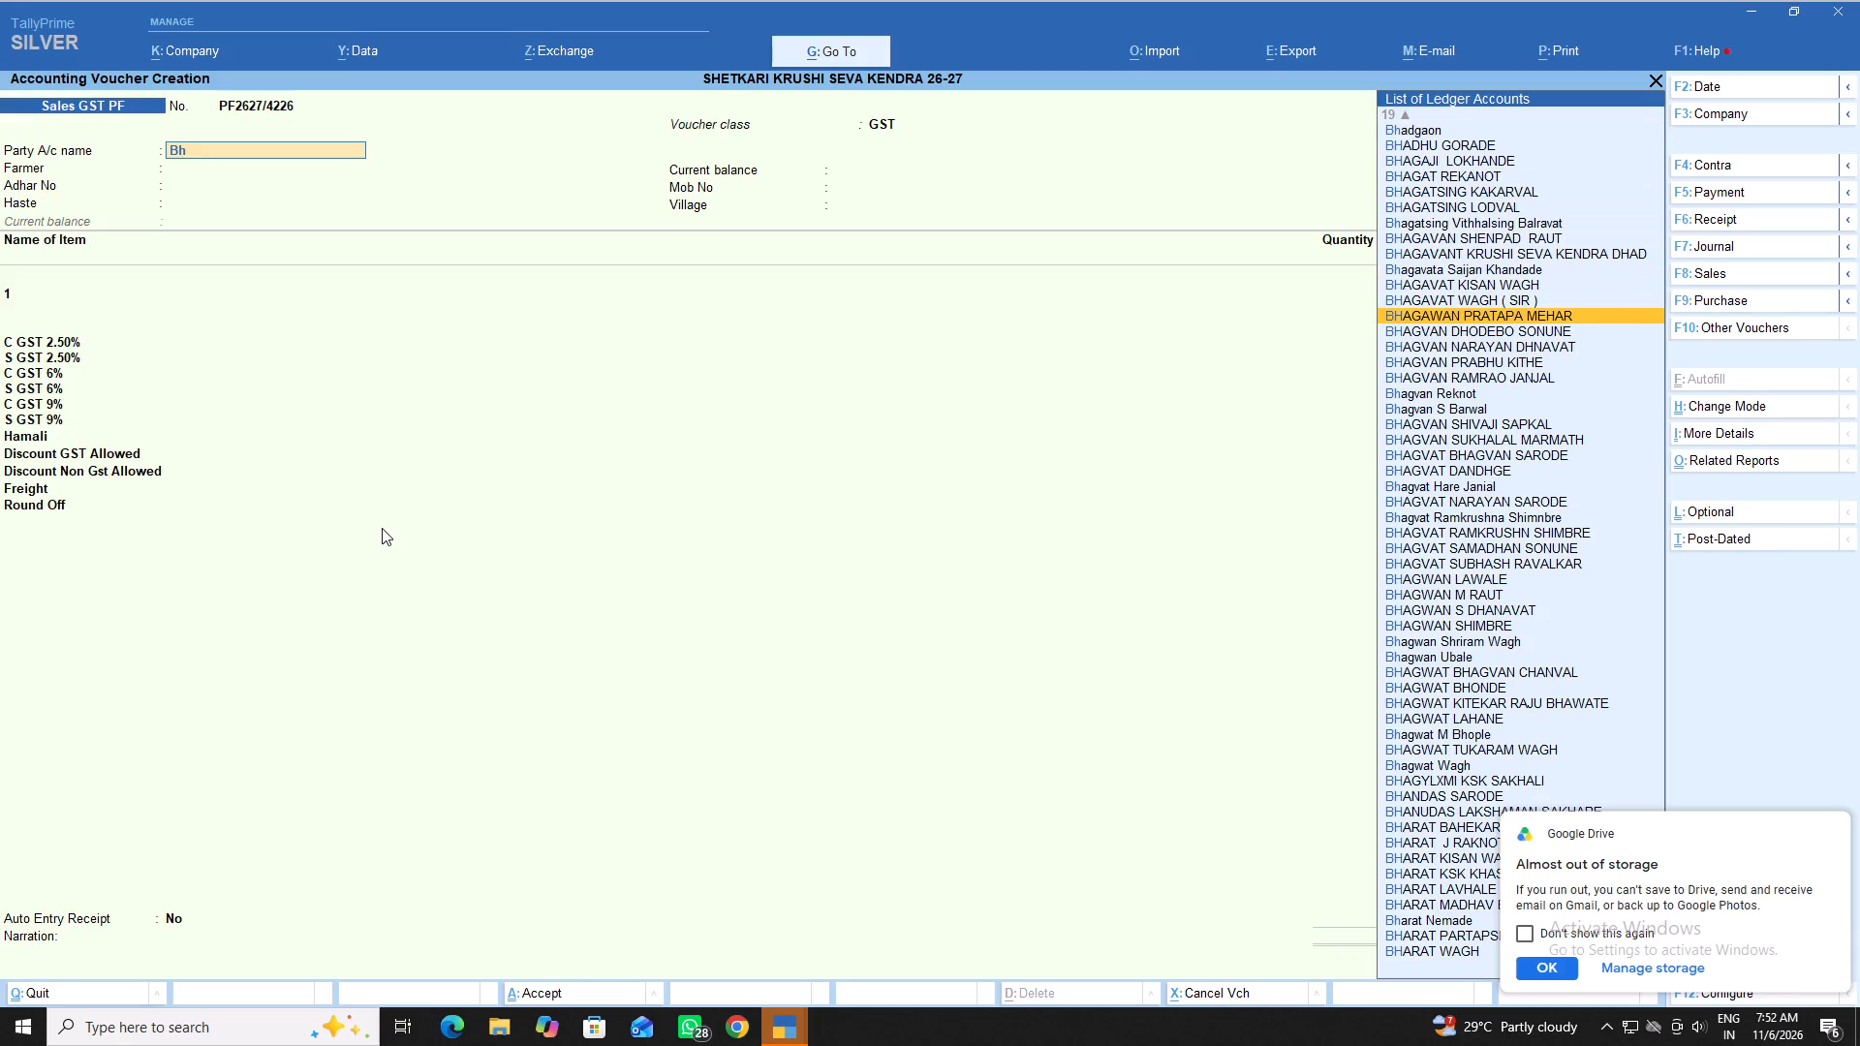
{"action": "key", "text": "Return"}
{"action": "key", "text": "Return"}
{"action": "key", "text": "Return"}
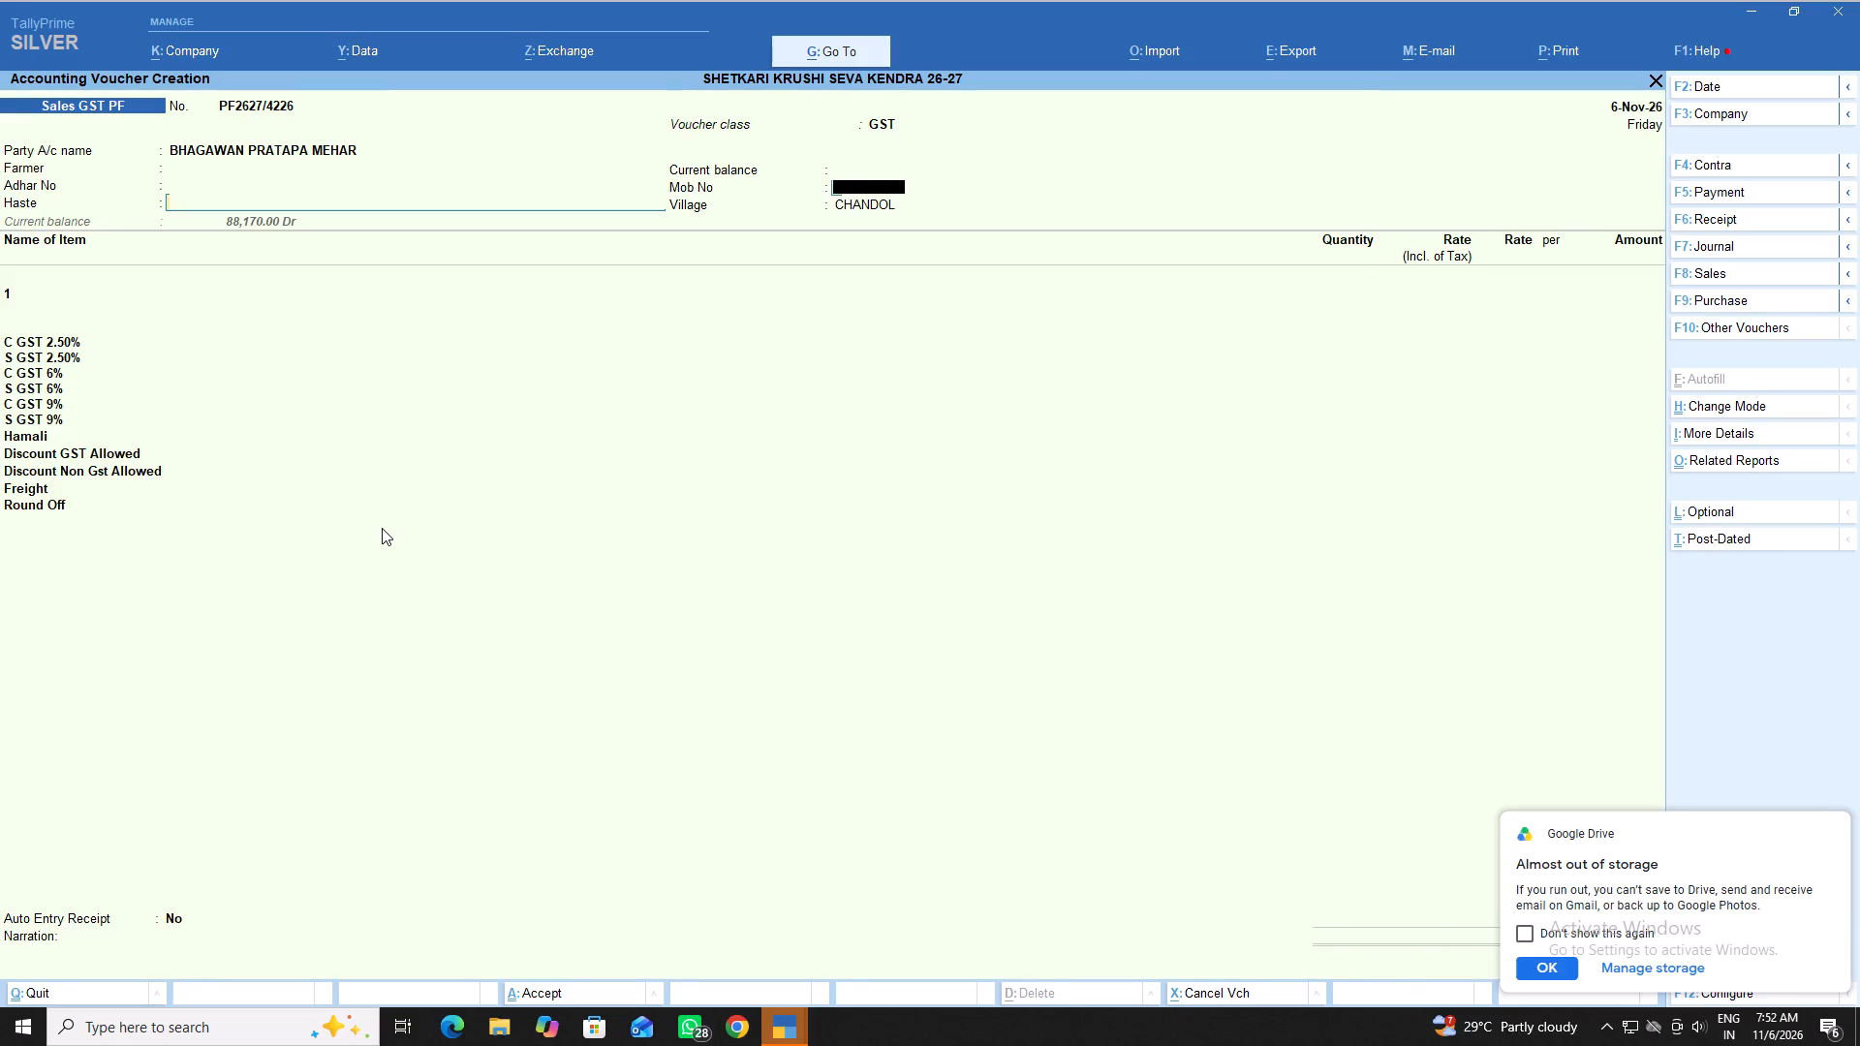
{"action": "key", "text": "Return"}
{"action": "key", "text": "Return"}
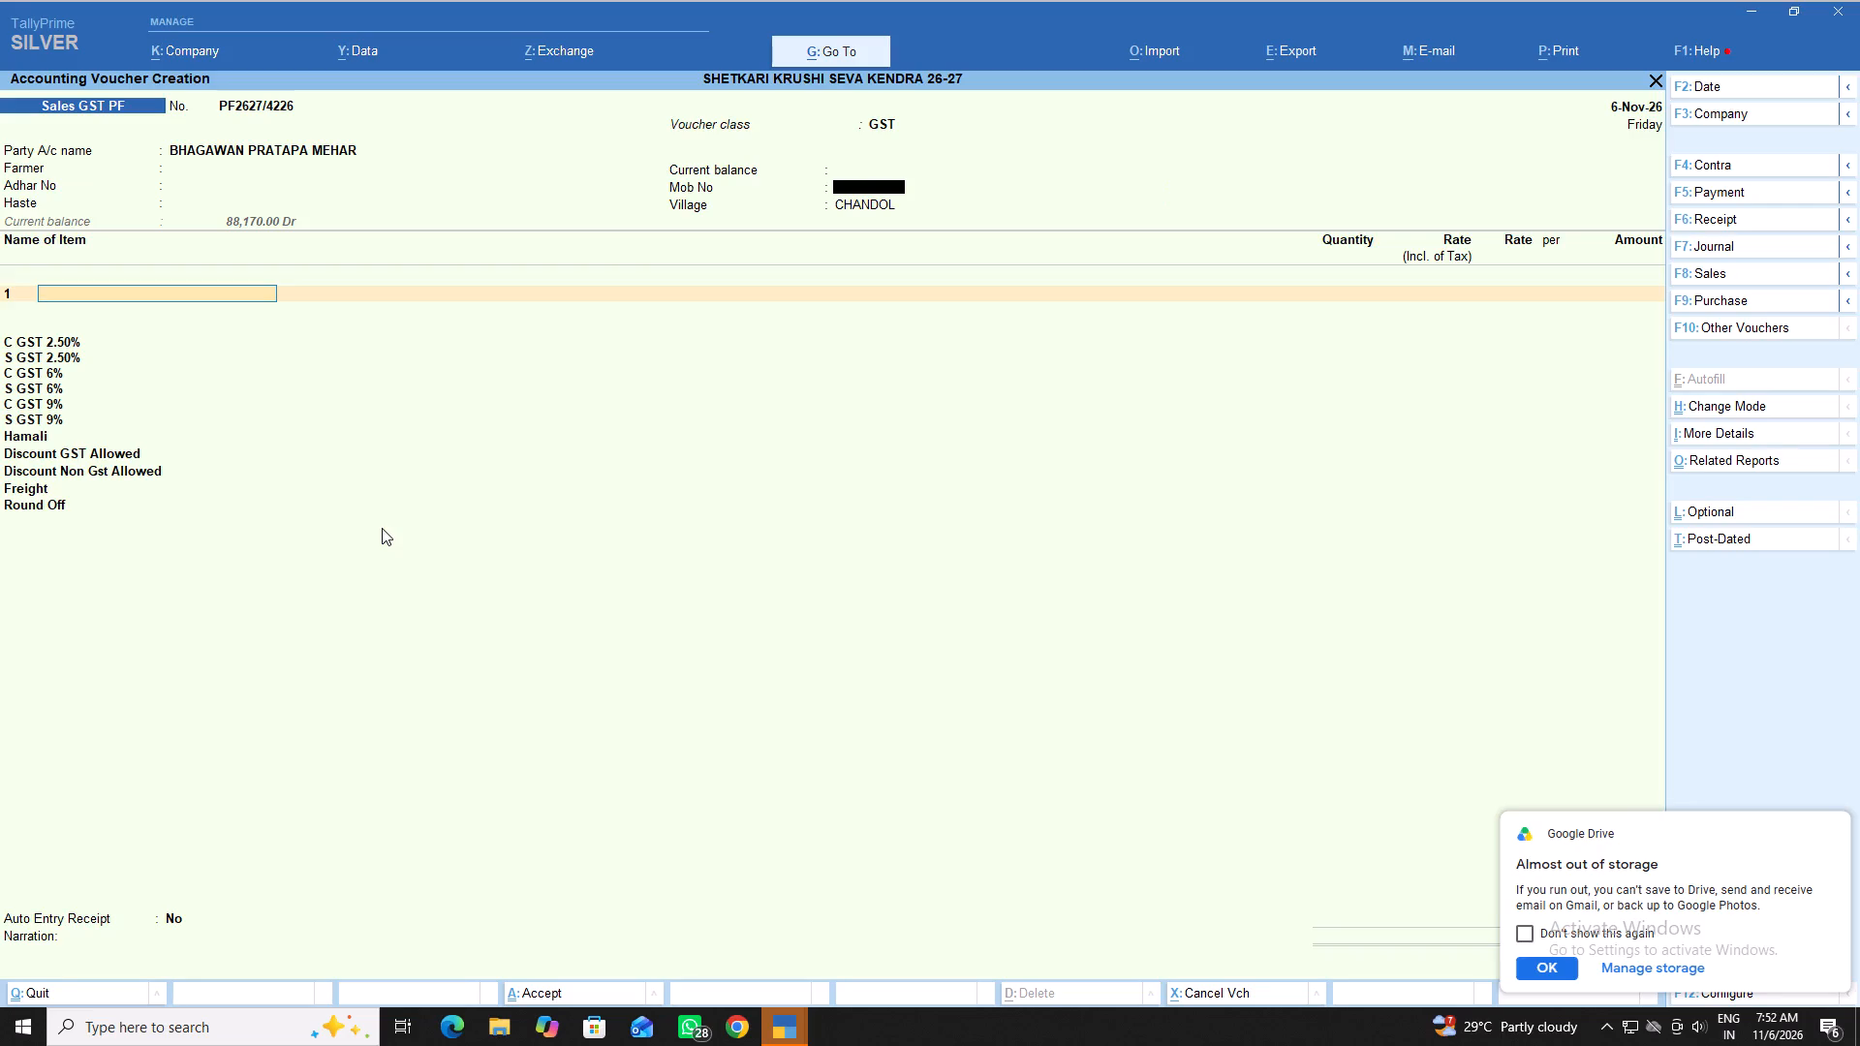
Add MATCO MAXX 500GM as the first item, from batch SSMM-197, with quantity 1 at a tax-inclusive rate of 650.
{"action": "type", "text": "mat"}
{"action": "key", "text": "Down"}
{"action": "key", "text": "Down"}
{"action": "key", "text": "Down"}
{"action": "key", "text": "Down"}
{"action": "key", "text": "Down"}
{"action": "key", "text": "Down"}
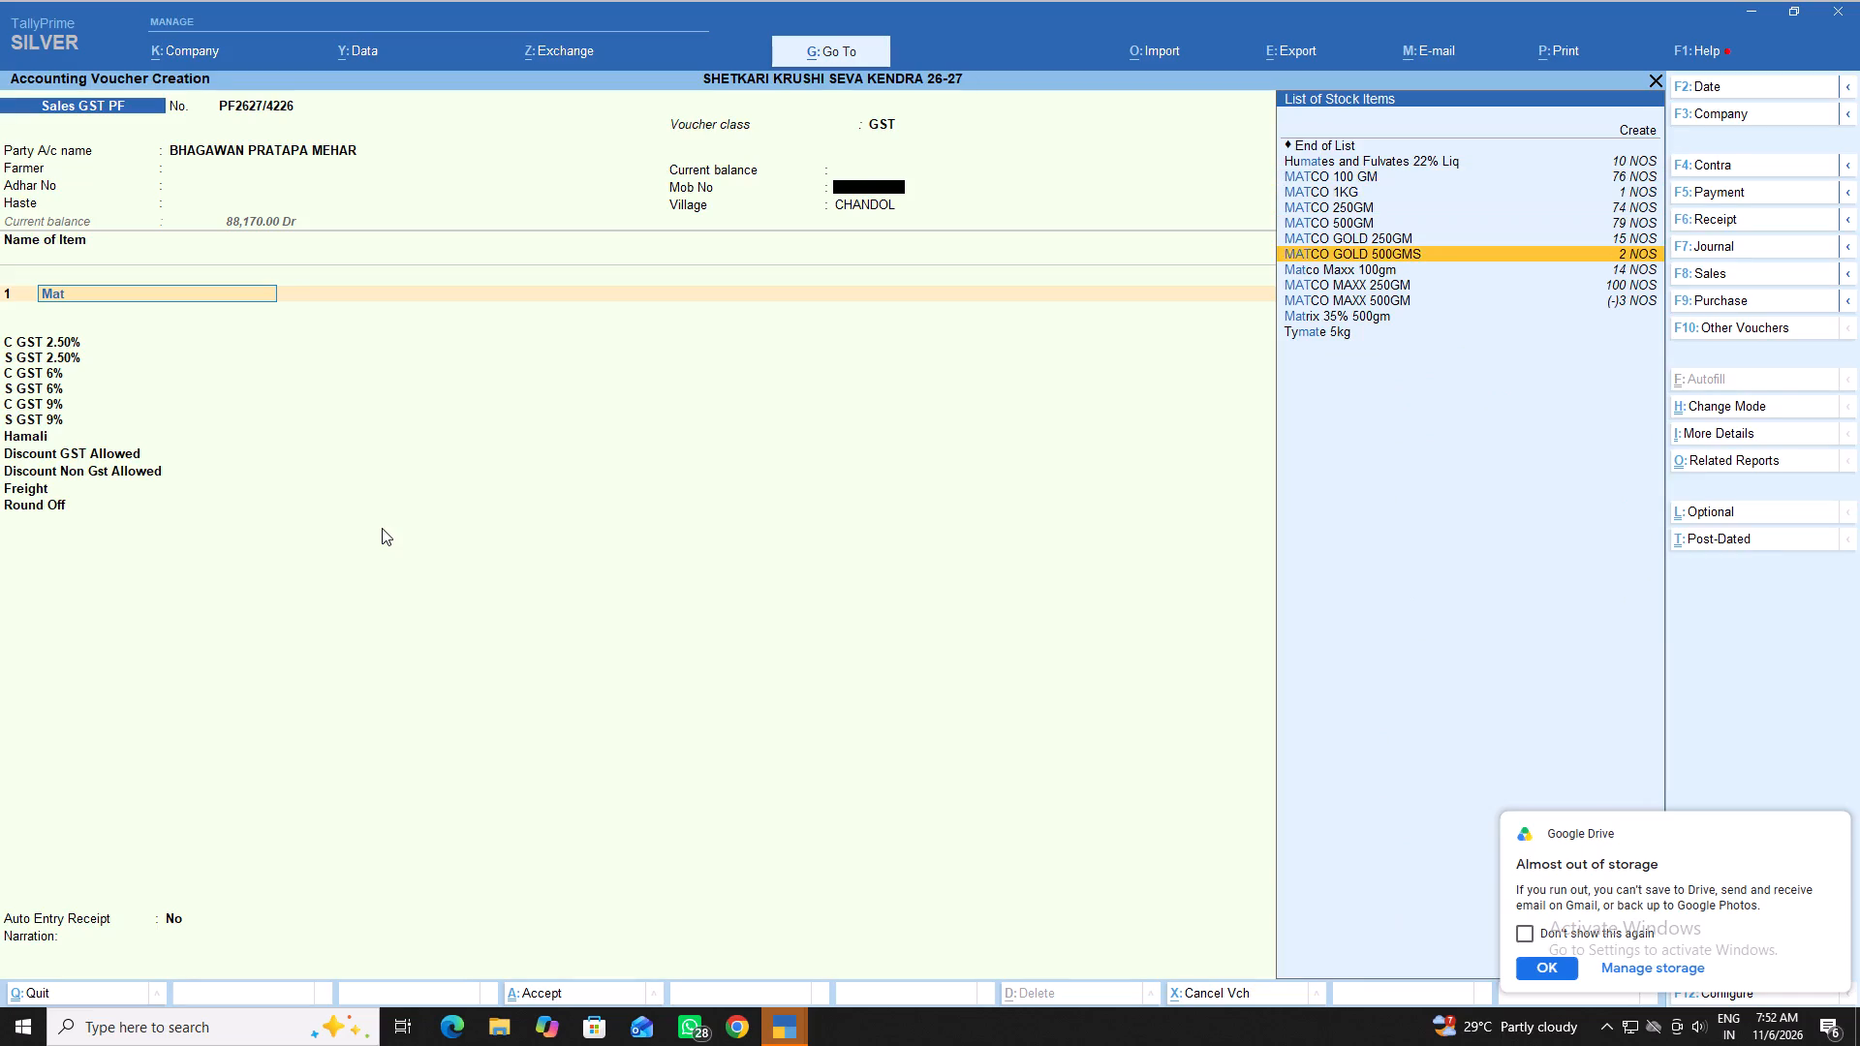
{"action": "key", "text": "Down"}
{"action": "key", "text": "Down"}
{"action": "key", "text": "Down"}
{"action": "key", "text": "Return"}
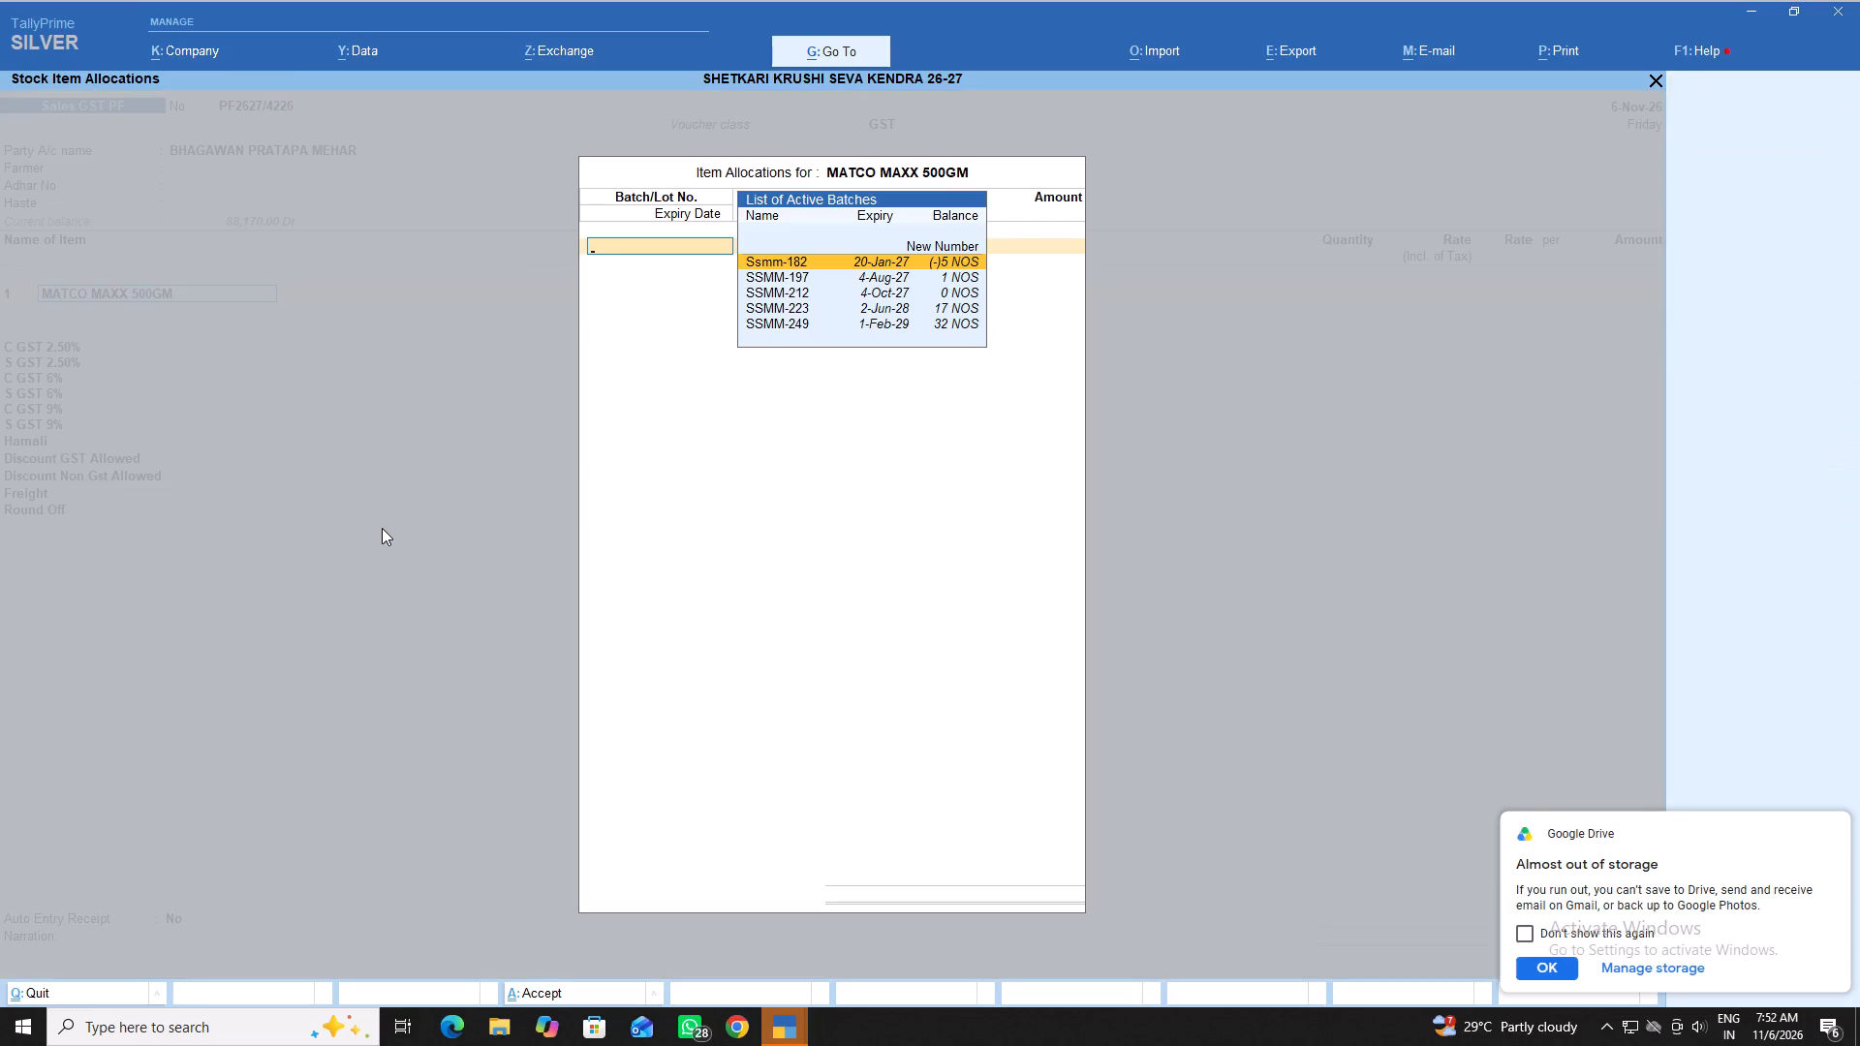
{"action": "key", "text": "Down"}
{"action": "key", "text": "Return"}
{"action": "key", "text": "1"}
{"action": "key", "text": "Return"}
{"action": "type", "text": "650"}
{"action": "key", "text": "Return"}
{"action": "key", "text": "Return"}
{"action": "key", "text": "Return"}
{"action": "key", "text": "Return"}
{"action": "key", "text": "Return"}
{"action": "key", "text": "Return"}
{"action": "key", "text": "Return"}
{"action": "key", "text": "Return"}
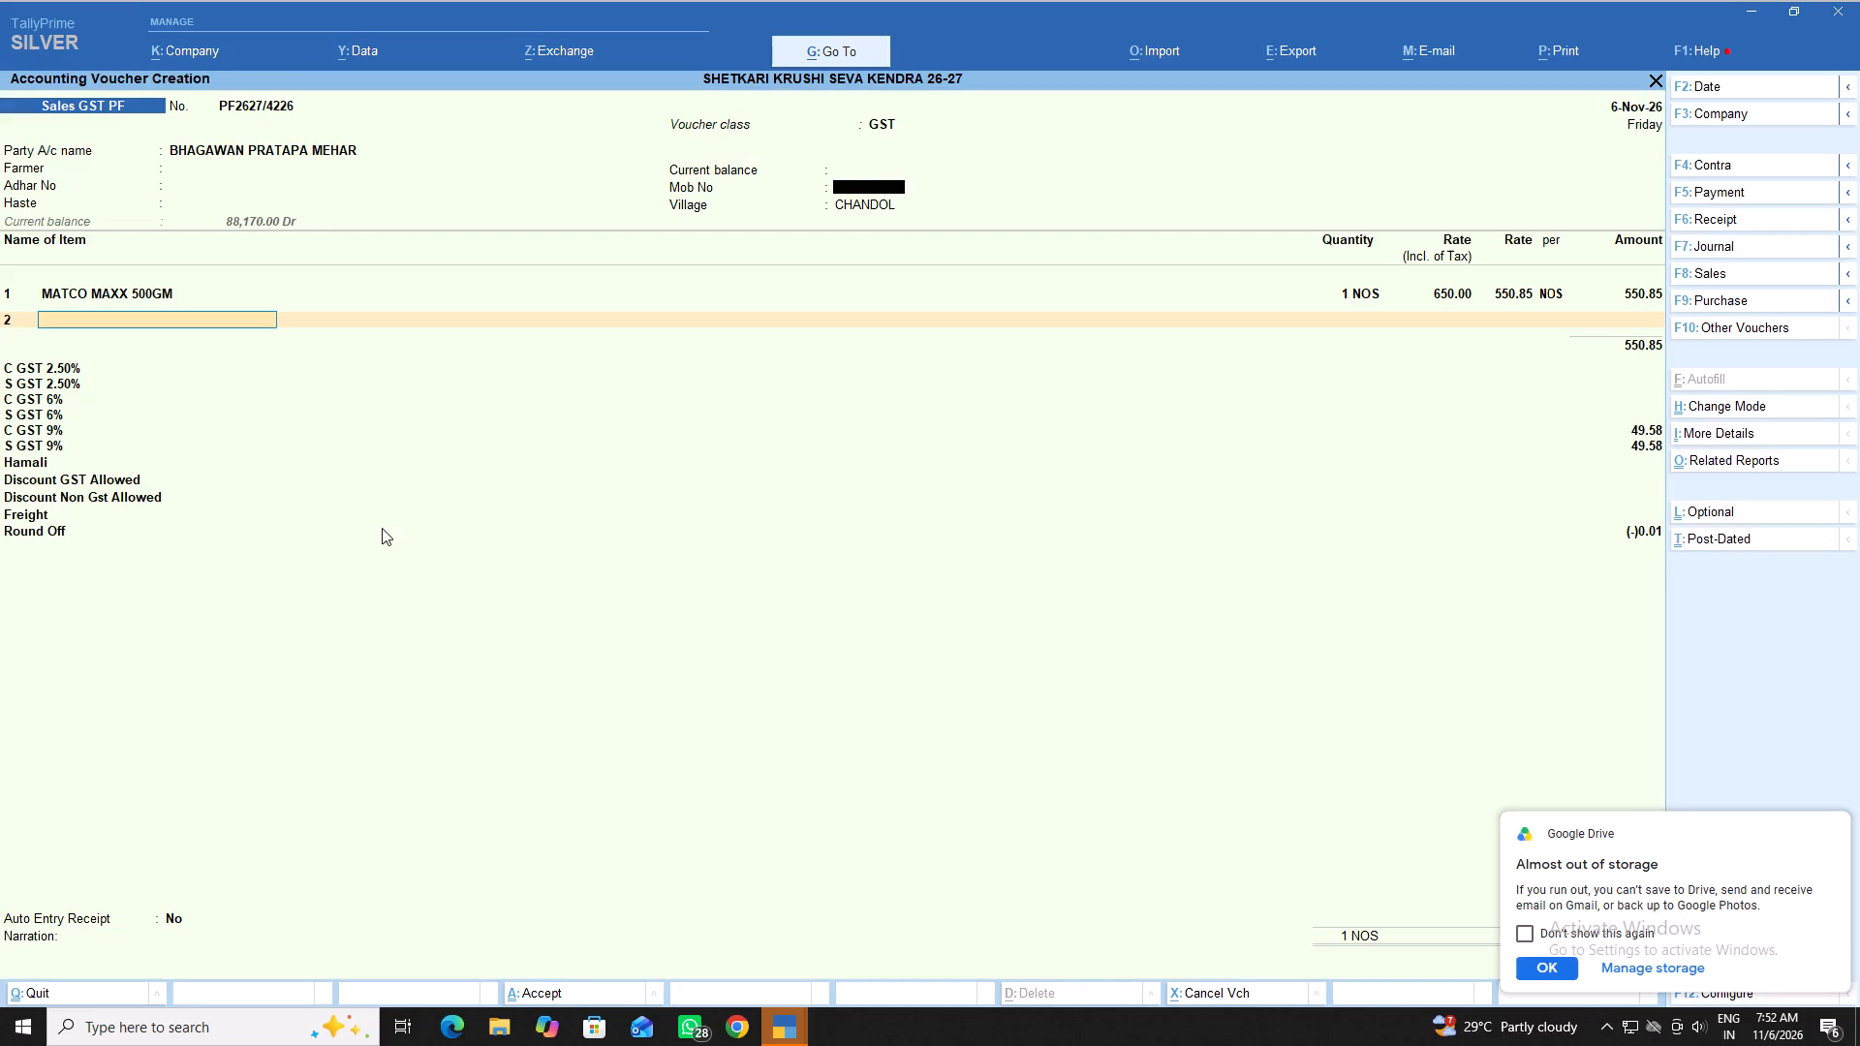
Add MATCO MAXX 250GM as the second item, from batch SSMM-201, with quantity 1 at a tax-inclusive rate of 380.
{"action": "type", "text": "mat"}
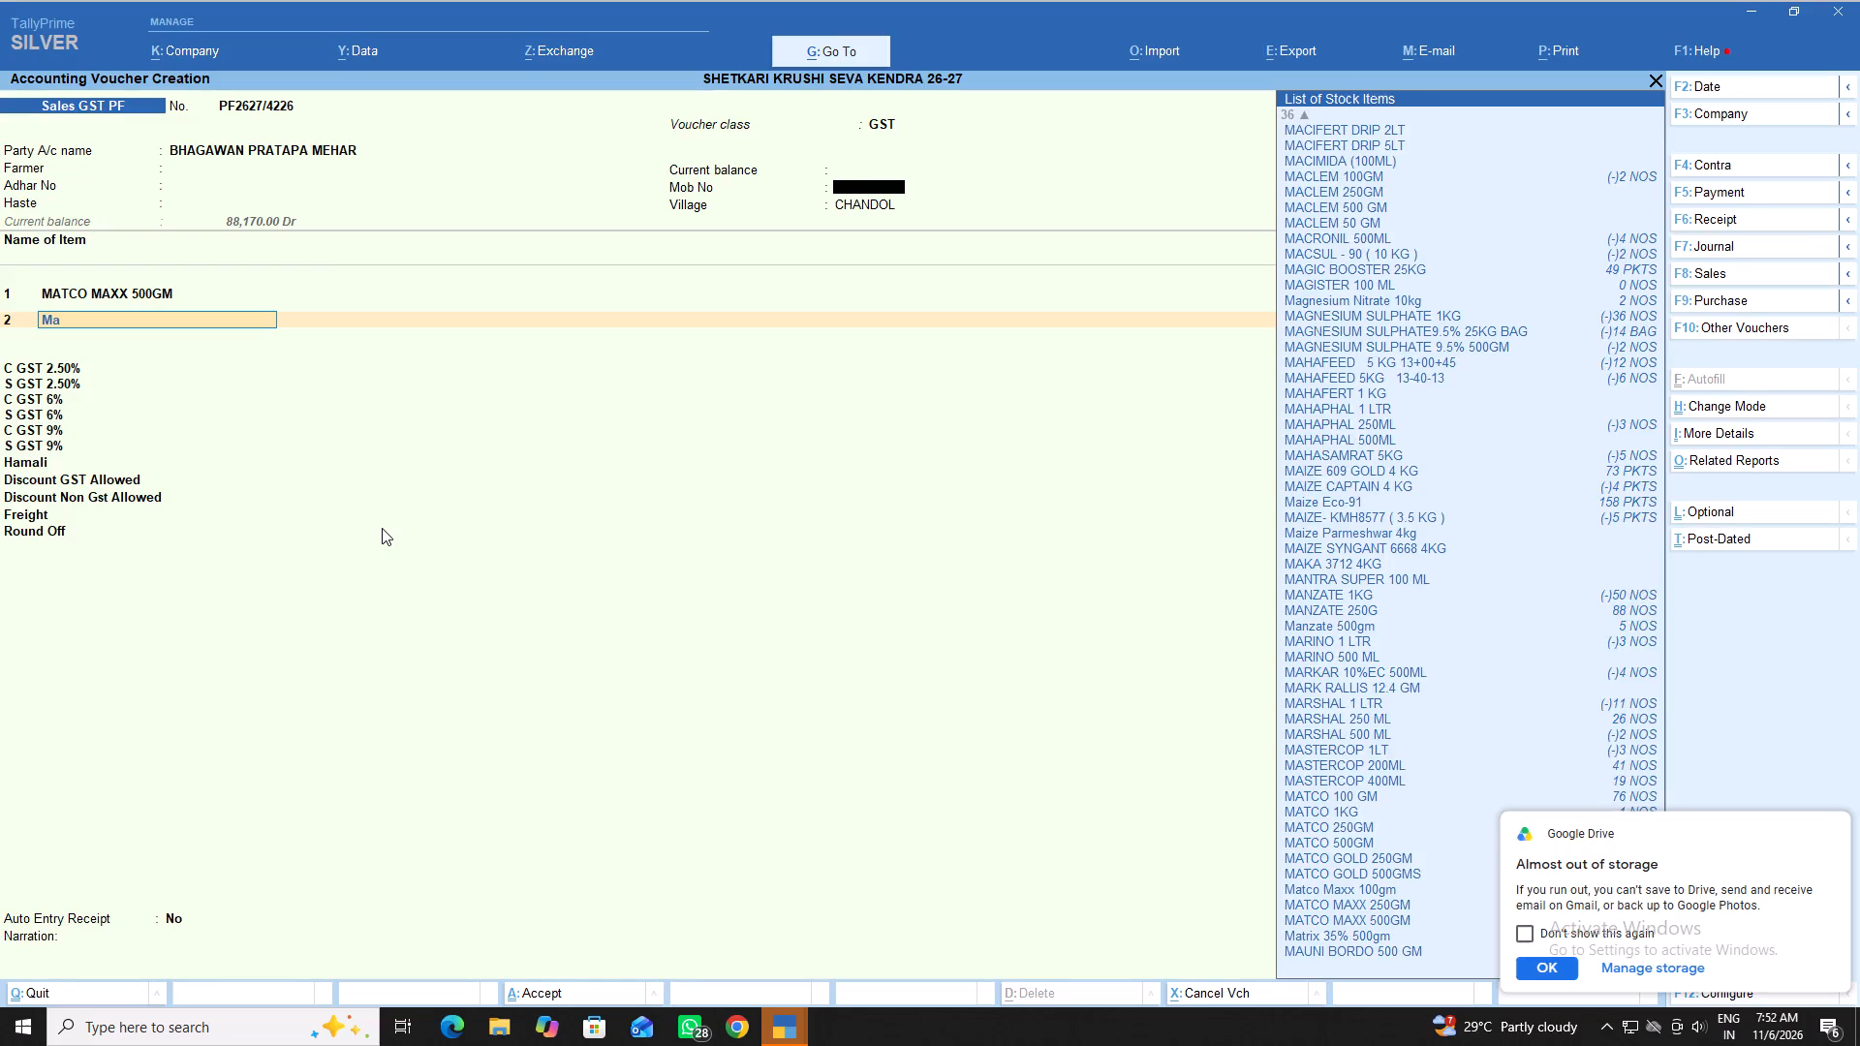
{"action": "key", "text": "Down"}
{"action": "key", "text": "Down"}
{"action": "key", "text": "Down"}
{"action": "key", "text": "Down"}
{"action": "key", "text": "Down"}
{"action": "key", "text": "Down"}
{"action": "key", "text": "Down"}
{"action": "key", "text": "Down"}
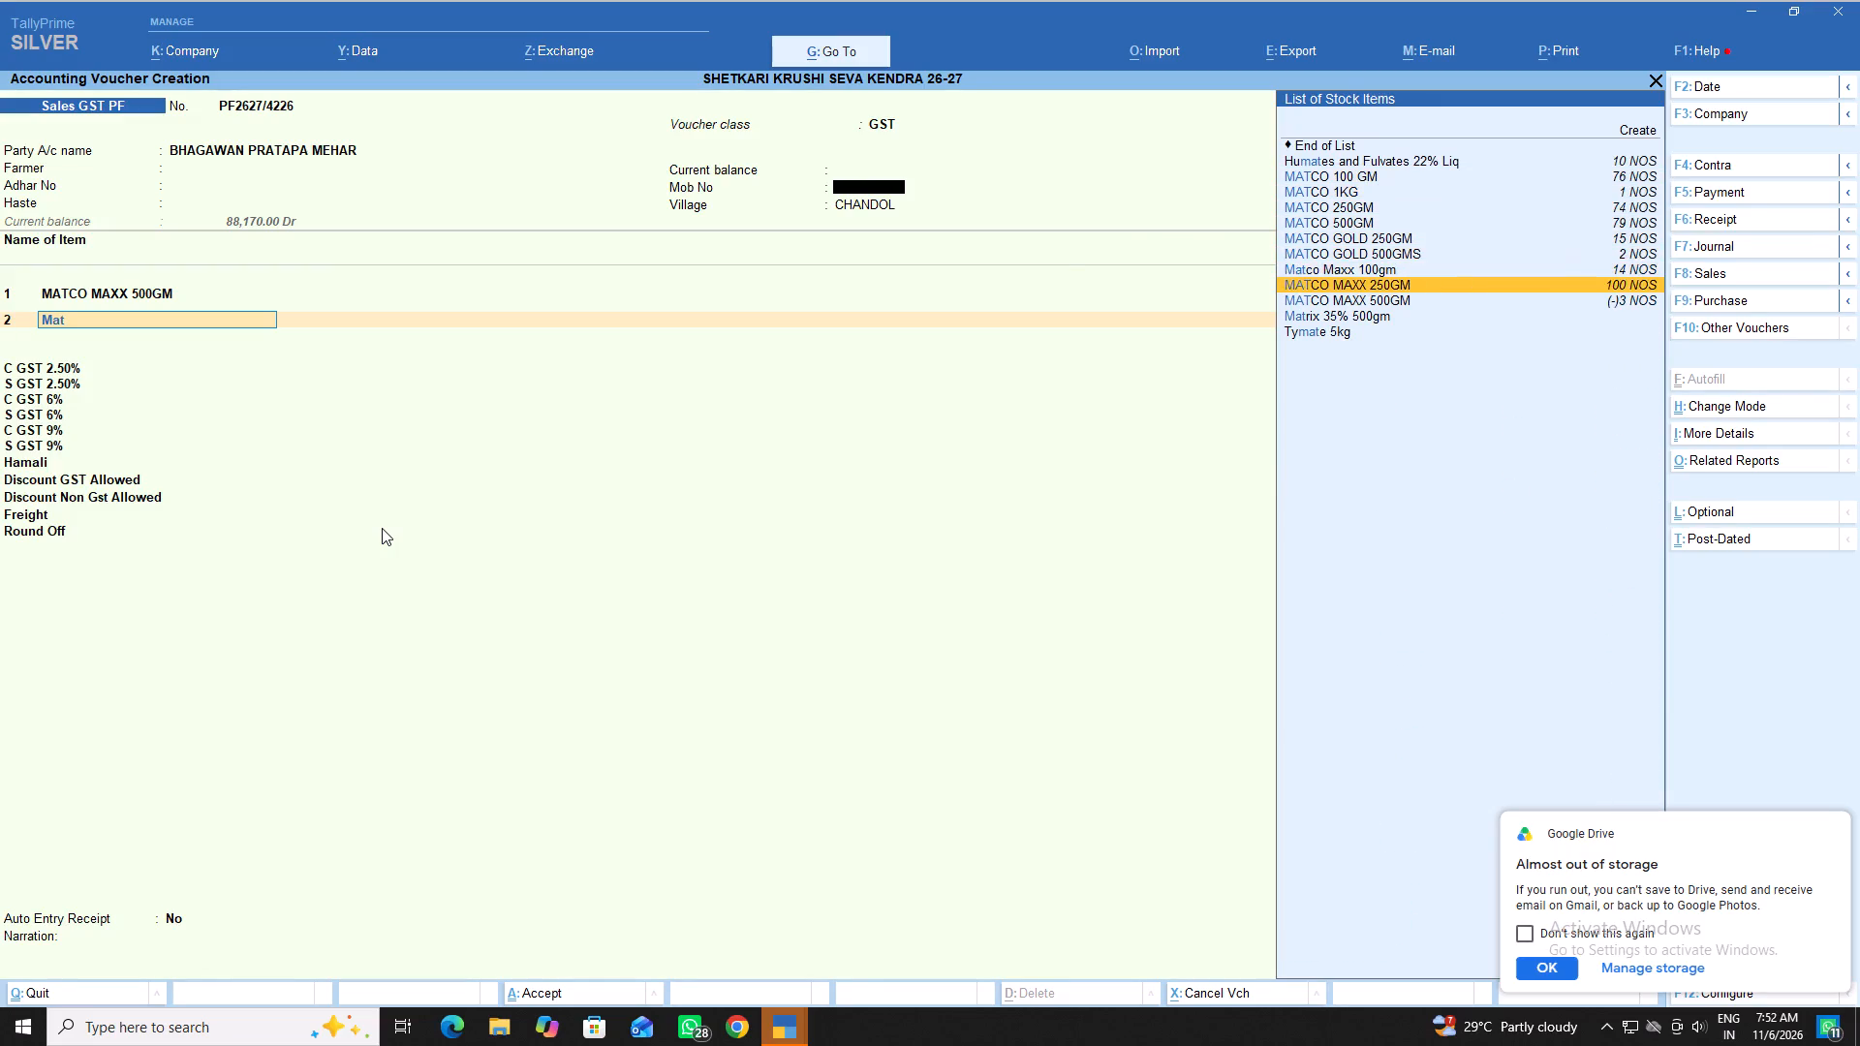
{"action": "key", "text": "Return"}
{"action": "key", "text": "Return"}
{"action": "key", "text": "1"}
{"action": "key", "text": "Return"}
{"action": "key", "text": "6"}
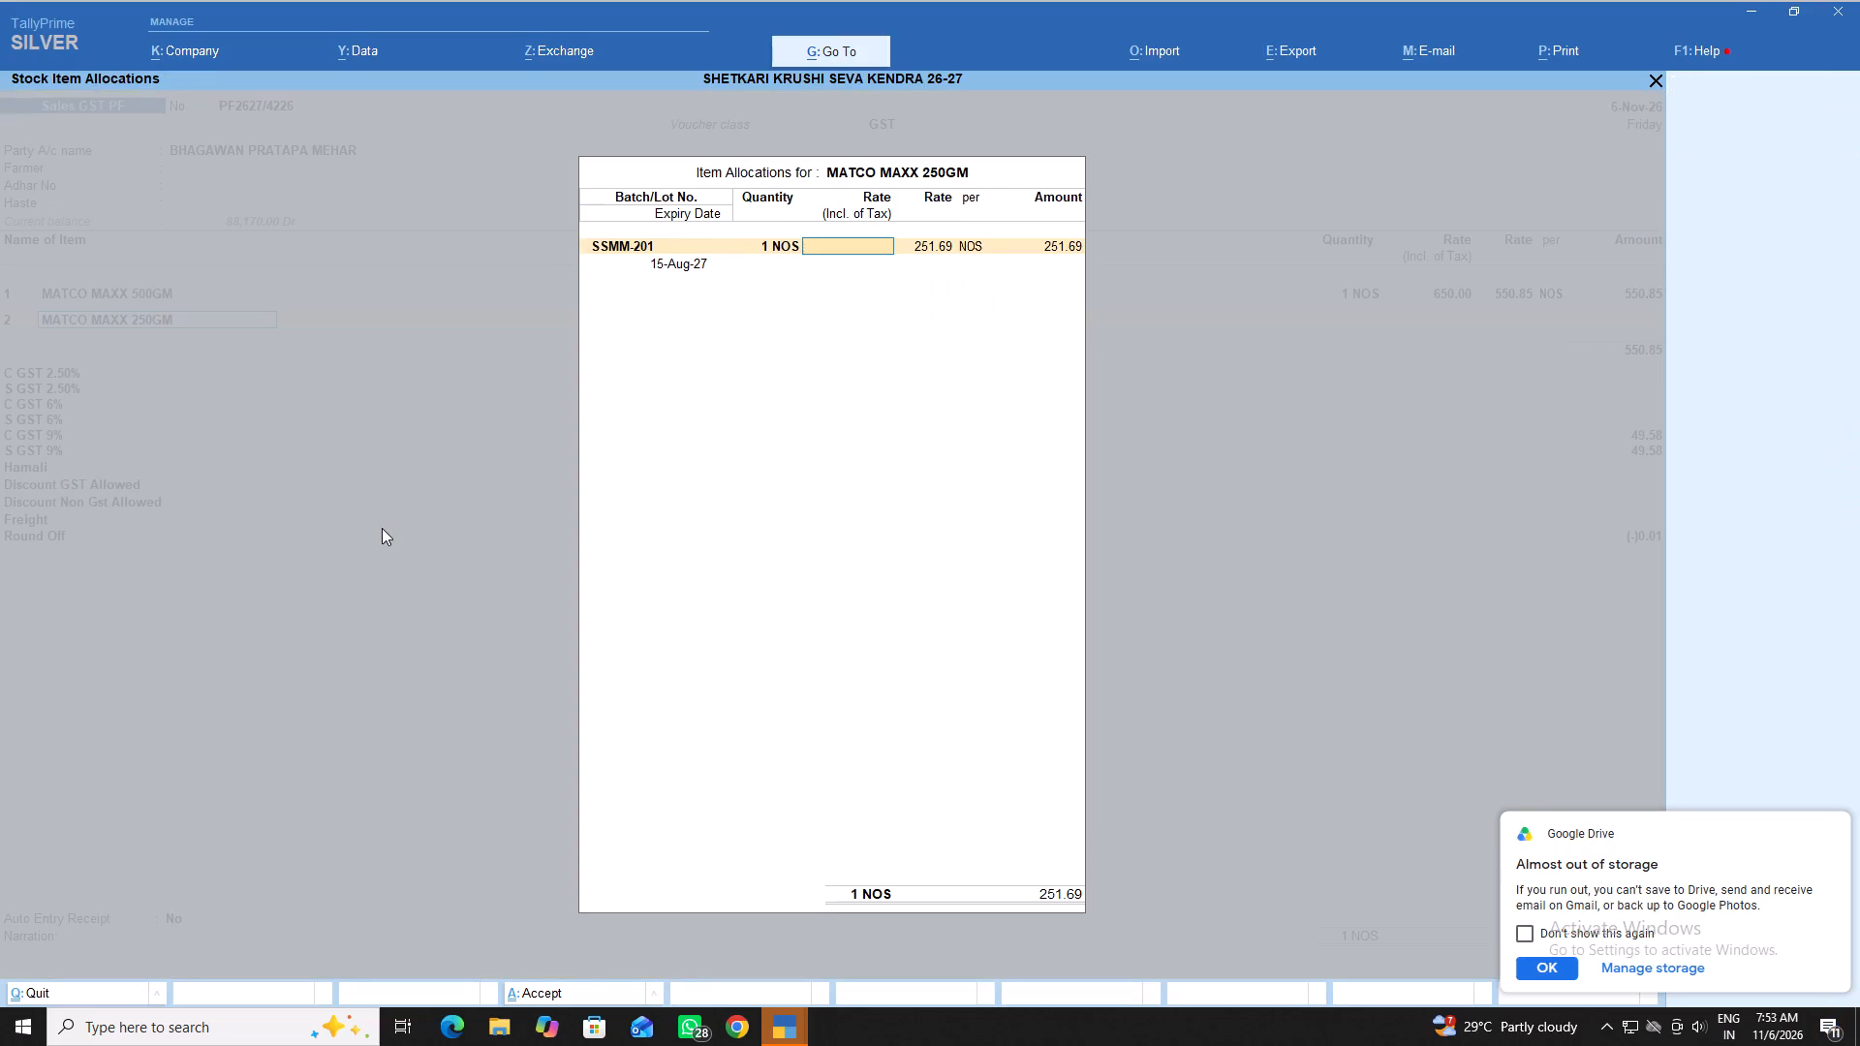
{"action": "key", "text": "BackSpace"}
{"action": "type", "text": "380"}
{"action": "key", "text": "Return"}
{"action": "key", "text": "Return"}
{"action": "key", "text": "Return"}
{"action": "key", "text": "Return"}
{"action": "key", "text": "Return"}
{"action": "key", "text": "Return"}
{"action": "key", "text": "Return"}
{"action": "key", "text": "Return"}
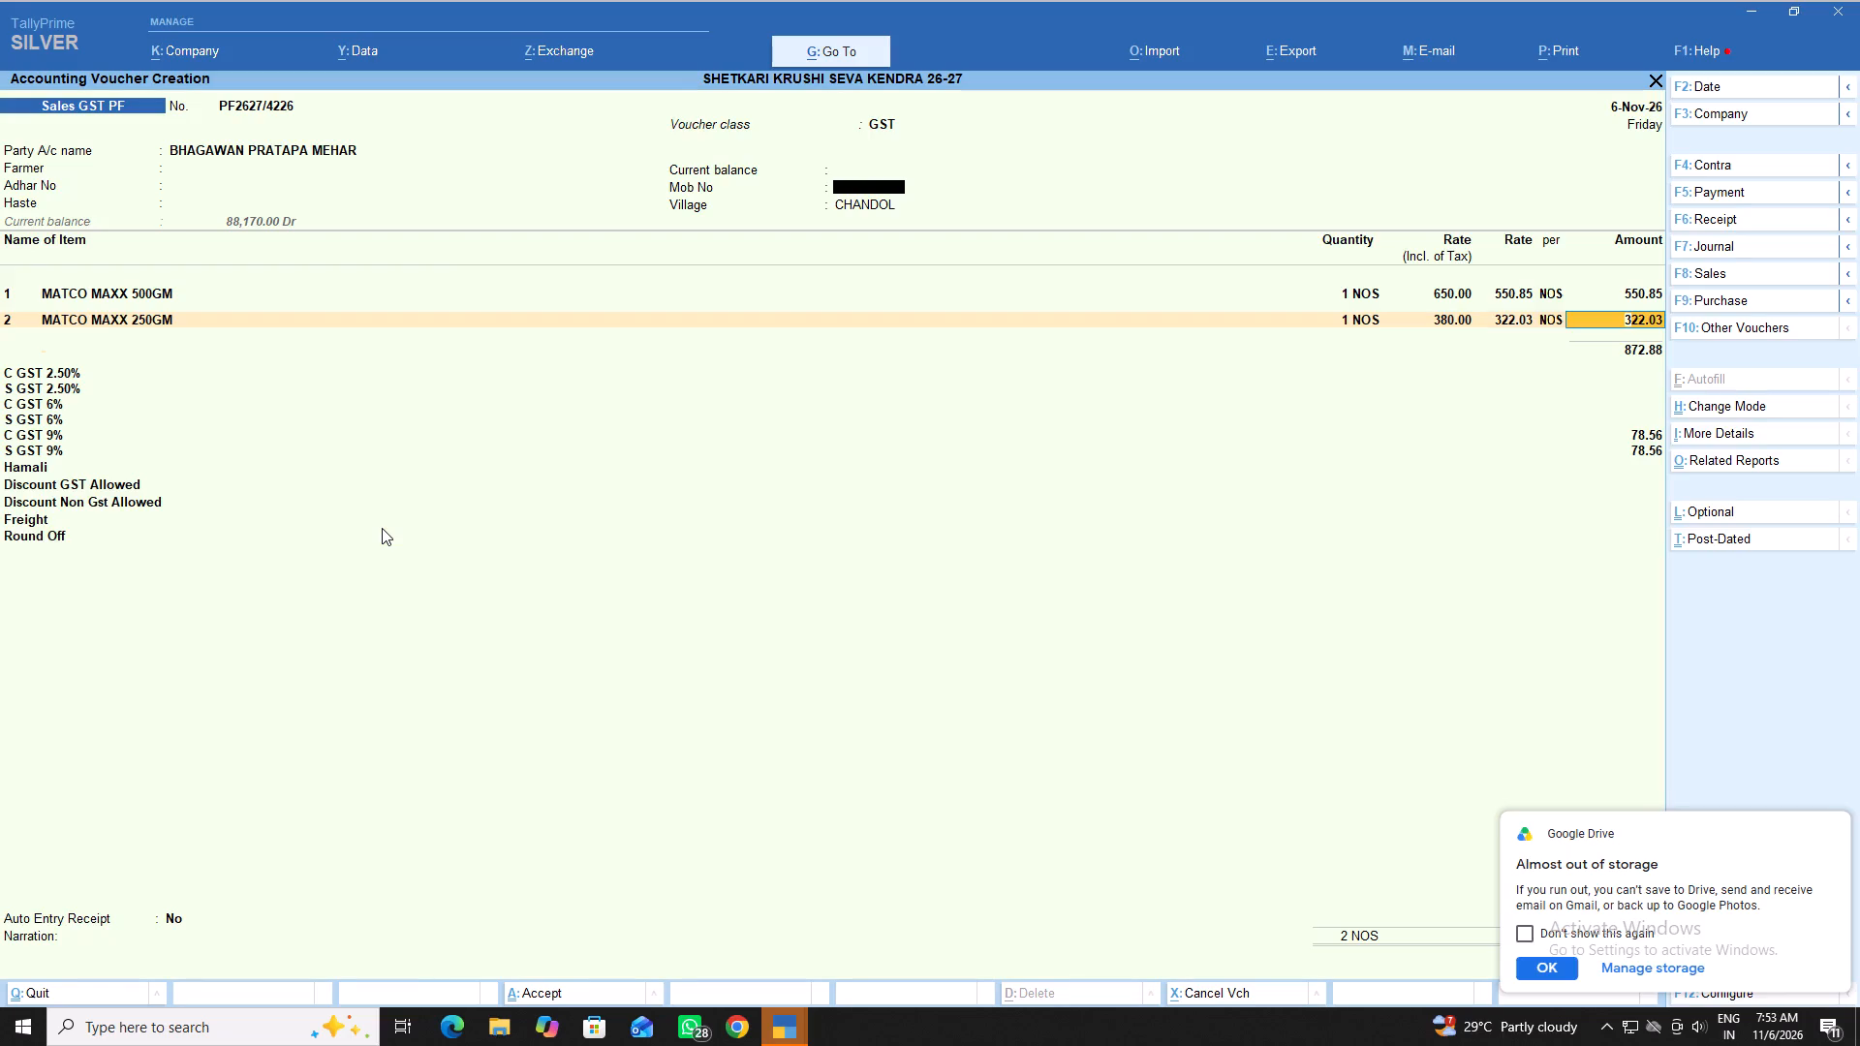
Choose TABOLI 100 ML as the third item and allocate quantity 1 from batch Btbl608010.
{"action": "type", "text": "tab"}
{"action": "key", "text": "Down"}
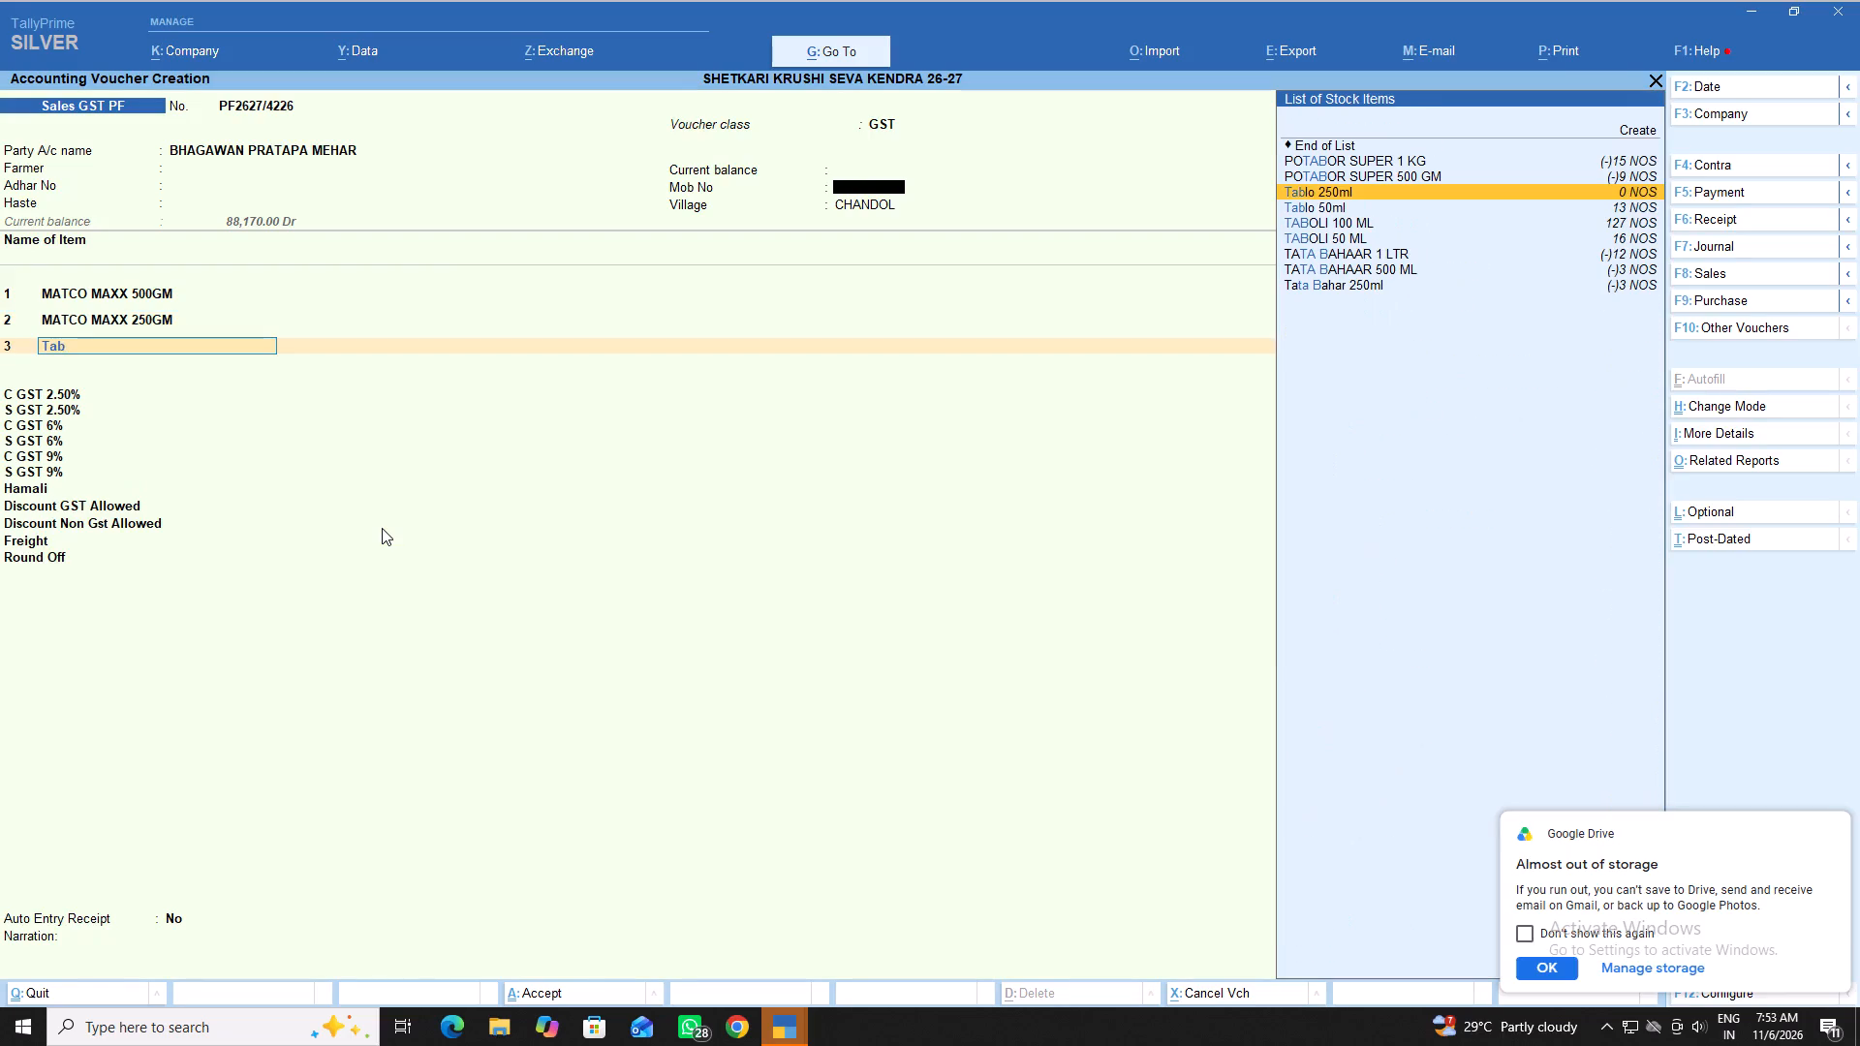
{"action": "key", "text": "Down"}
{"action": "key", "text": "Down"}
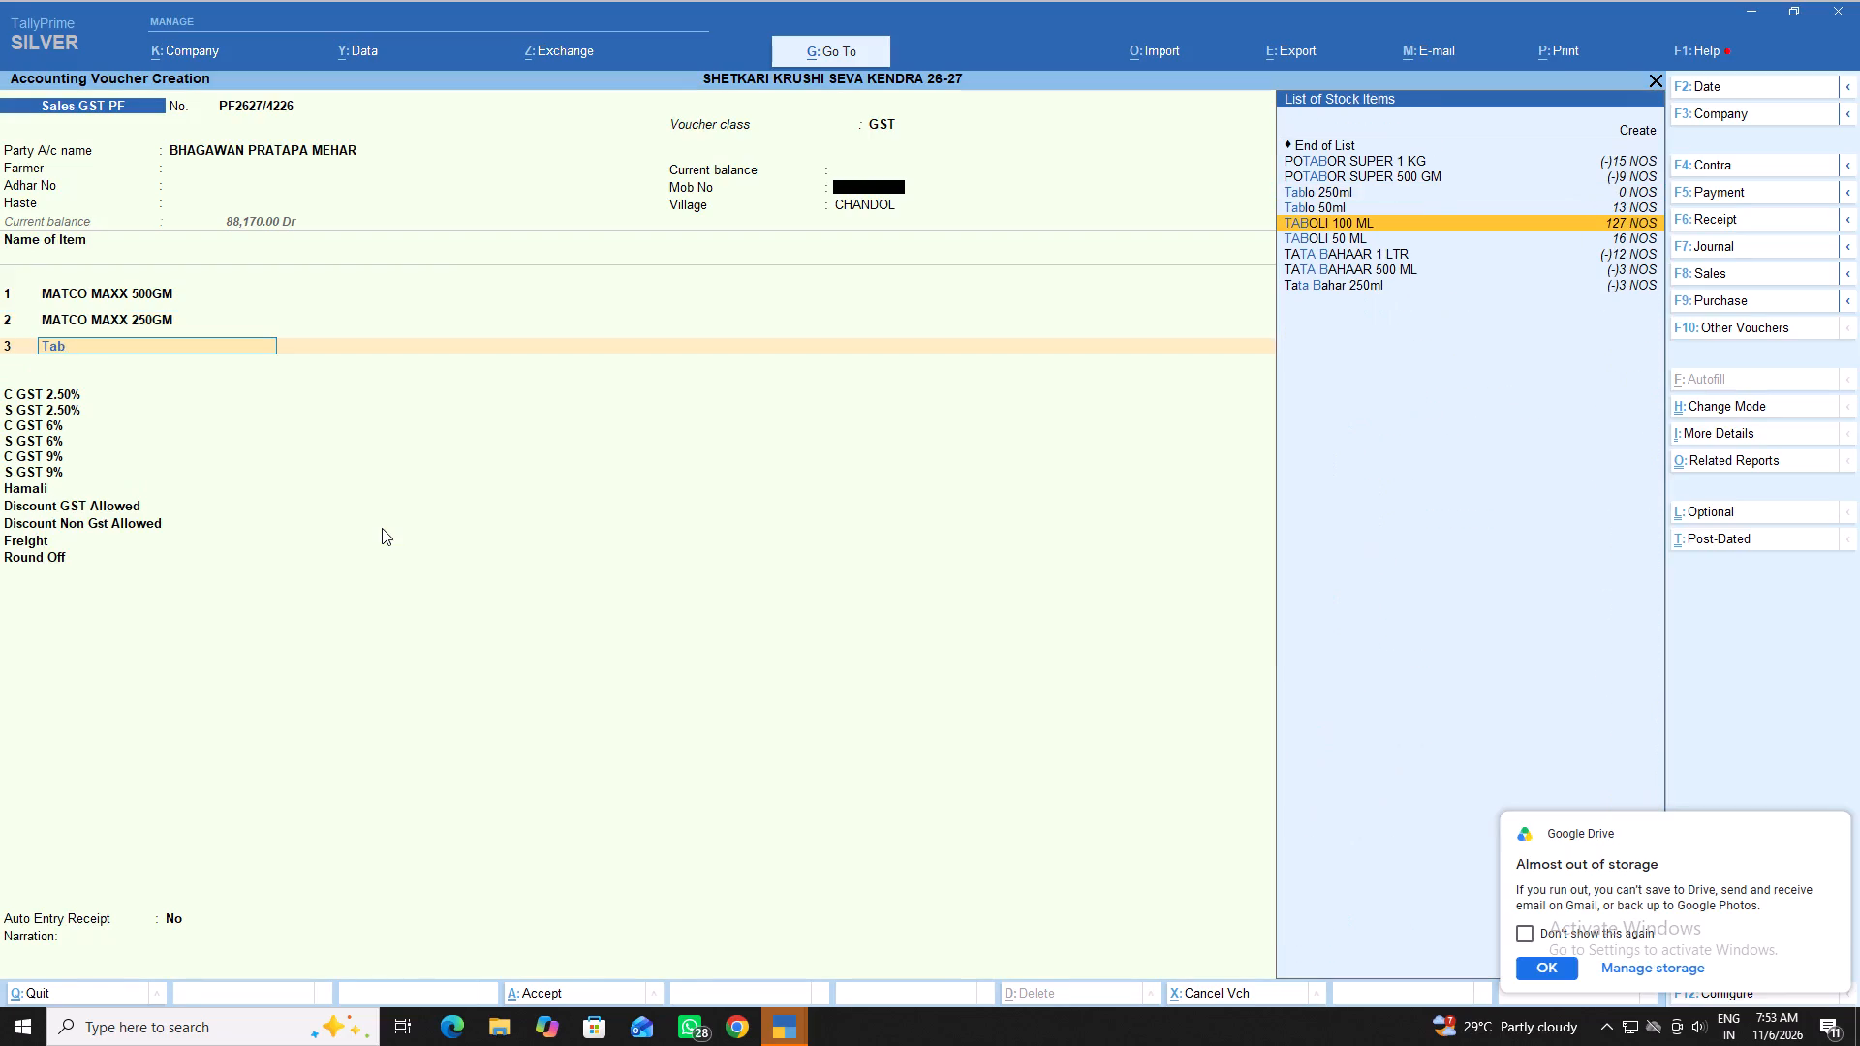
{"action": "key", "text": "Return"}
{"action": "key", "text": "Return"}
{"action": "key", "text": "1"}
{"action": "key", "text": "Return"}
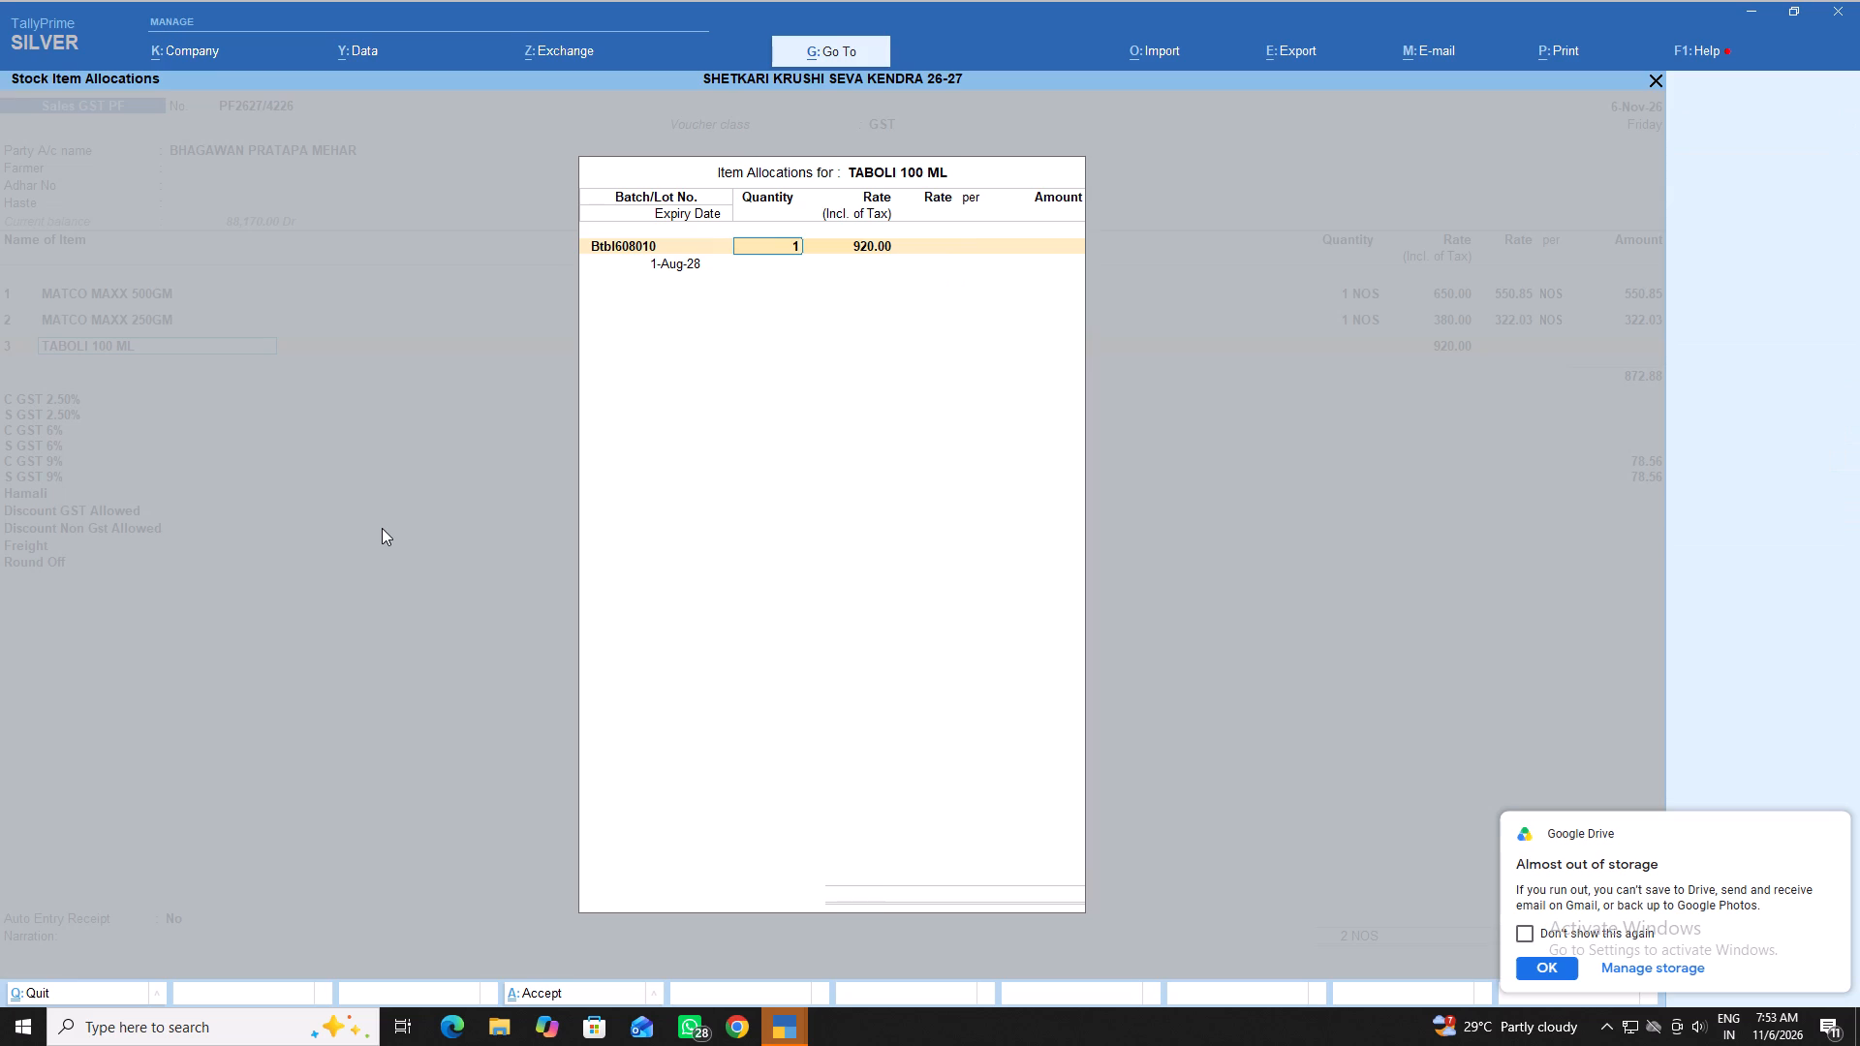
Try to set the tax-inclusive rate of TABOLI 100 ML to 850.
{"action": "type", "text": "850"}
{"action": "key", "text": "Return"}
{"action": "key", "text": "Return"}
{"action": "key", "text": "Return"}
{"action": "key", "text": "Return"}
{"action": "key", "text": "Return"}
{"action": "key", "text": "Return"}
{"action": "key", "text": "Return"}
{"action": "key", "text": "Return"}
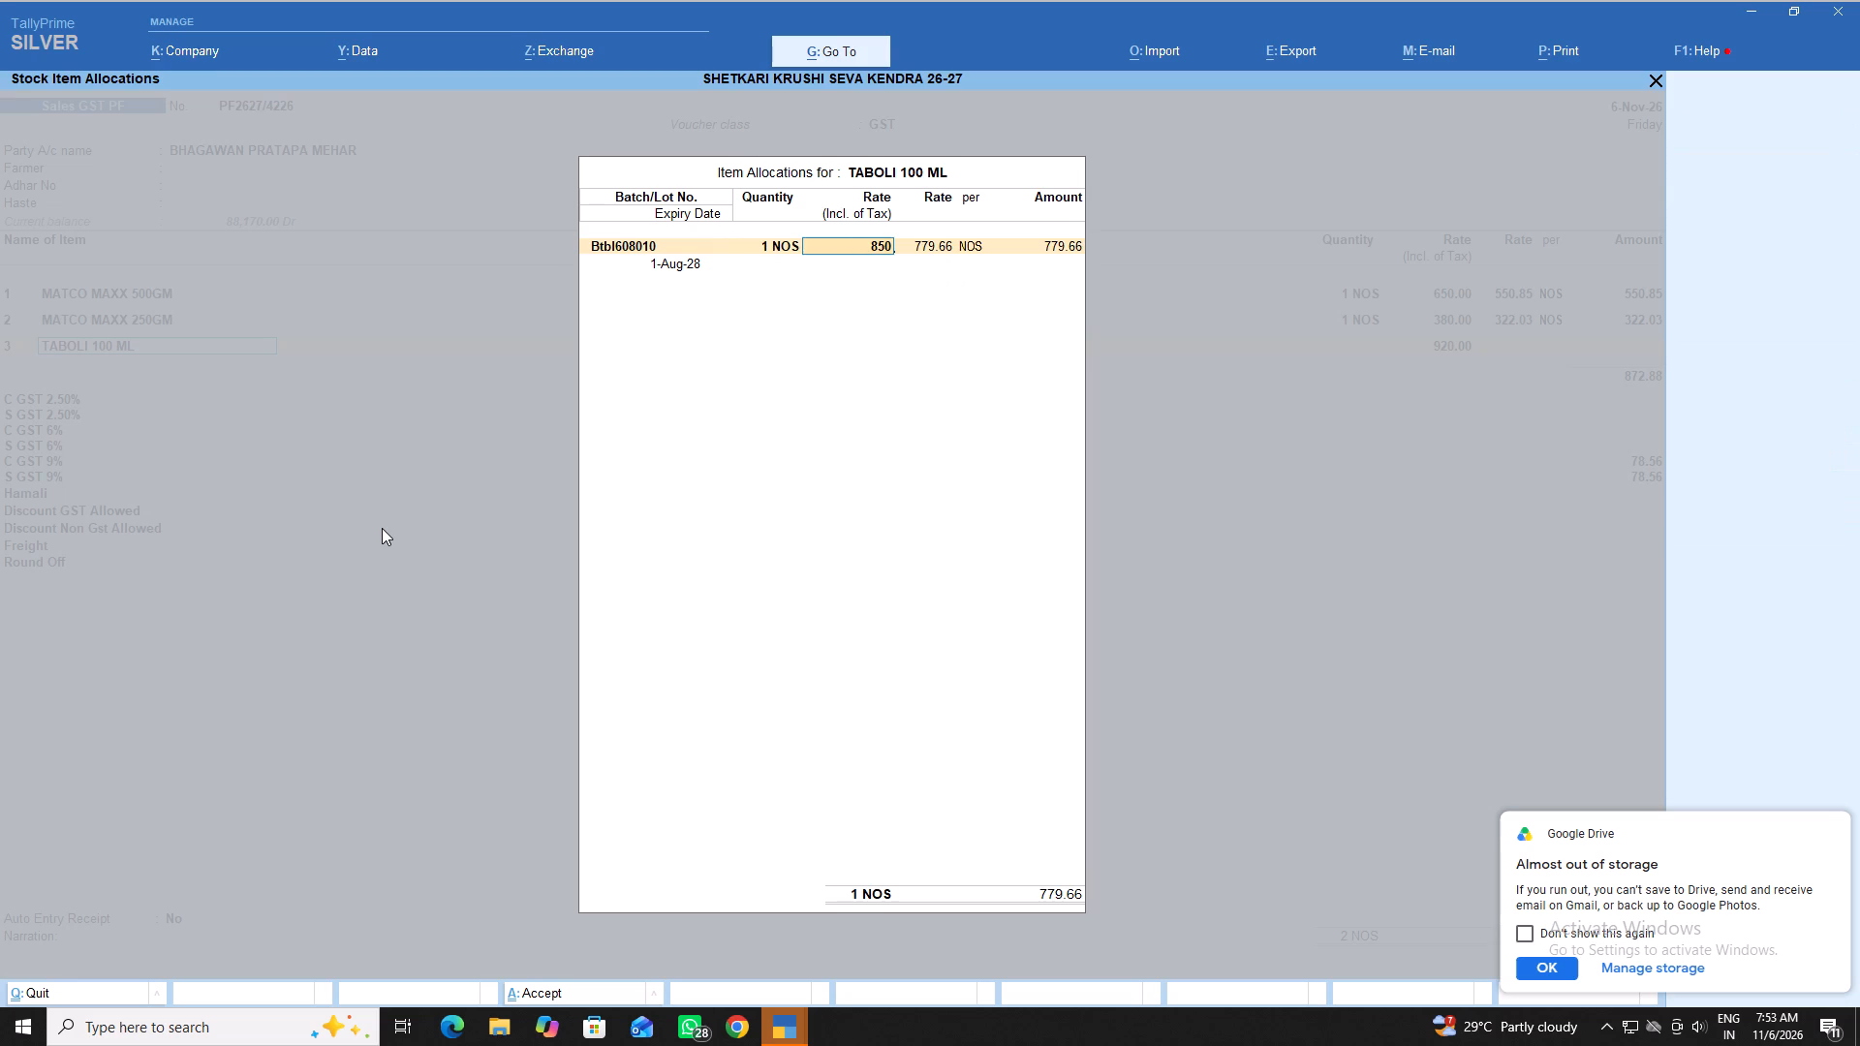
Set the tax-inclusive rate of TABOLI 100 ML to 790 and complete its line.
{"action": "key", "text": "BackSpace"}
{"action": "key", "text": "BackSpace"}
{"action": "type", "text": "790"}
{"action": "key", "text": "Return"}
{"action": "key", "text": "Return"}
{"action": "key", "text": "Return"}
{"action": "key", "text": "BackSpace"}
{"action": "key", "text": "Return"}
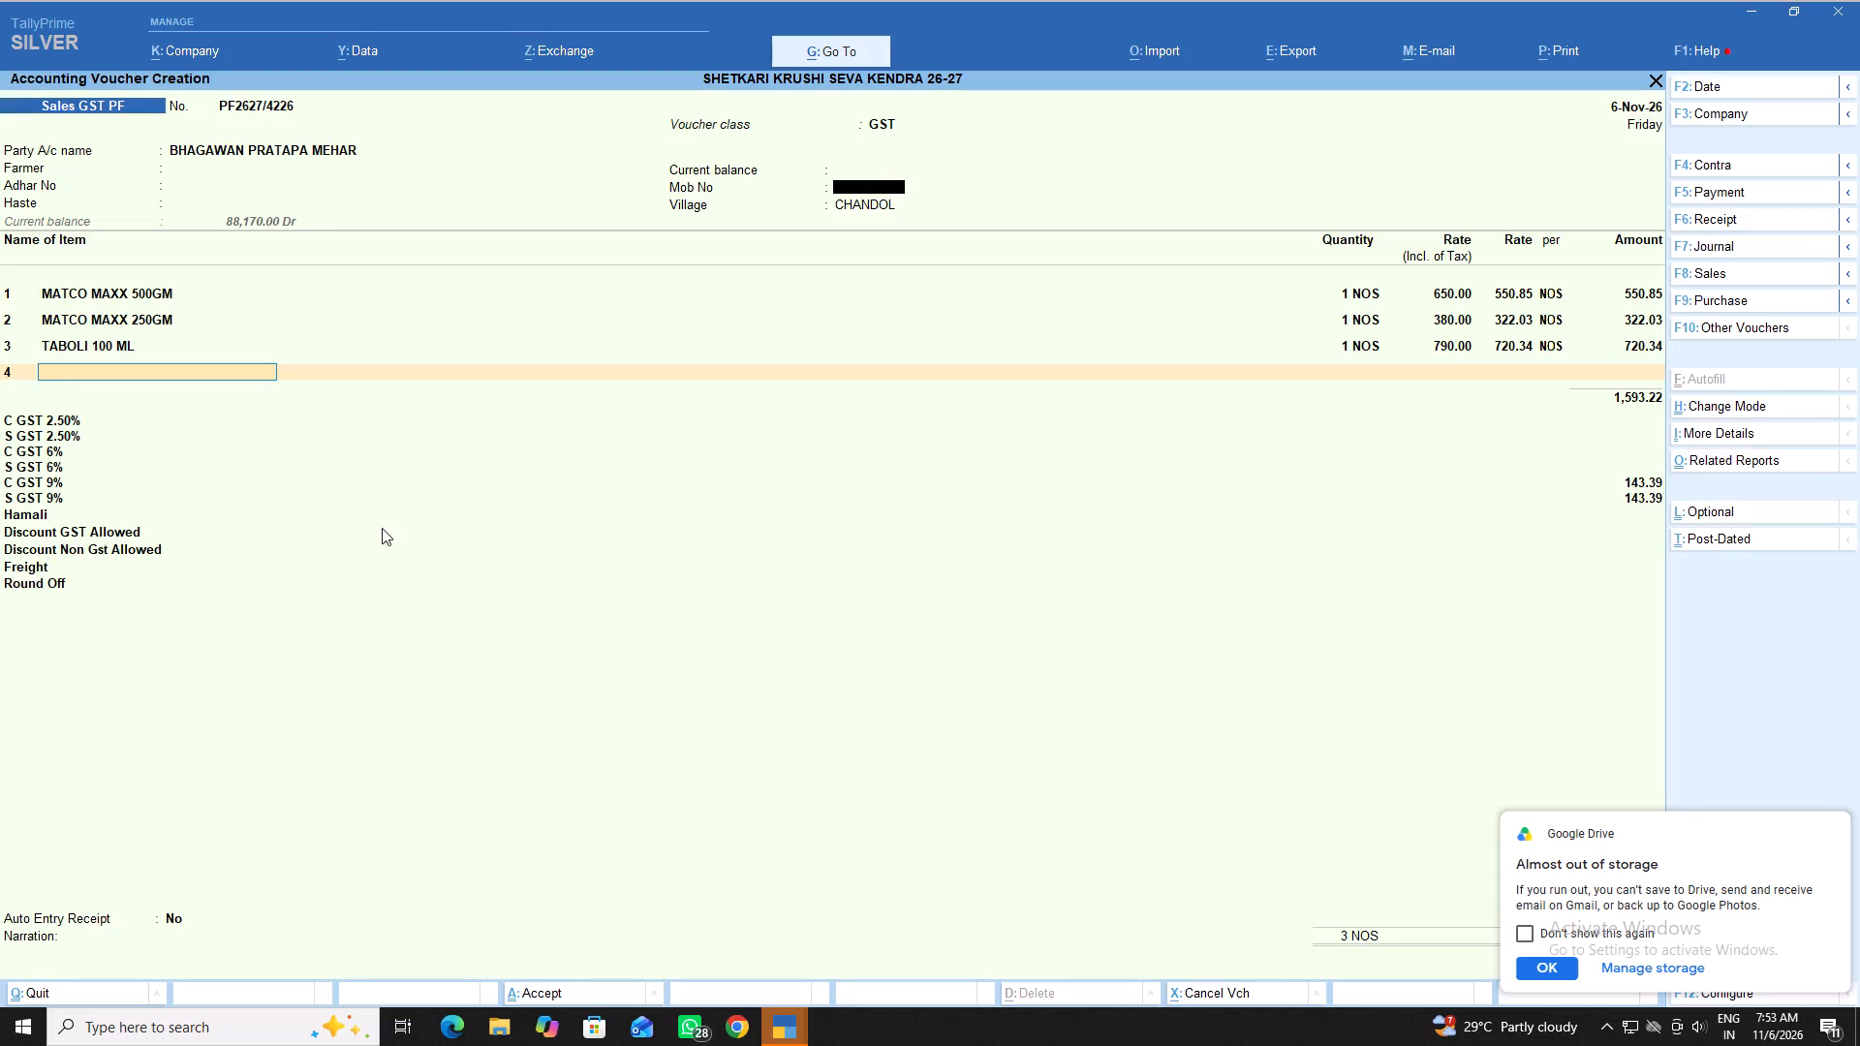
Add MASTERCOP 400ML as the fourth item, from batch AICD608015, with quantity 1 at a tax-inclusive rate of 750.
{"action": "key", "text": "m"}
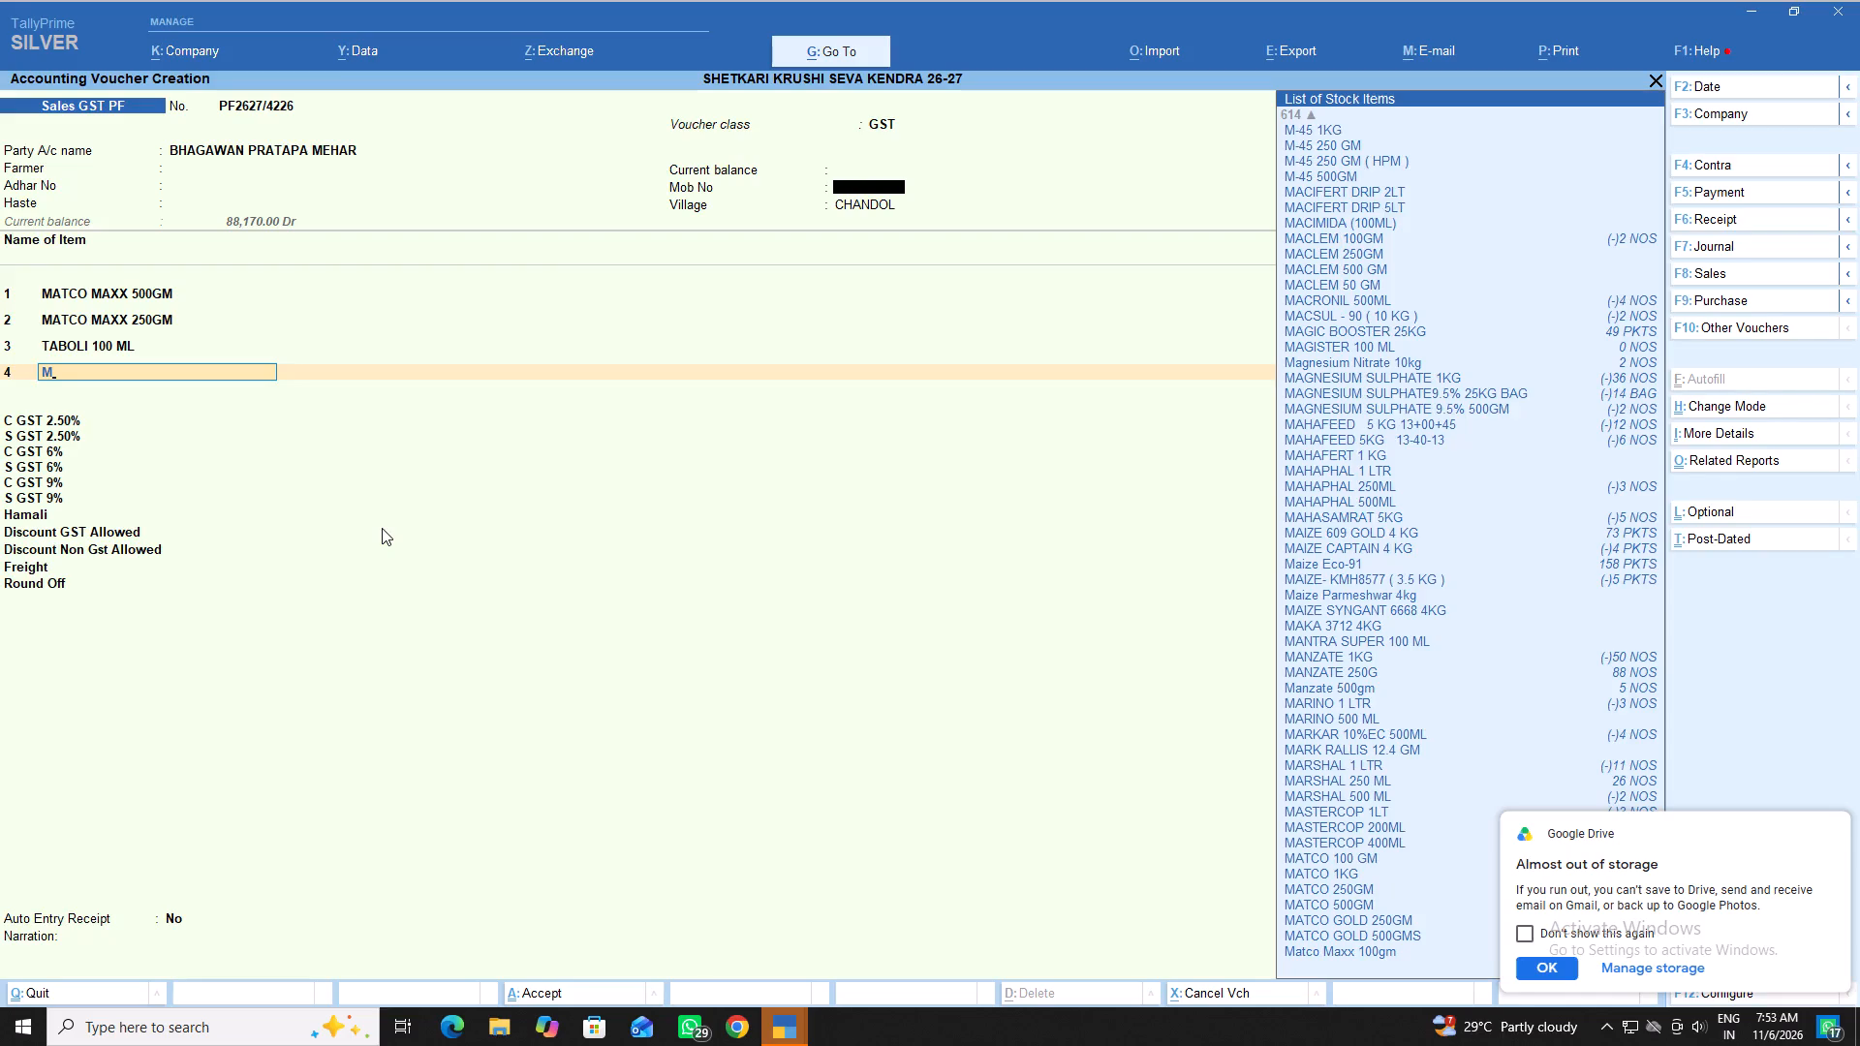
{"action": "type", "text": "ast"}
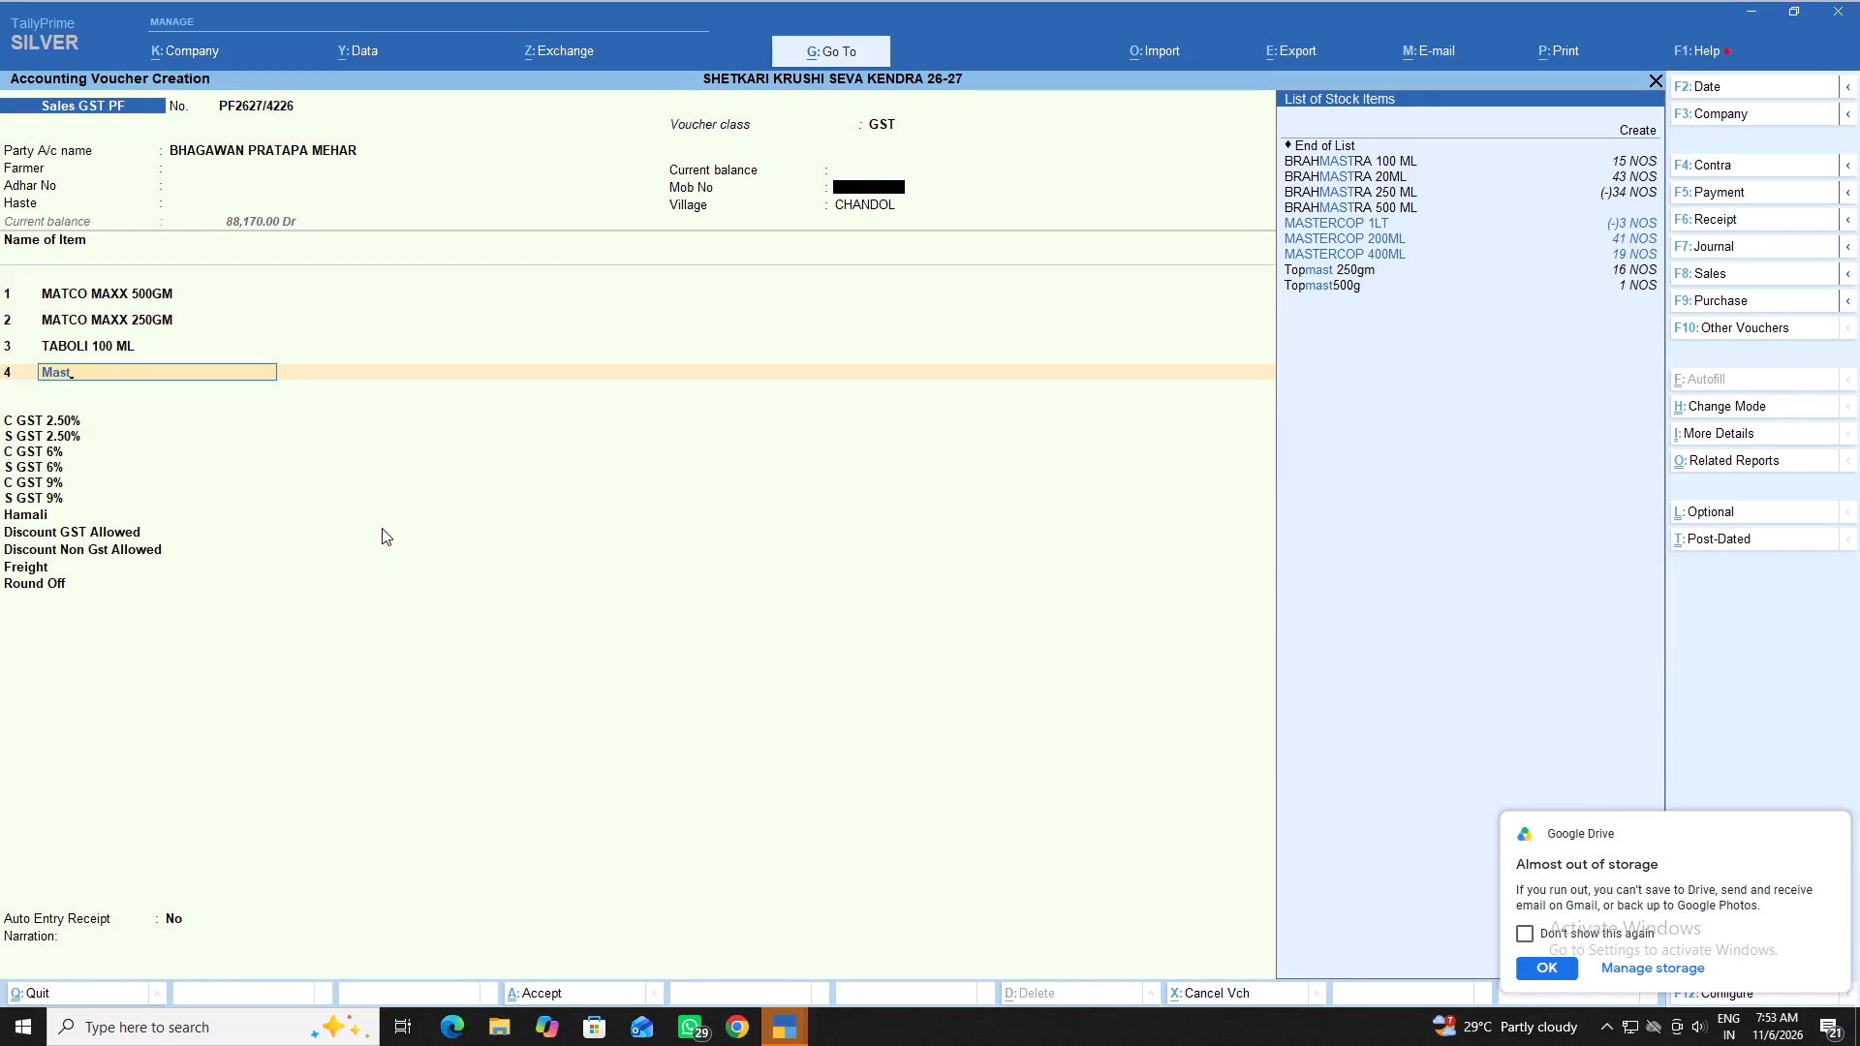
{"action": "key", "text": "Down"}
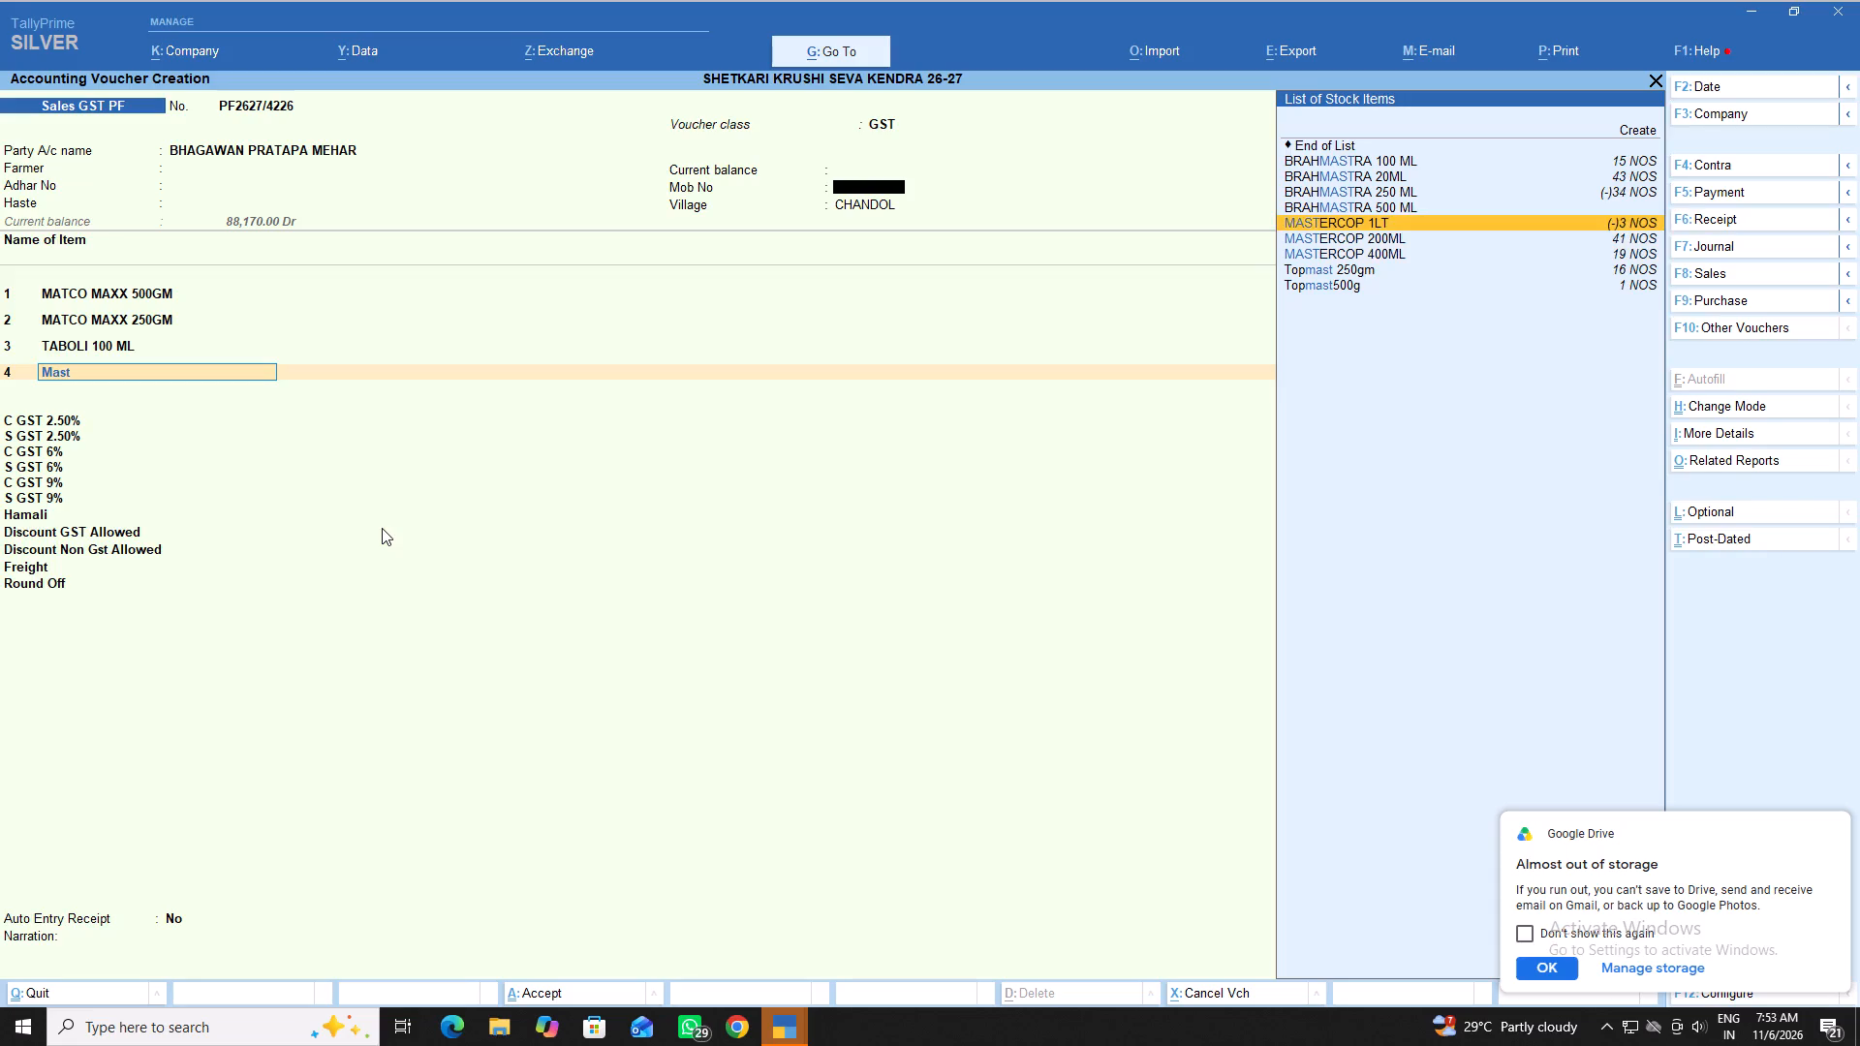
{"action": "key", "text": "Down"}
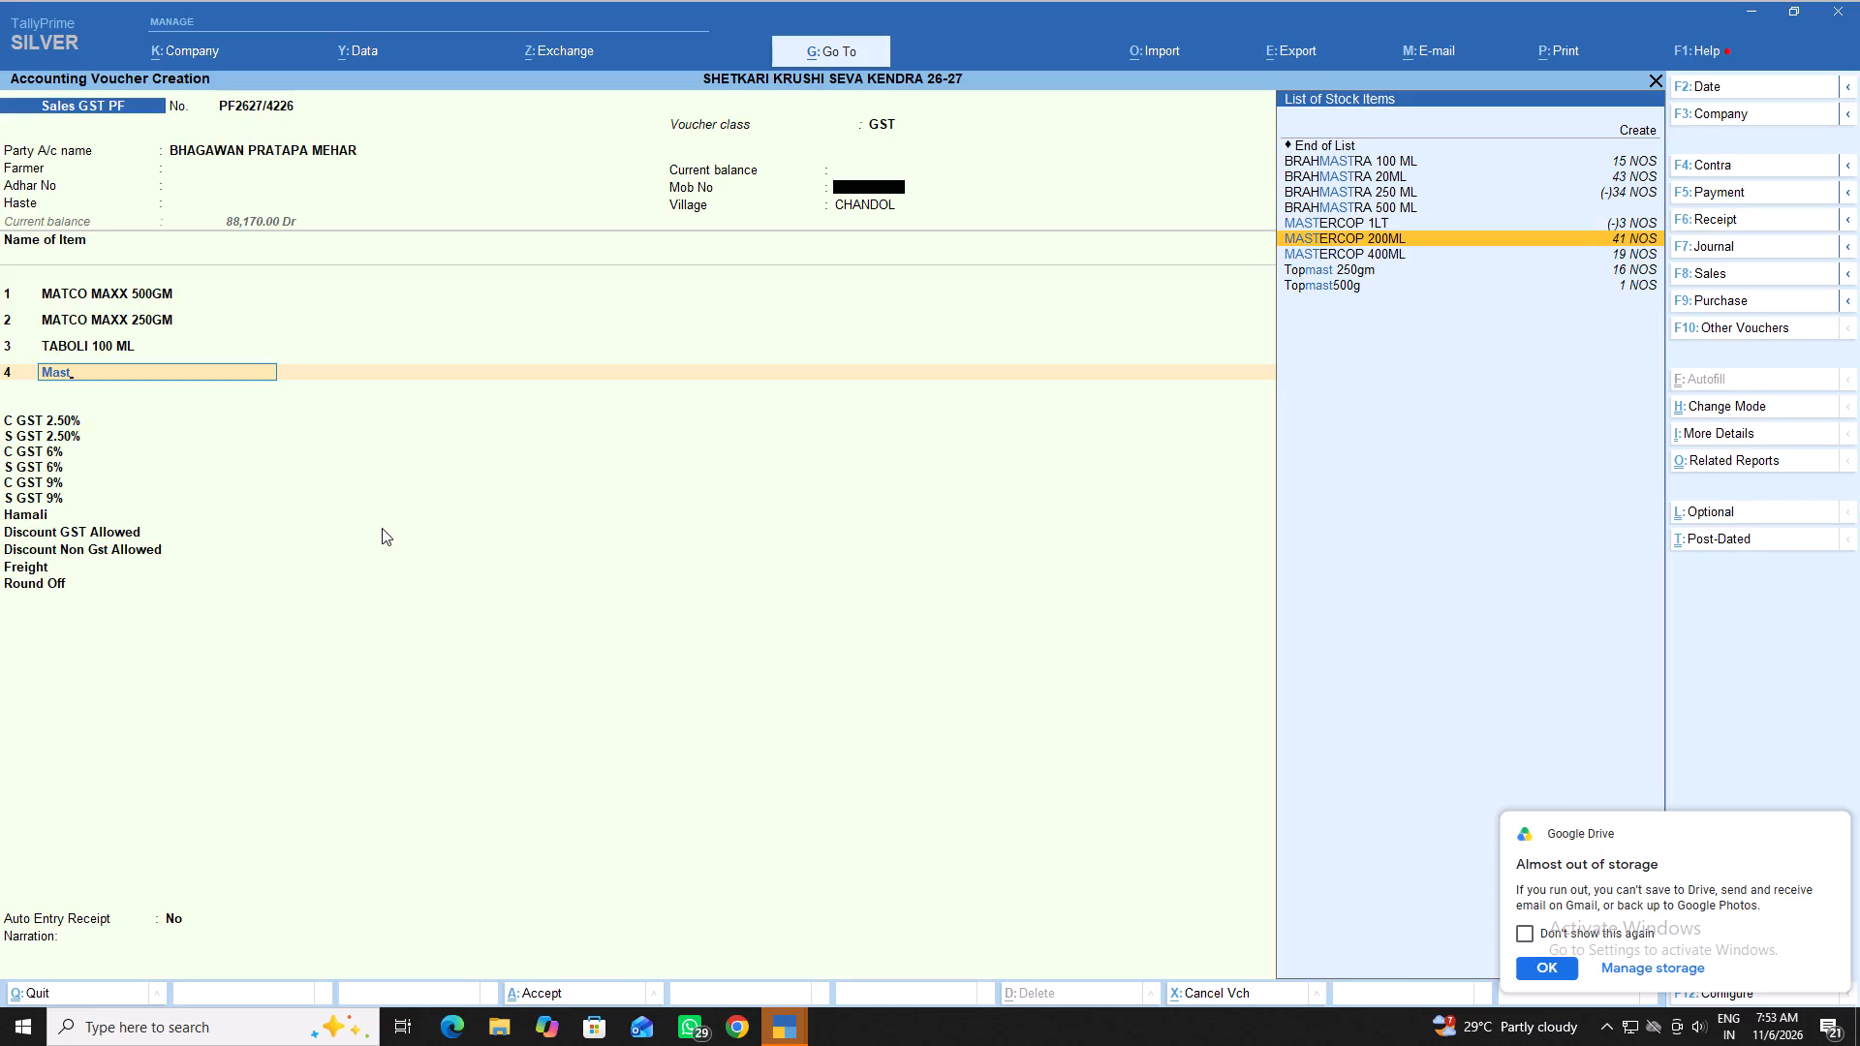
{"action": "key", "text": "Down"}
{"action": "key", "text": "Return"}
{"action": "key", "text": "Return"}
{"action": "key", "text": "1"}
{"action": "key", "text": "Return"}
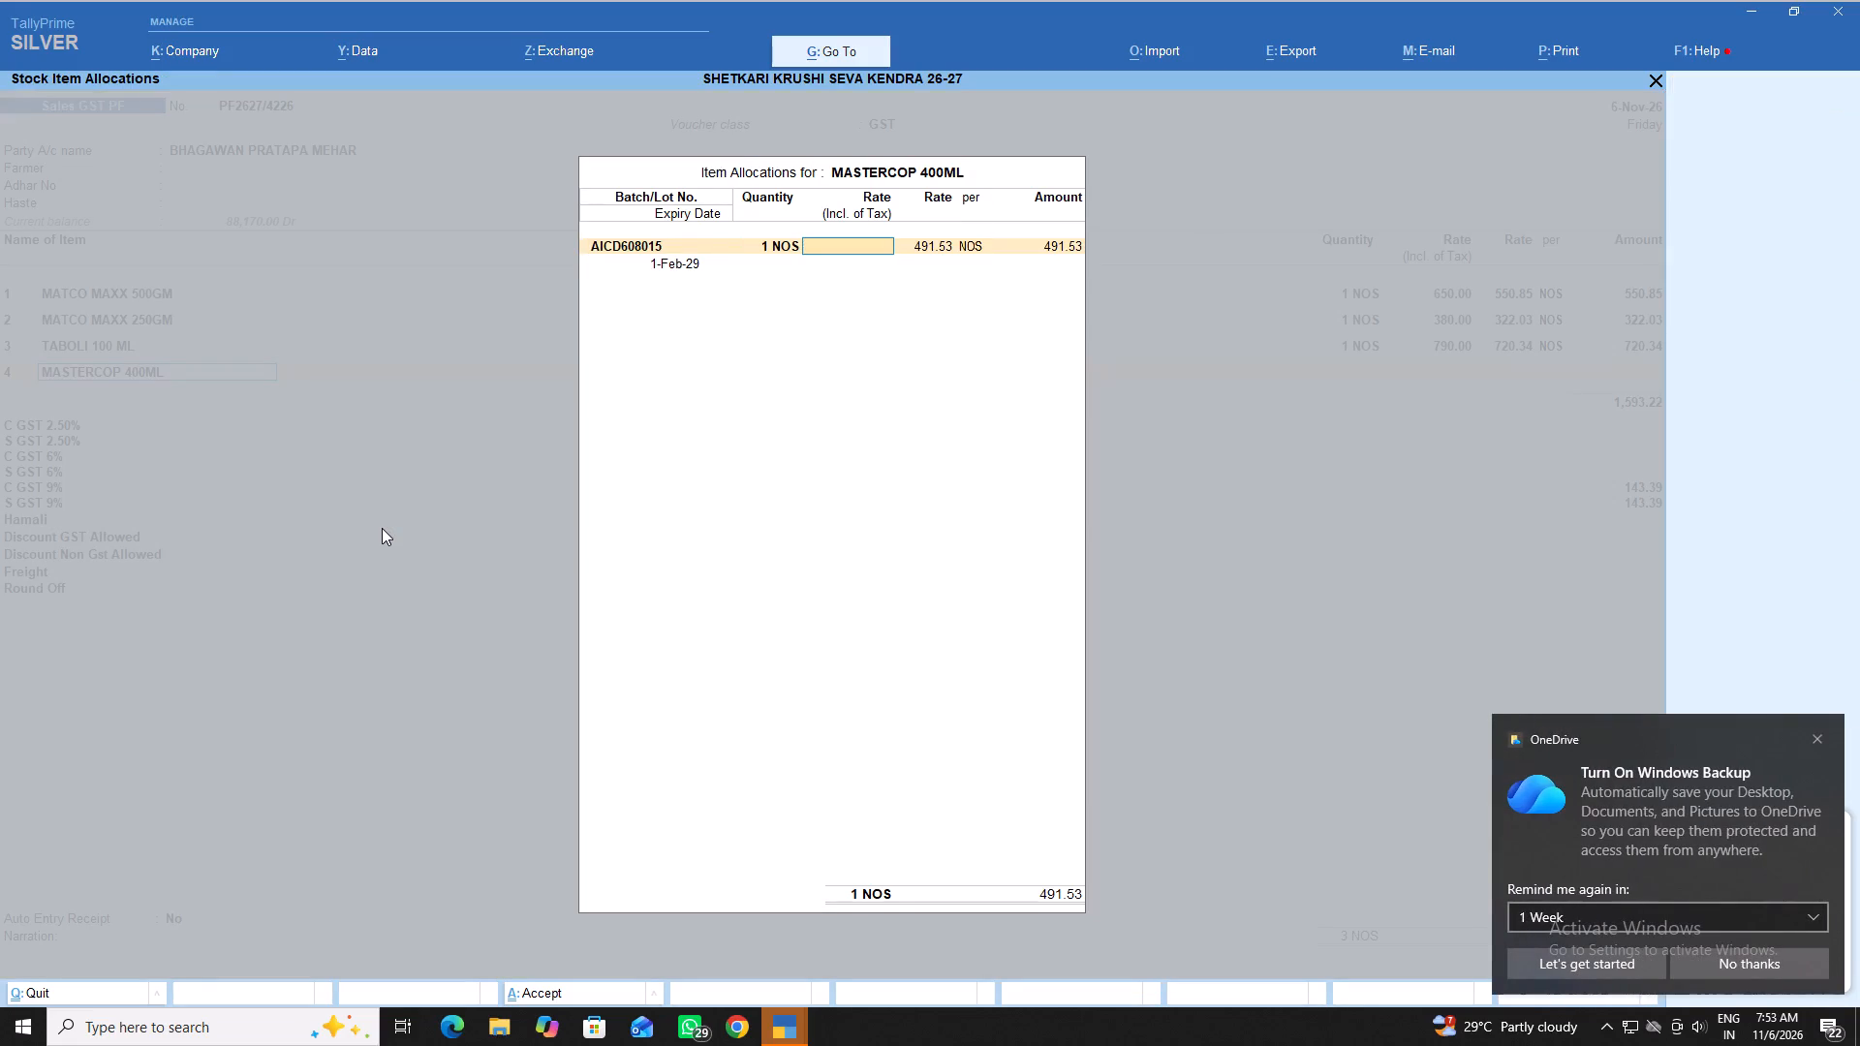
{"action": "type", "text": "750"}
{"action": "key", "text": "Return"}
{"action": "key", "text": "Return"}
{"action": "key", "text": "Return"}
{"action": "key", "text": "Return"}
{"action": "key", "text": "Return"}
{"action": "key", "text": "Return"}
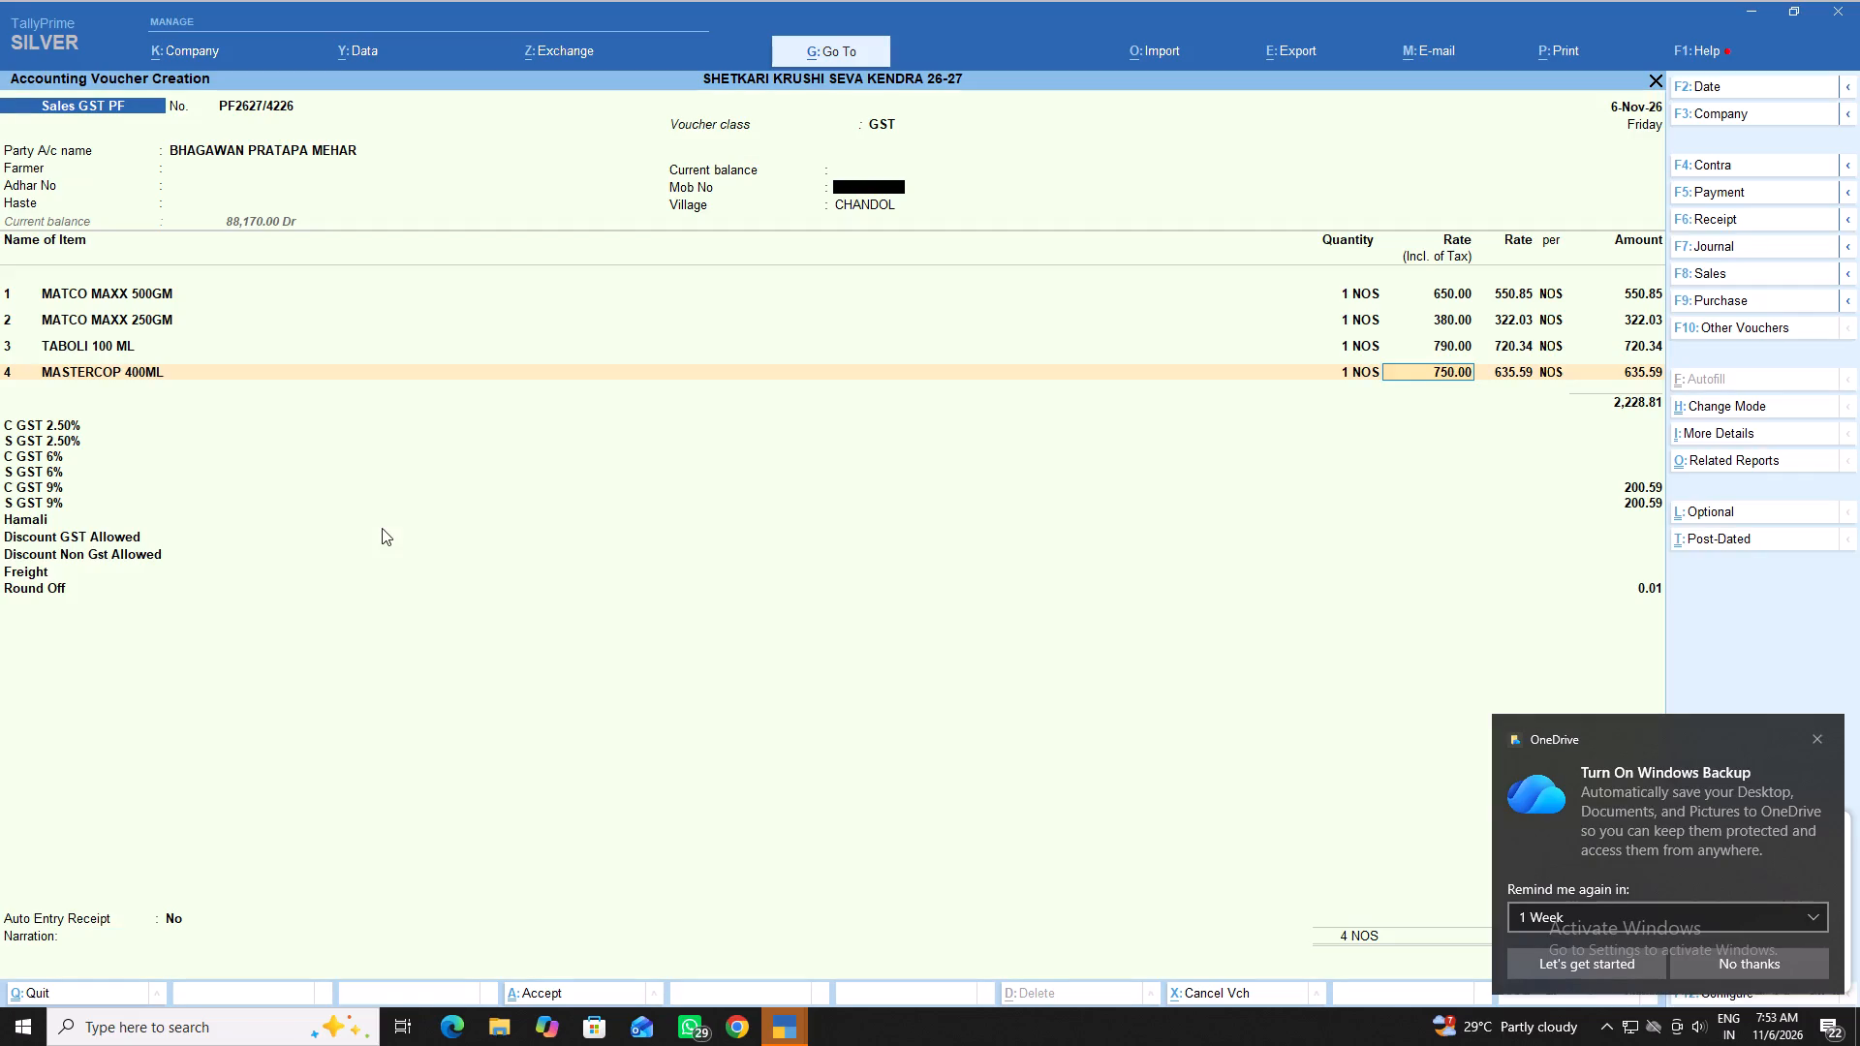
{"action": "key", "text": "Return"}
{"action": "key", "text": "Return"}
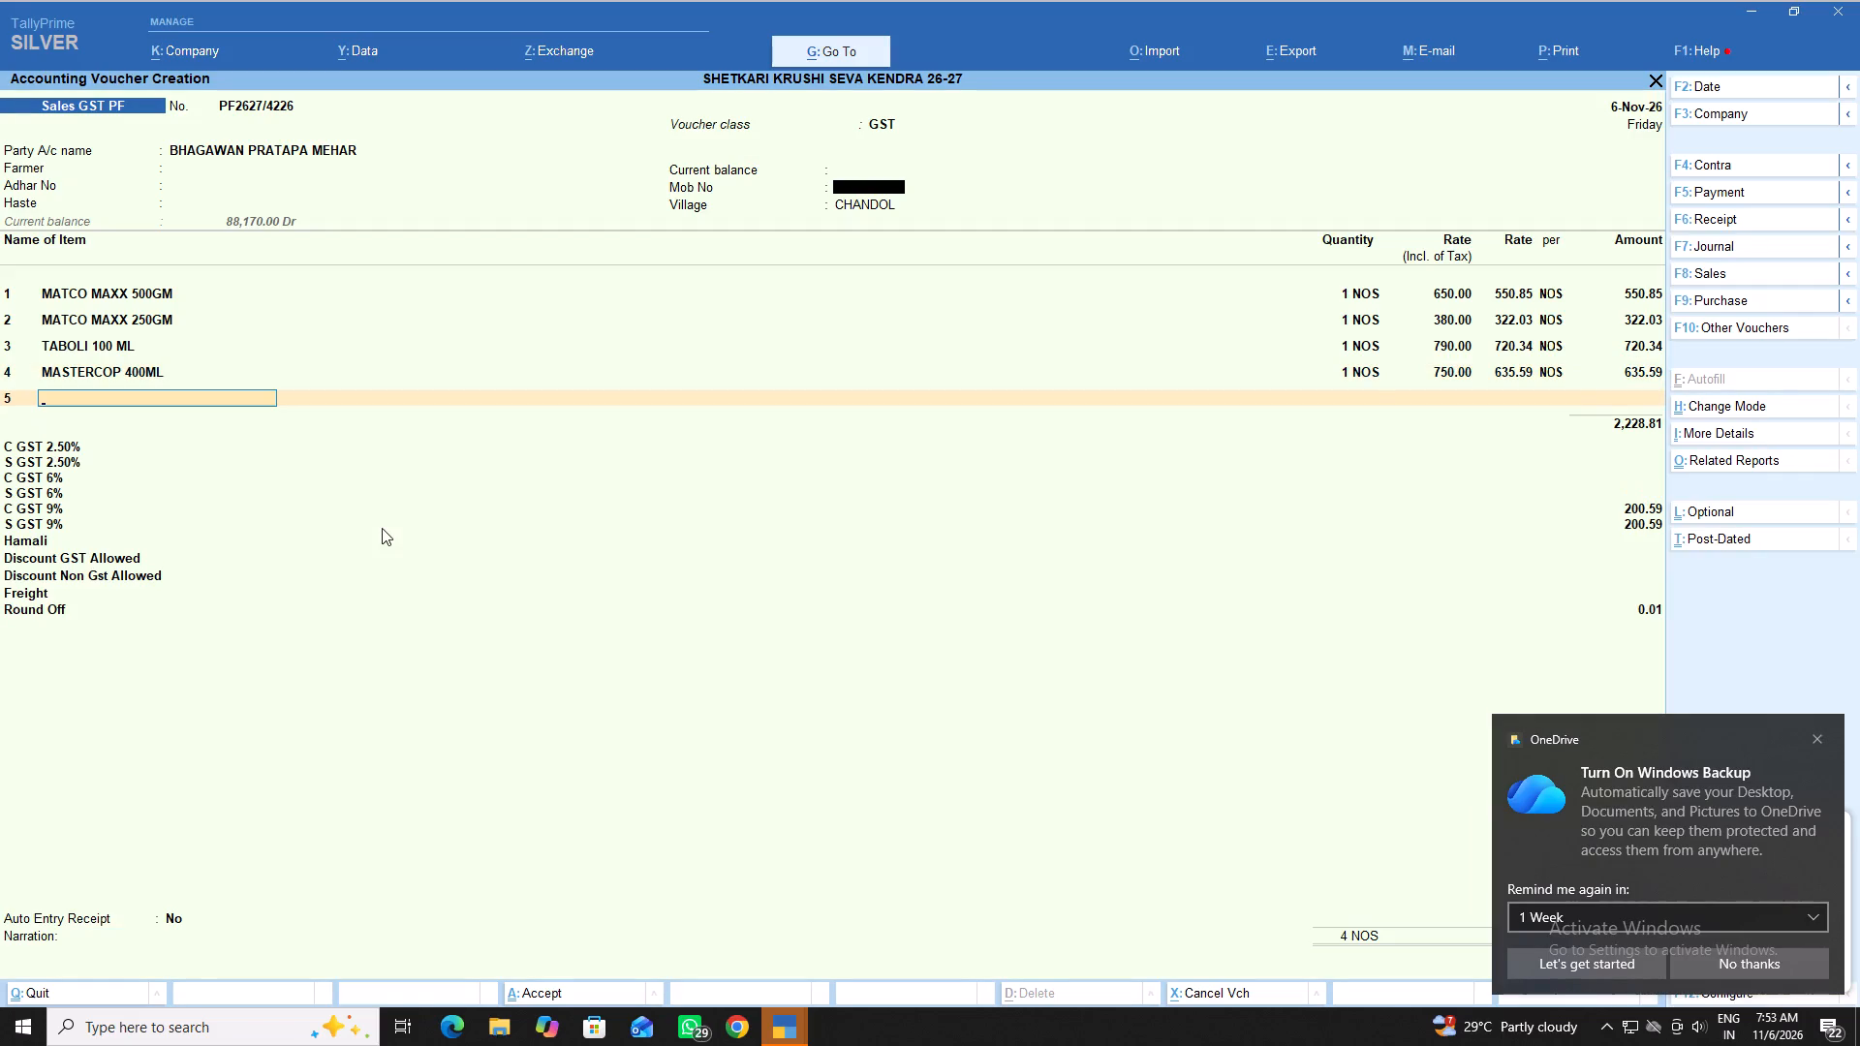
Add CHELIMIX COMBI- 250 GM as the fifth item, from batch CO/30/2025, with quantity 1 at a tax-inclusive rate of 370.
{"action": "type", "text": "ch"}
{"action": "key", "text": "Down"}
{"action": "key", "text": "Down"}
{"action": "key", "text": "Down"}
{"action": "key", "text": "Down"}
{"action": "key", "text": "Down"}
{"action": "key", "text": "Down"}
{"action": "key", "text": "Down"}
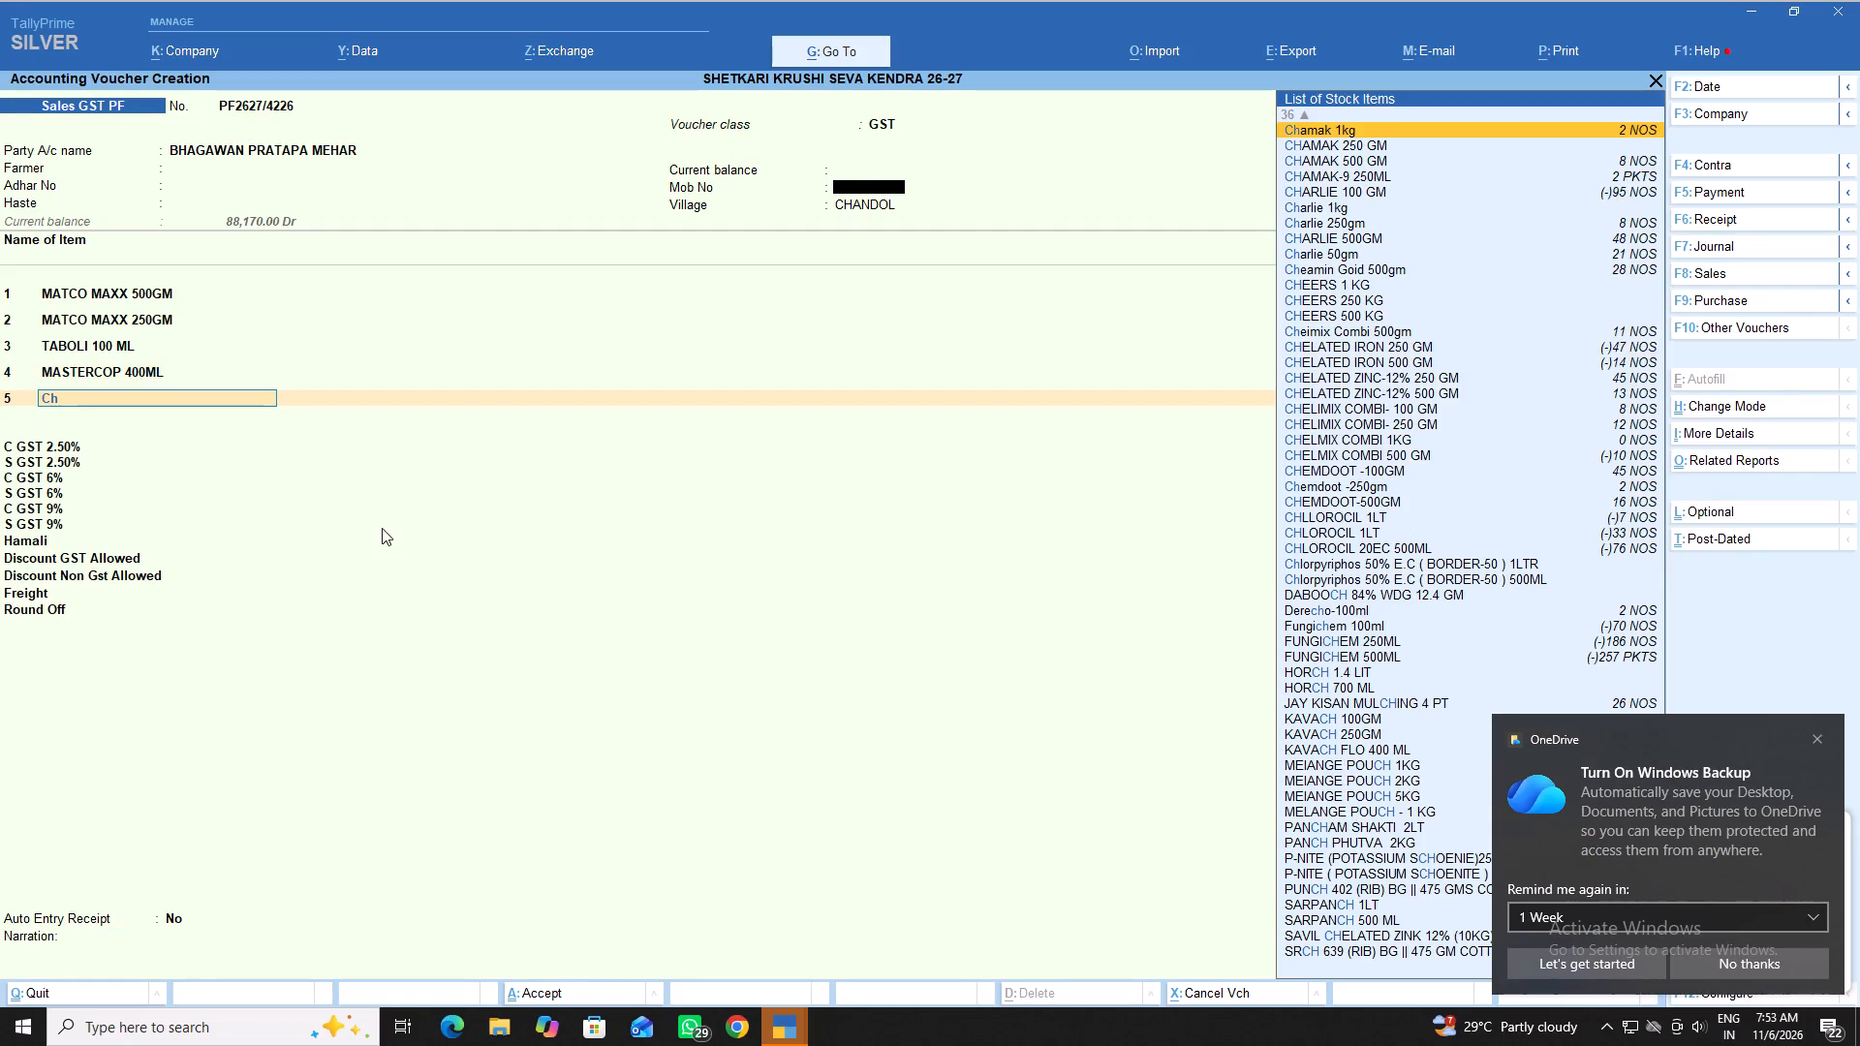
{"action": "key", "text": "Down"}
{"action": "key", "text": "Down"}
{"action": "key", "text": "Down"}
{"action": "key", "text": "Down"}
{"action": "key", "text": "Down"}
{"action": "key", "text": "Down"}
{"action": "key", "text": "Down"}
{"action": "key", "text": "Down"}
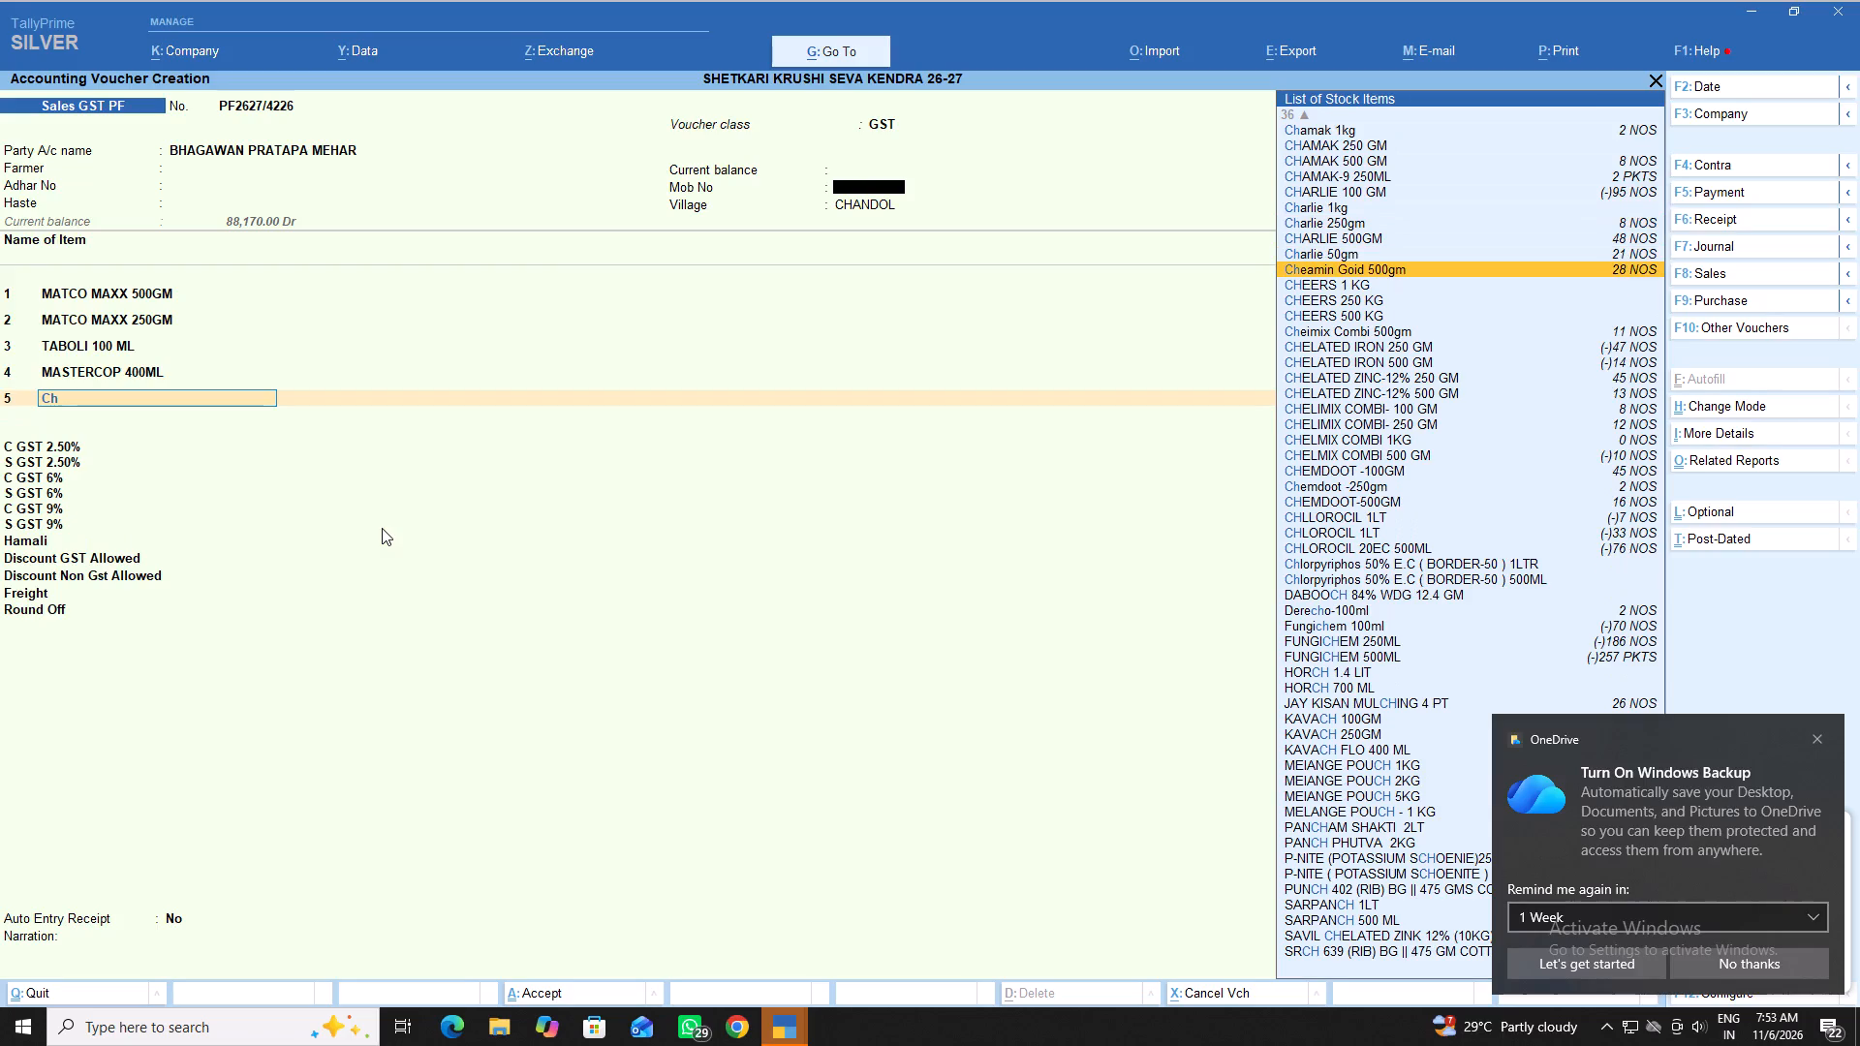
{"action": "key", "text": "Down"}
{"action": "key", "text": "Down"}
{"action": "key", "text": "Down"}
{"action": "key", "text": "Down"}
{"action": "key", "text": "Down"}
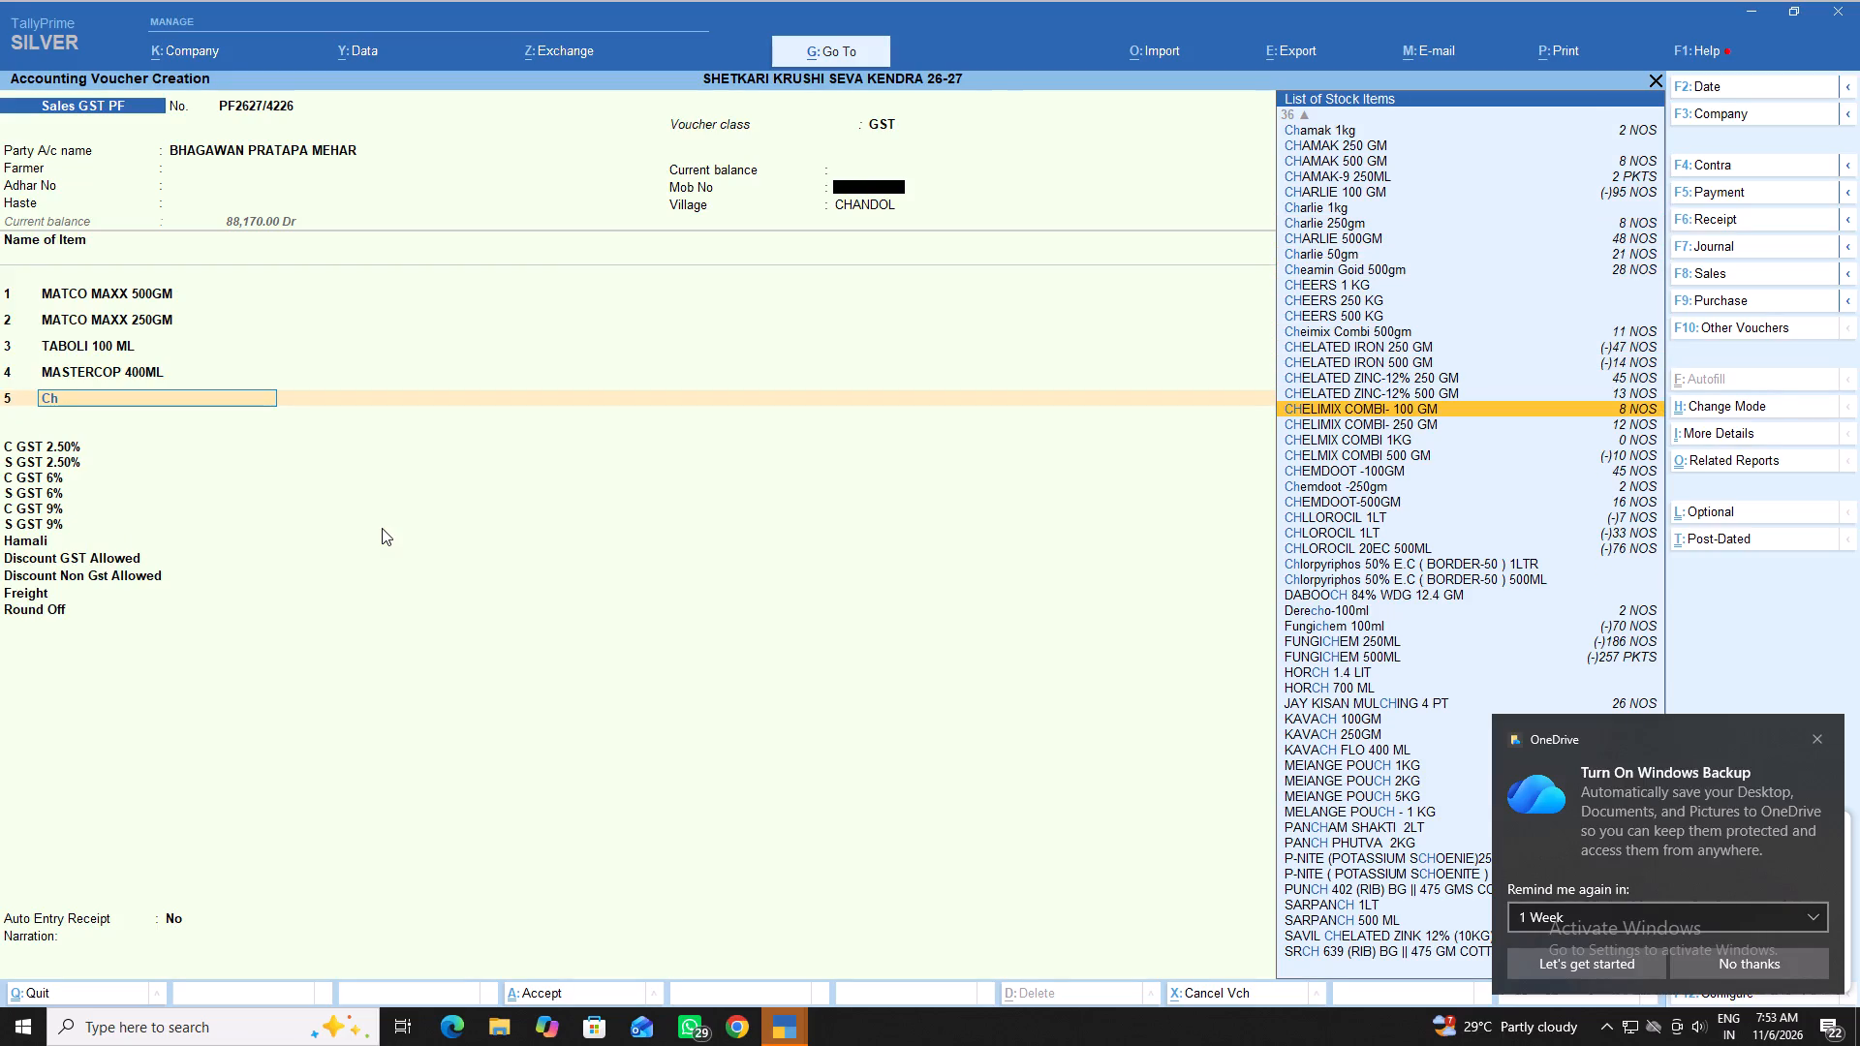
{"action": "key", "text": "Return"}
{"action": "key", "text": "Return"}
{"action": "key", "text": "1"}
{"action": "key", "text": "Return"}
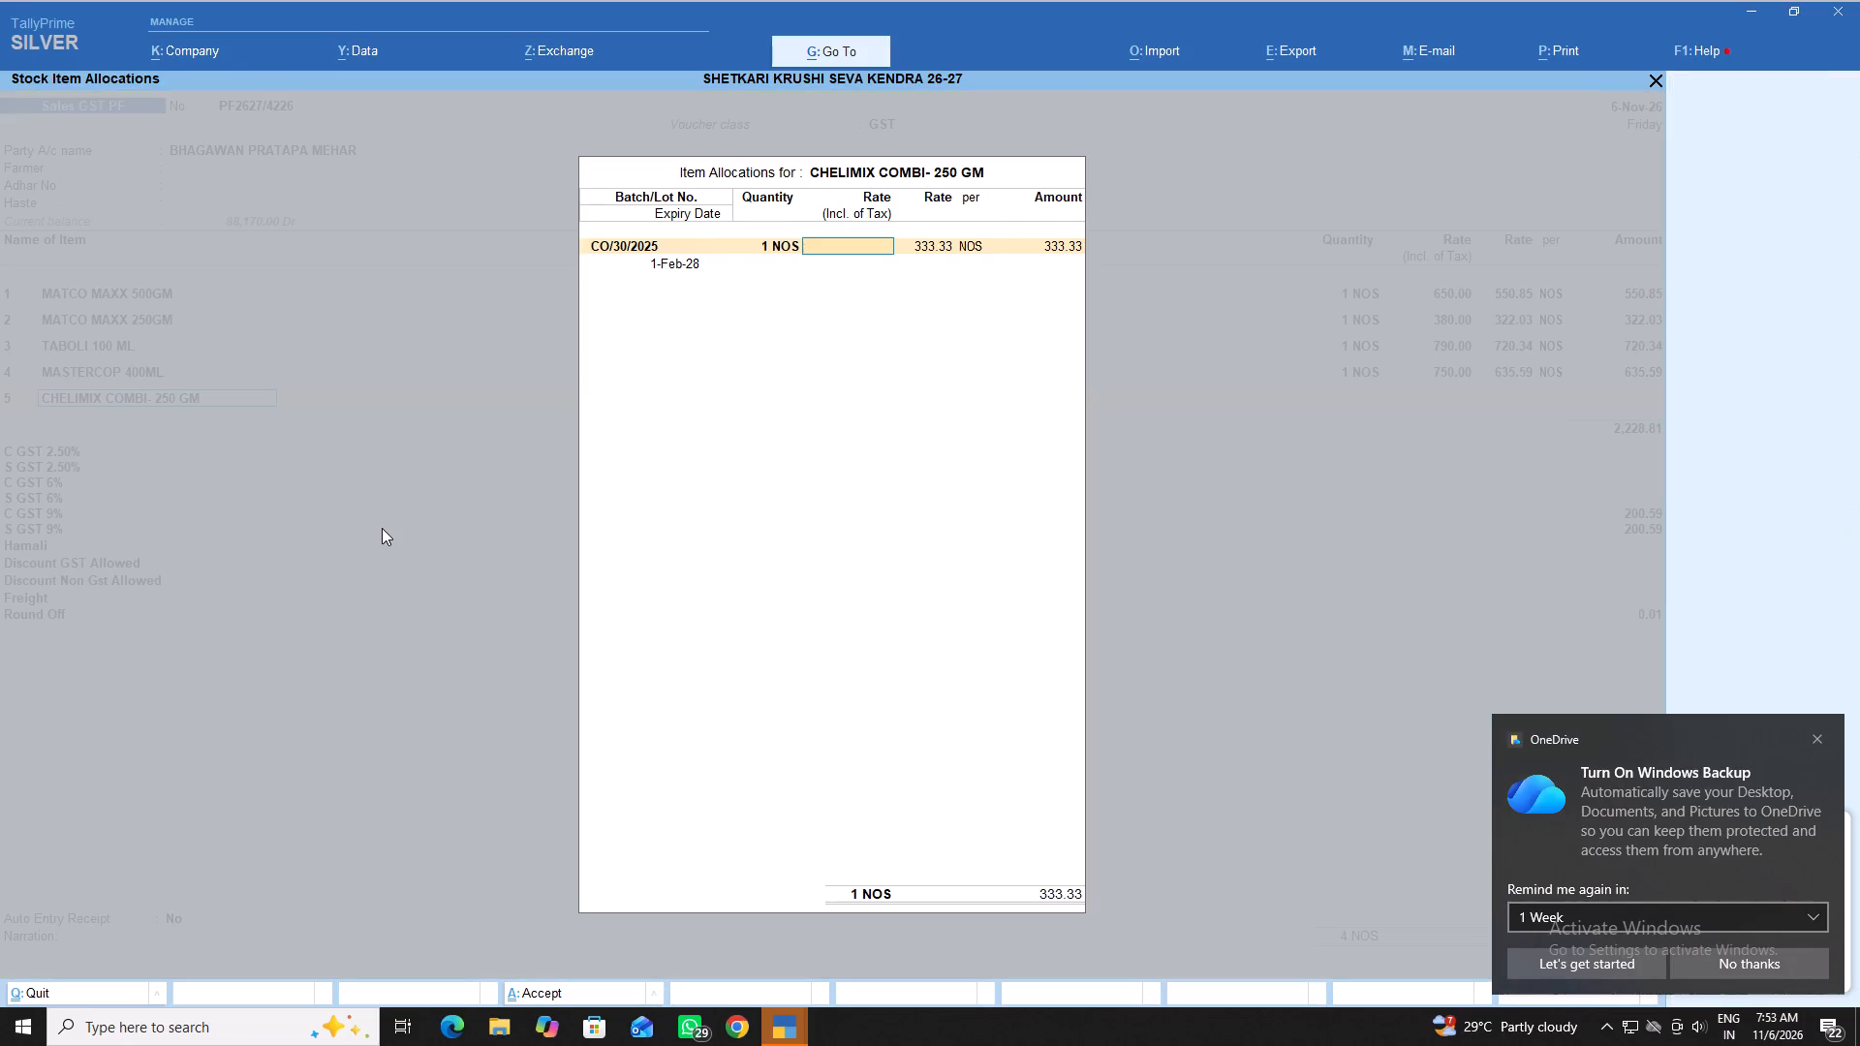
{"action": "key", "text": "3"}
{"action": "type", "text": "70"}
{"action": "key", "text": "Return"}
{"action": "key", "text": "Return"}
{"action": "key", "text": "Return"}
{"action": "key", "text": "Return"}
{"action": "key", "text": "Return"}
{"action": "key", "text": "Return"}
{"action": "key", "text": "Return"}
{"action": "key", "text": "Return"}
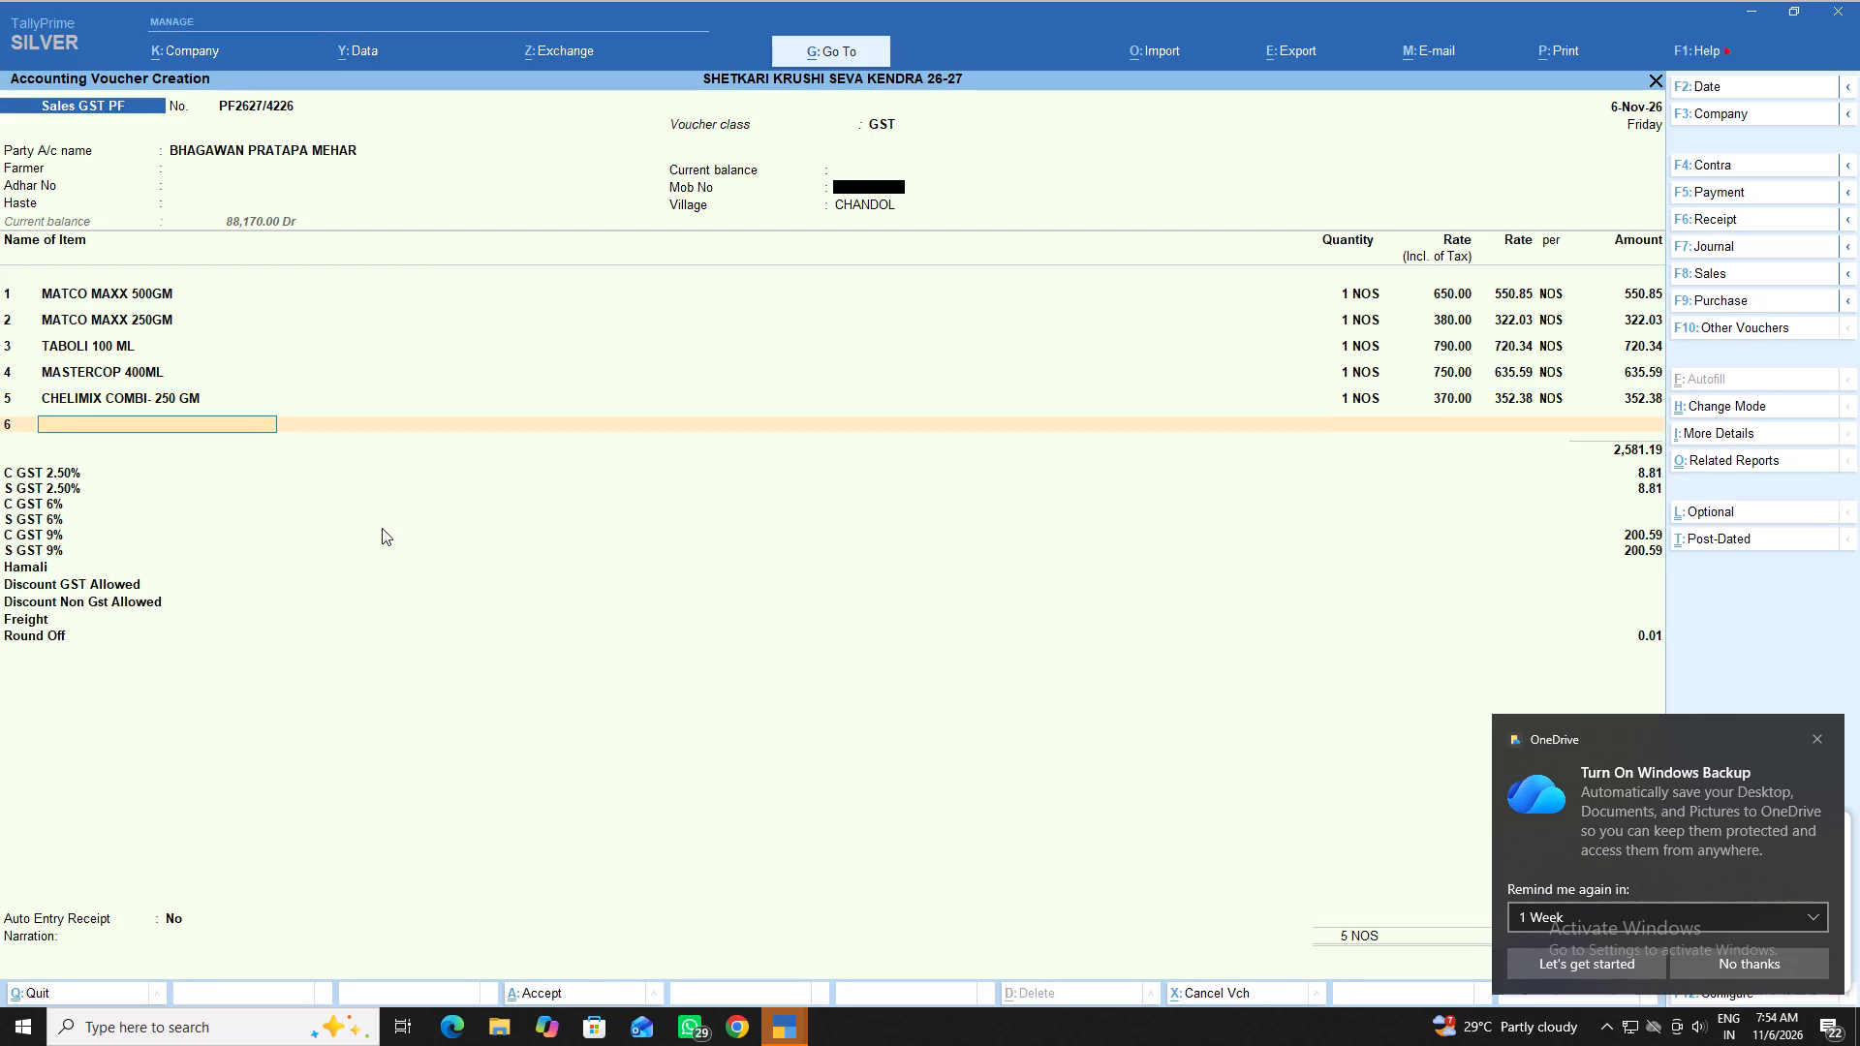
Add CORAKING 150ML as the sixth item, from batch AK-27, with quantity 1 at a tax-inclusive rate of 520.
{"action": "type", "text": "cor"}
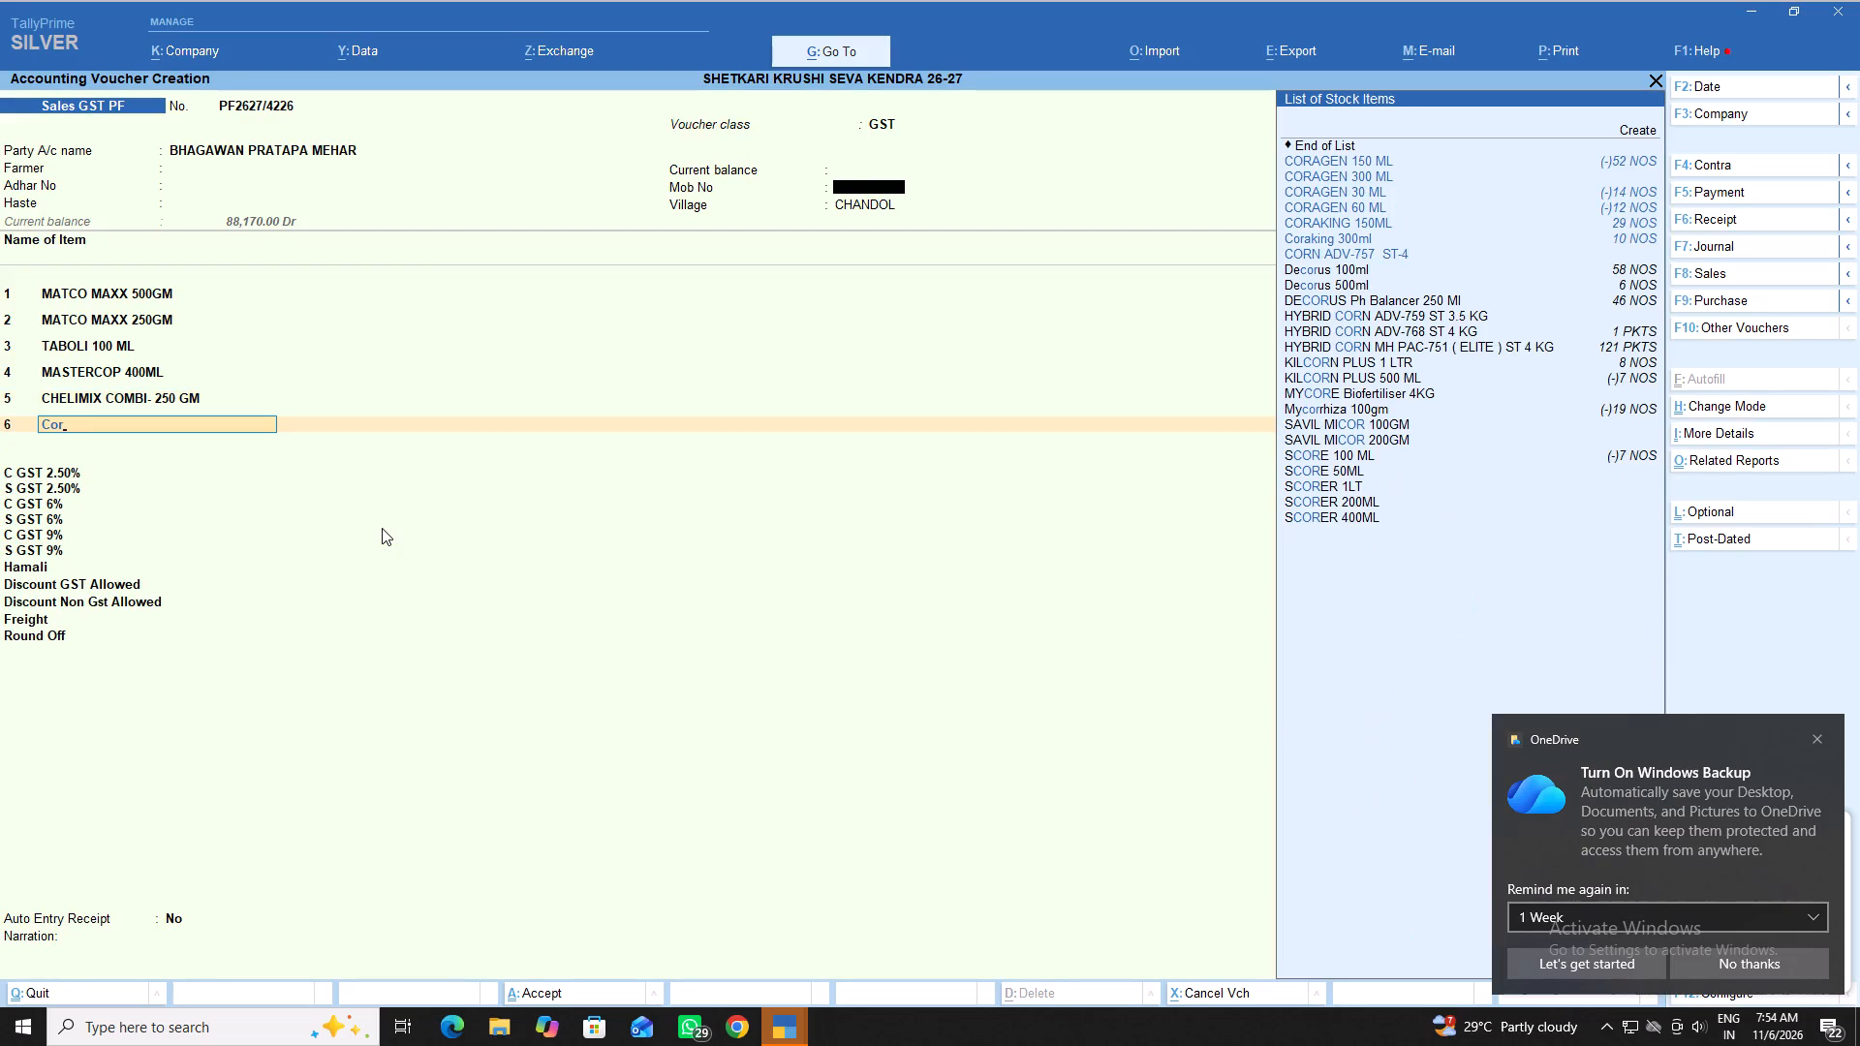
{"action": "key", "text": "Down"}
{"action": "key", "text": "Down"}
{"action": "key", "text": "Down"}
{"action": "key", "text": "Down"}
{"action": "key", "text": "Down"}
{"action": "key", "text": "Return"}
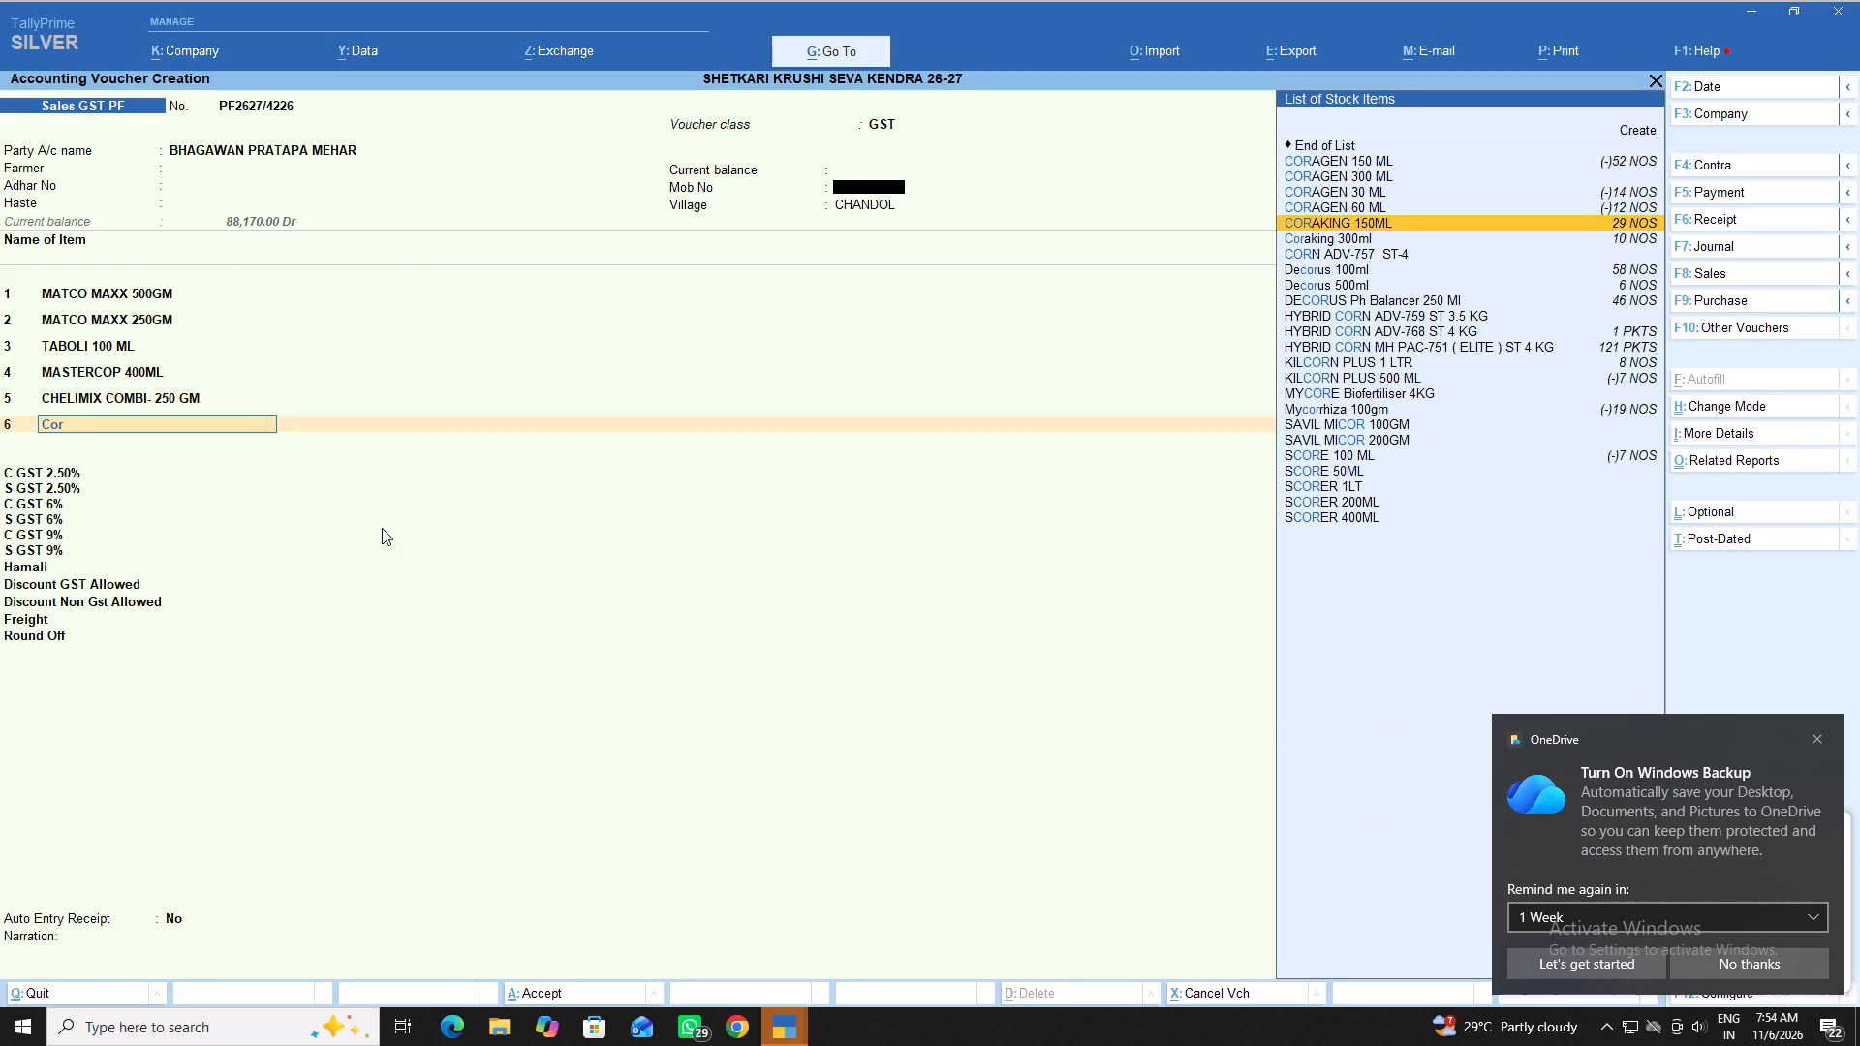
{"action": "key", "text": "Return"}
{"action": "key", "text": "1"}
{"action": "key", "text": "Return"}
{"action": "key", "text": "5"}
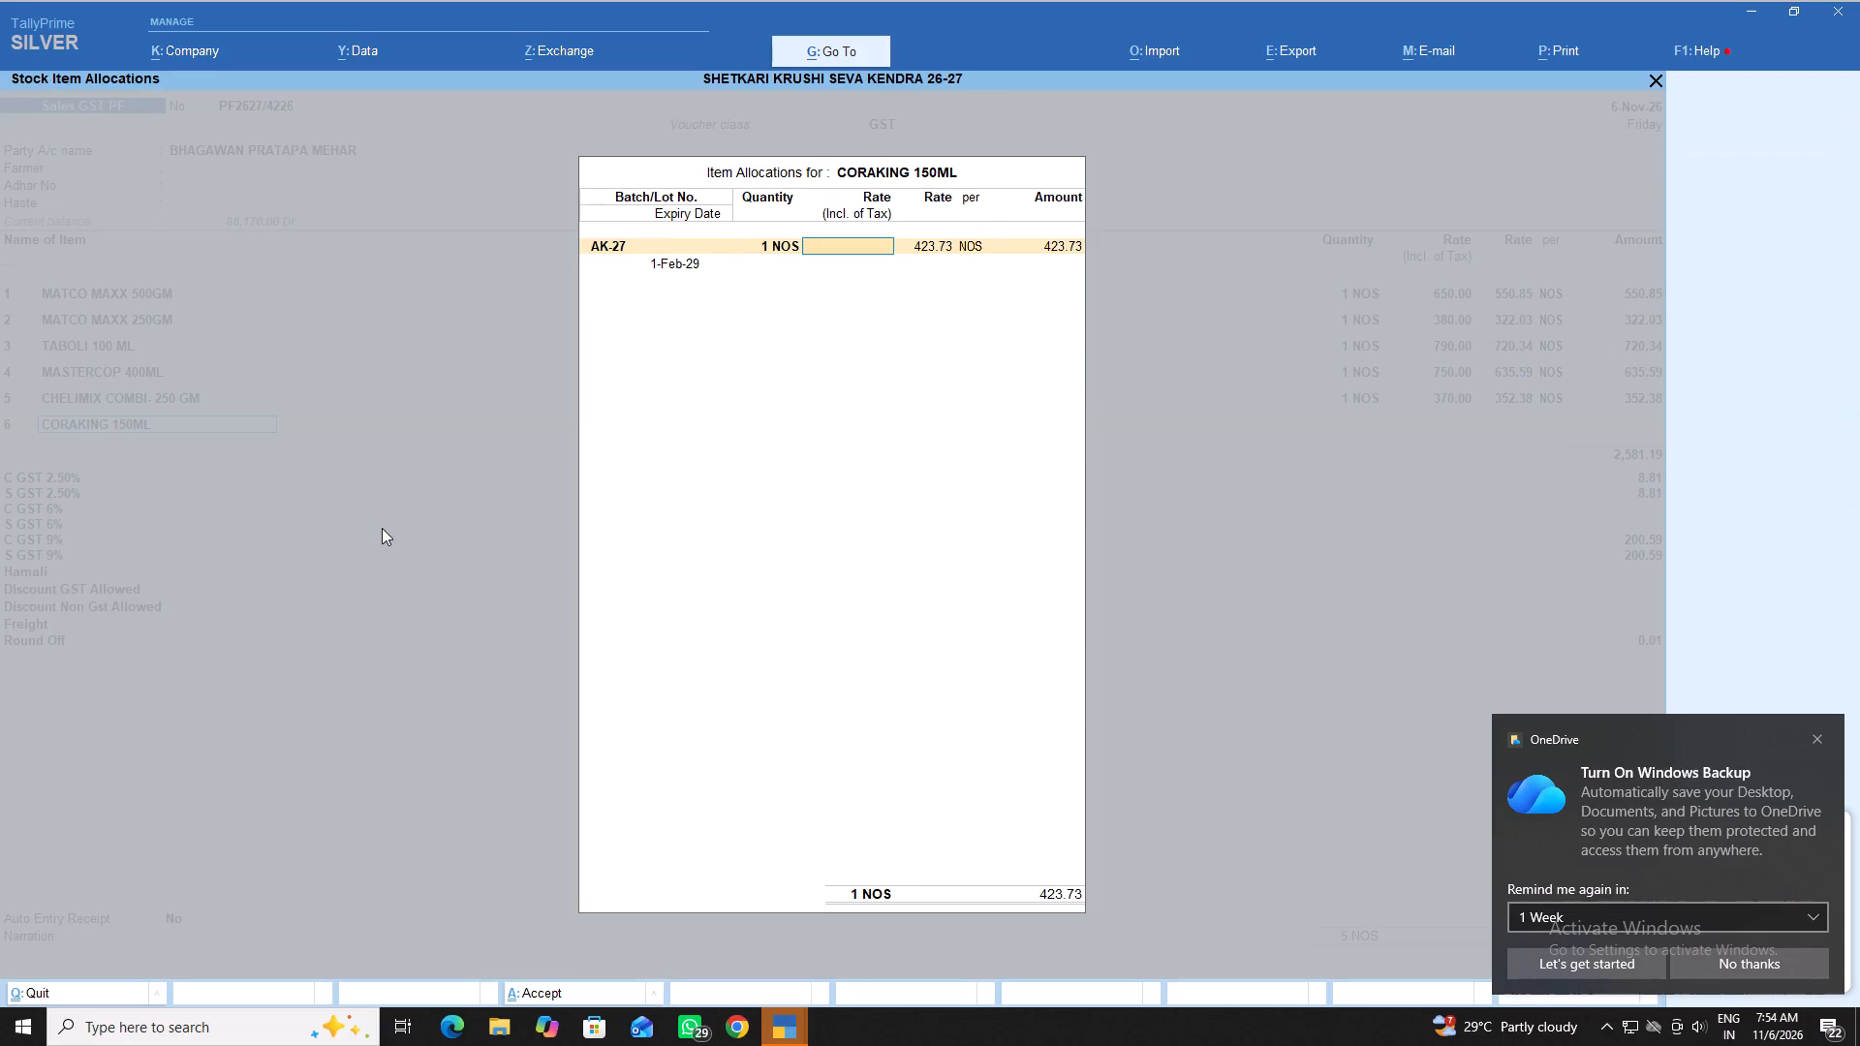
{"action": "type", "text": "20"}
{"action": "key", "text": "Return"}
{"action": "key", "text": "Return"}
{"action": "key", "text": "Return"}
{"action": "key", "text": "Return"}
{"action": "key", "text": "Return"}
{"action": "key", "text": "Return"}
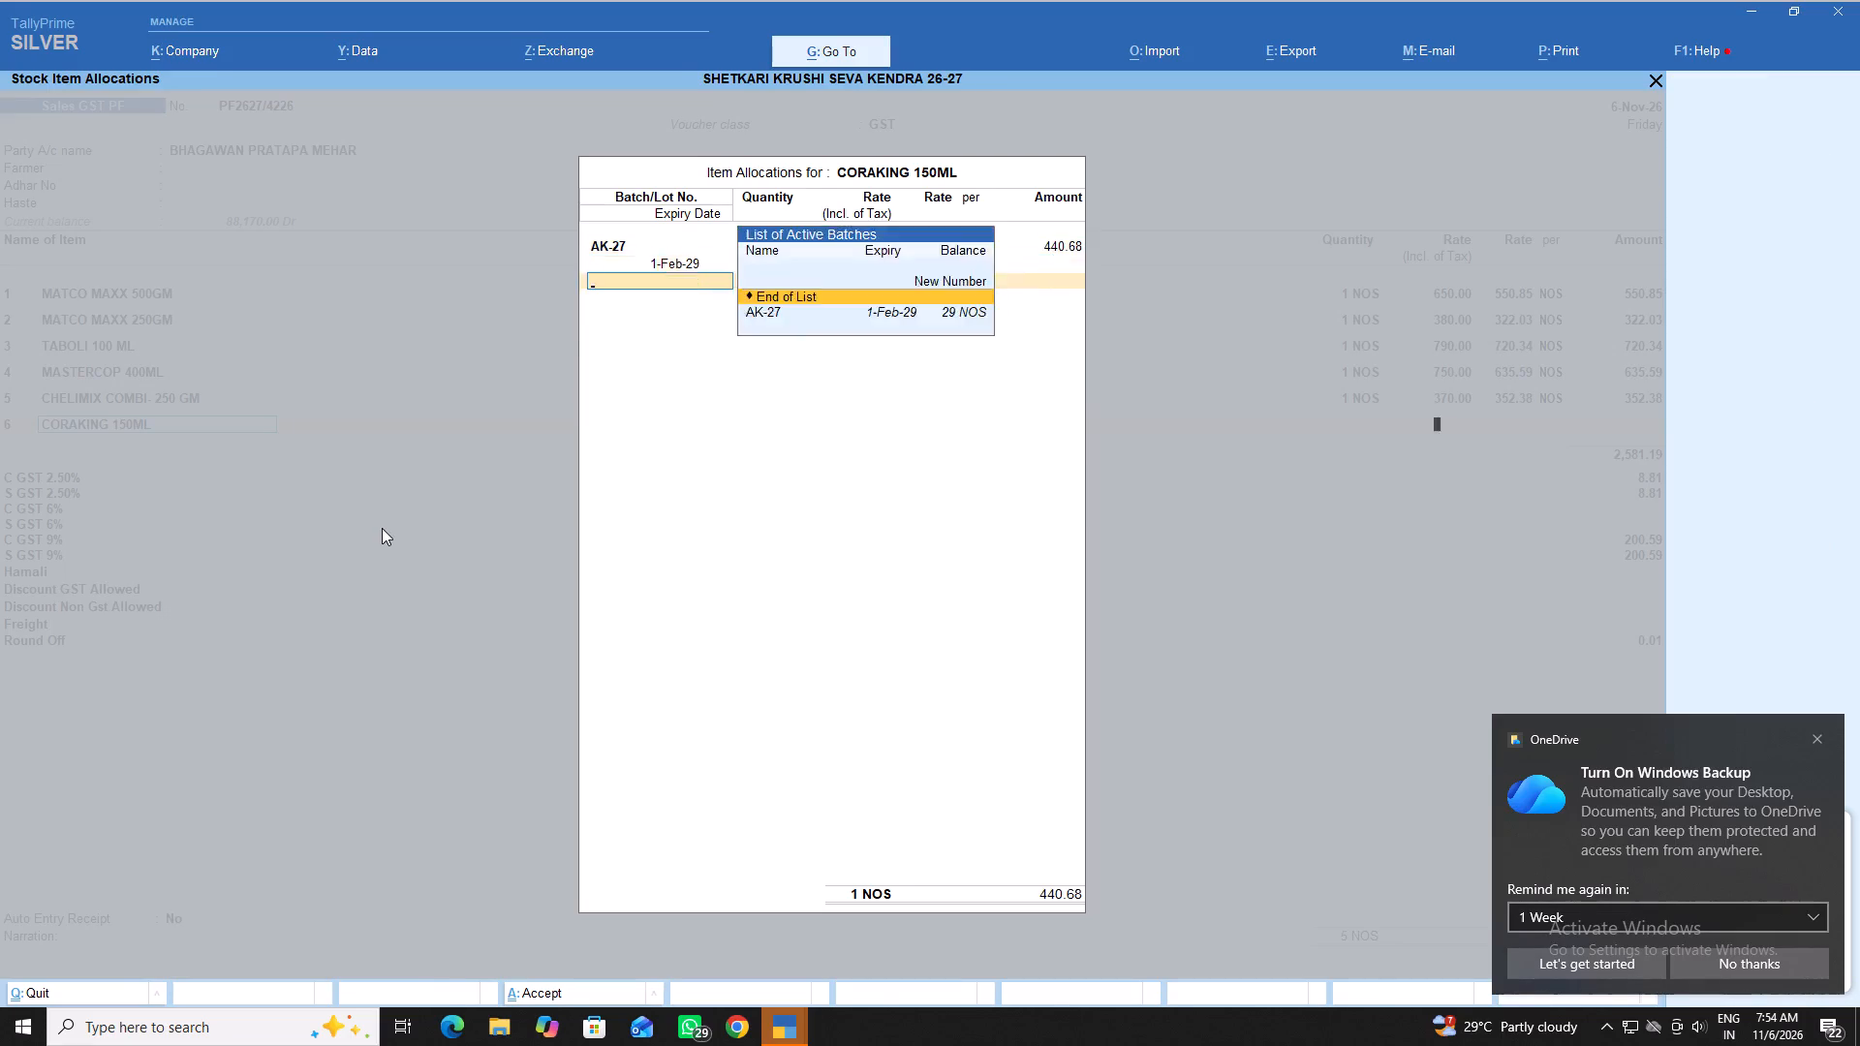
{"action": "key", "text": "Return"}
{"action": "key", "text": "Return"}
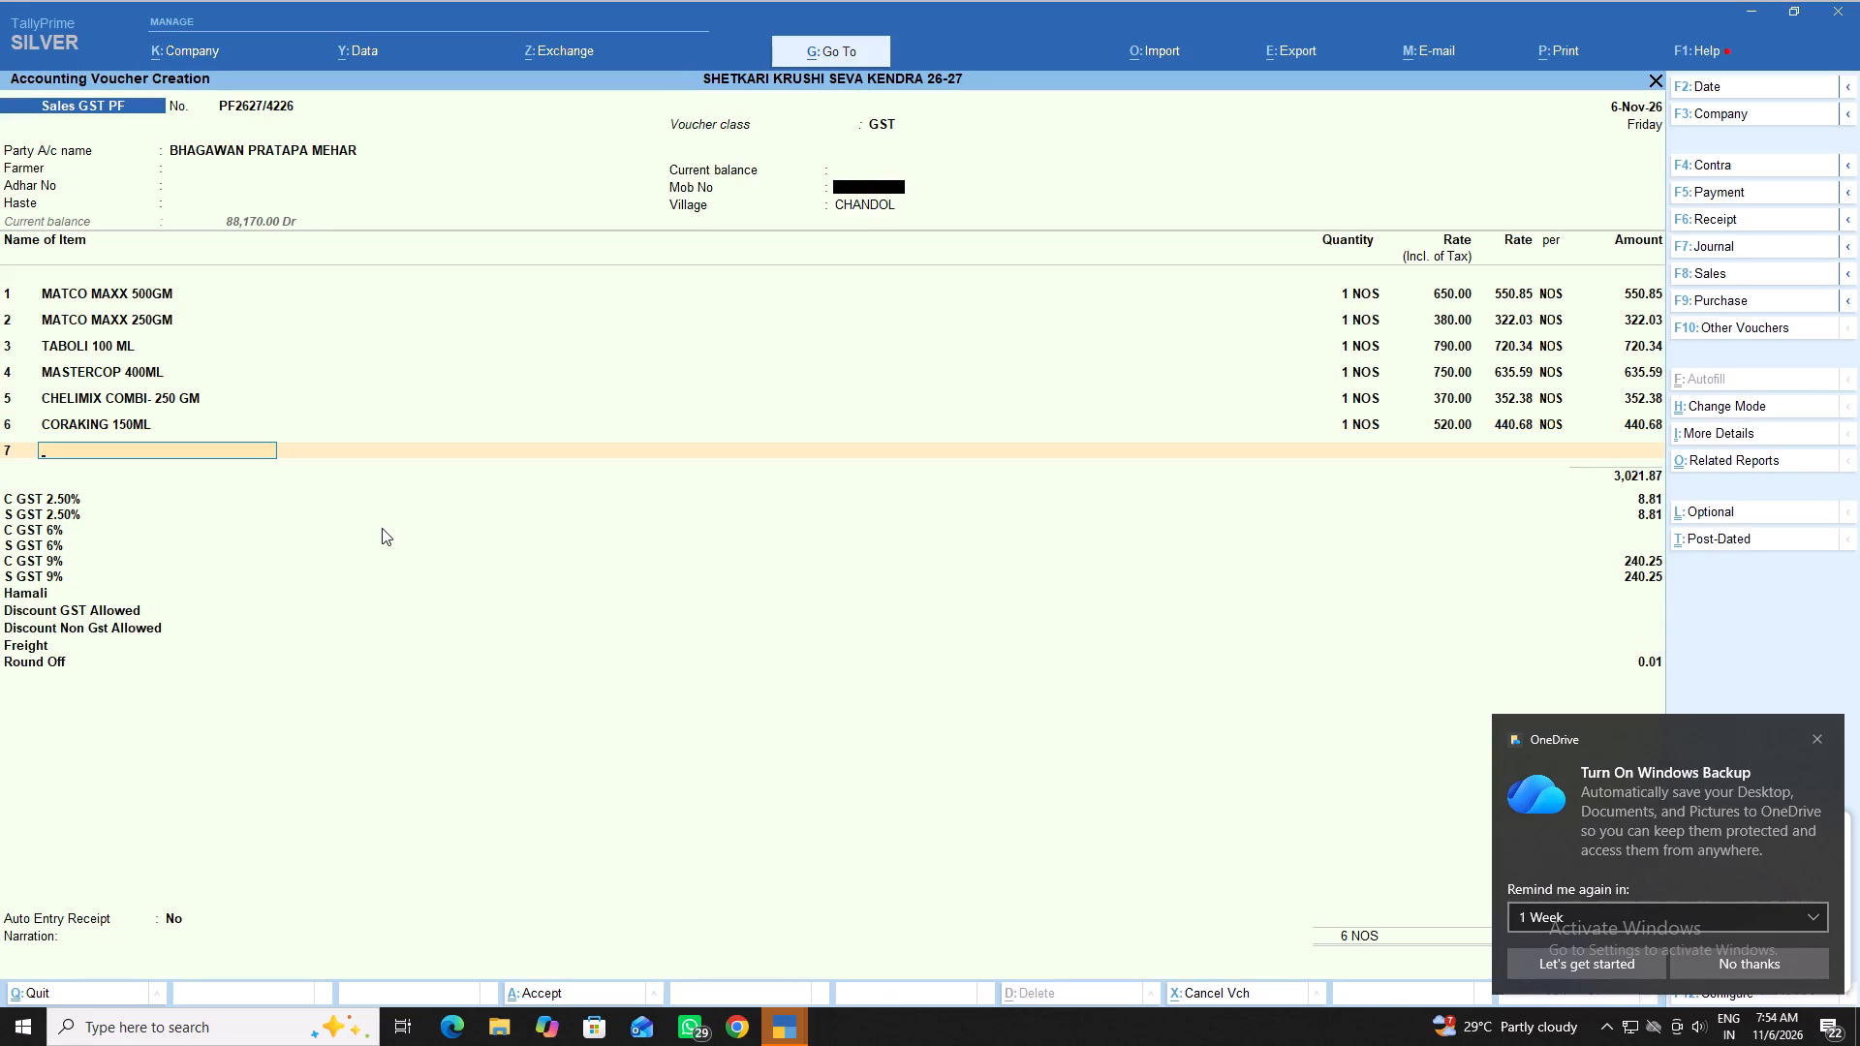
Add MESHI 250 ML as the seventh item, from batch VMSI509073, with quantity 1 at a tax-inclusive rate of 350.
{"action": "type", "text": "me"}
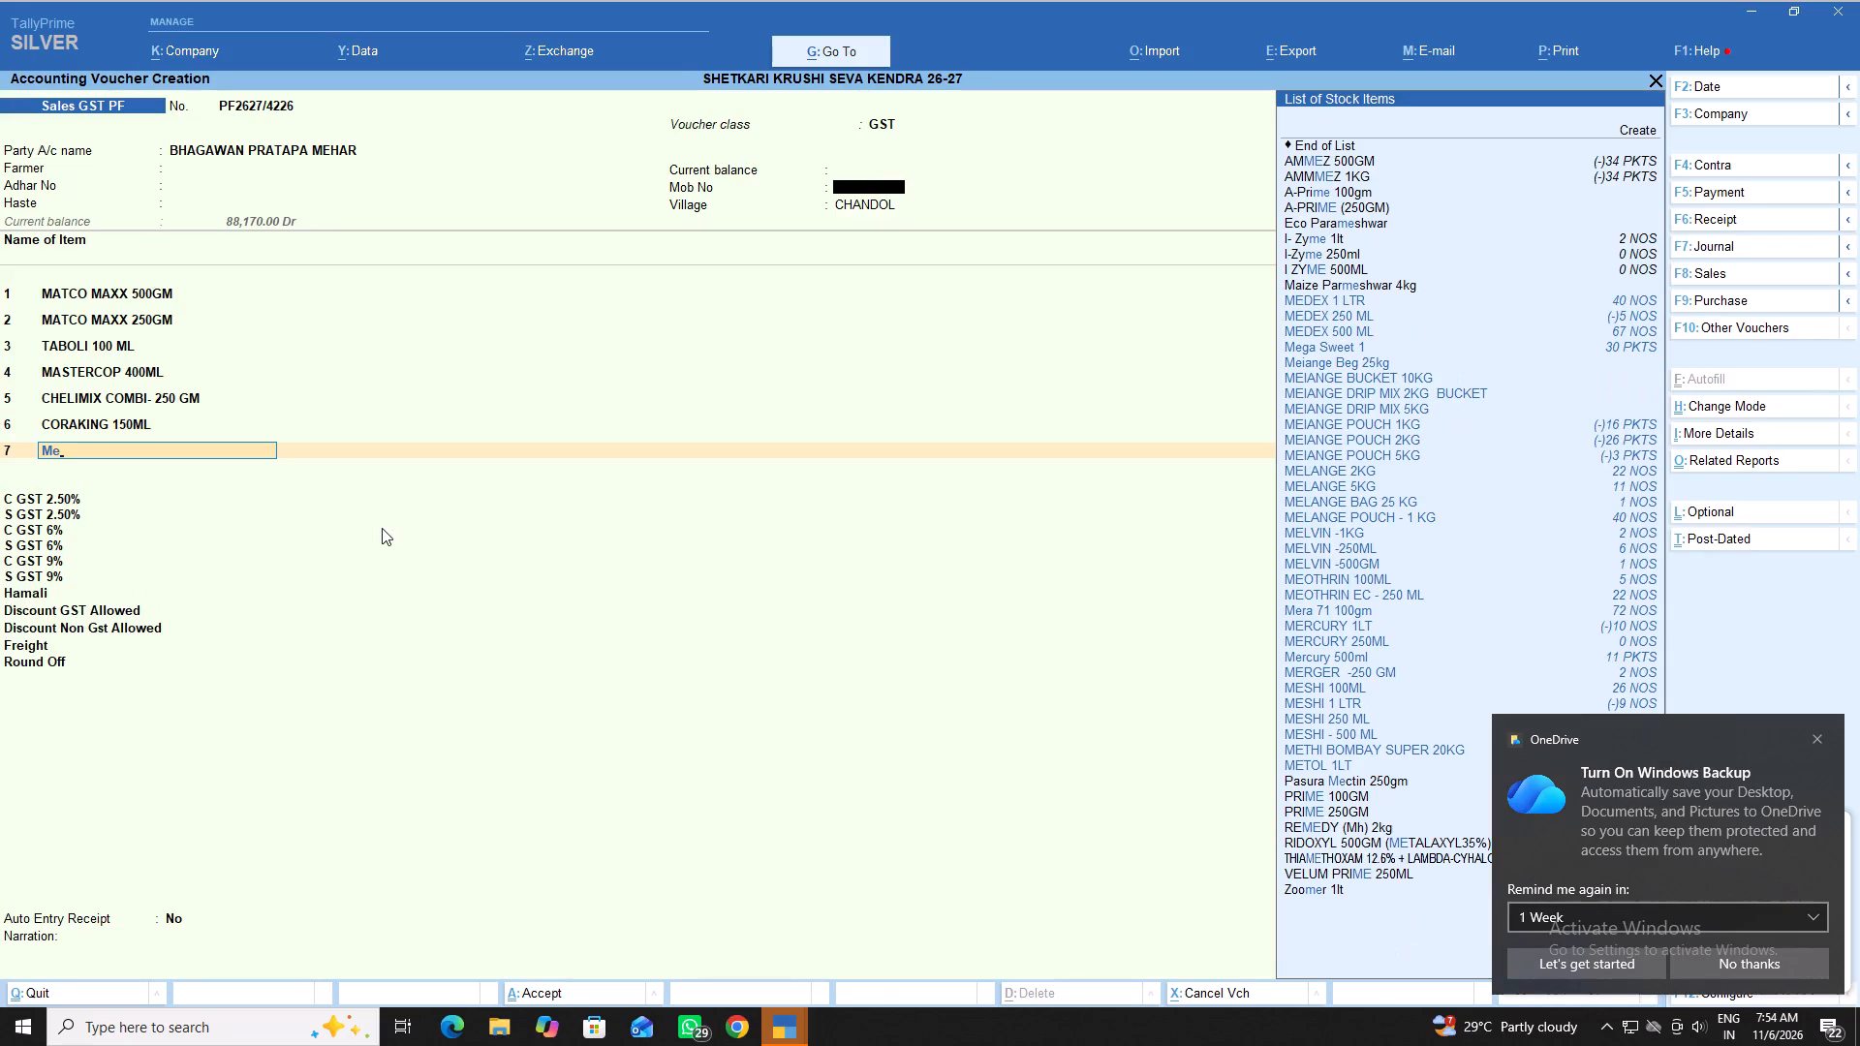
{"action": "key", "text": "Down"}
{"action": "key", "text": "Down"}
{"action": "key", "text": "Down"}
{"action": "key", "text": "Down"}
{"action": "key", "text": "Down"}
{"action": "key", "text": "Down"}
{"action": "key", "text": "Down"}
{"action": "key", "text": "Down"}
{"action": "key", "text": "Down"}
{"action": "key", "text": "Down"}
{"action": "key", "text": "Down"}
{"action": "key", "text": "Down"}
{"action": "key", "text": "Down"}
{"action": "key", "text": "Down"}
{"action": "key", "text": "Down"}
{"action": "key", "text": "Down"}
{"action": "key", "text": "Down"}
{"action": "key", "text": "Down"}
{"action": "key", "text": "Down"}
{"action": "key", "text": "Down"}
{"action": "key", "text": "Down"}
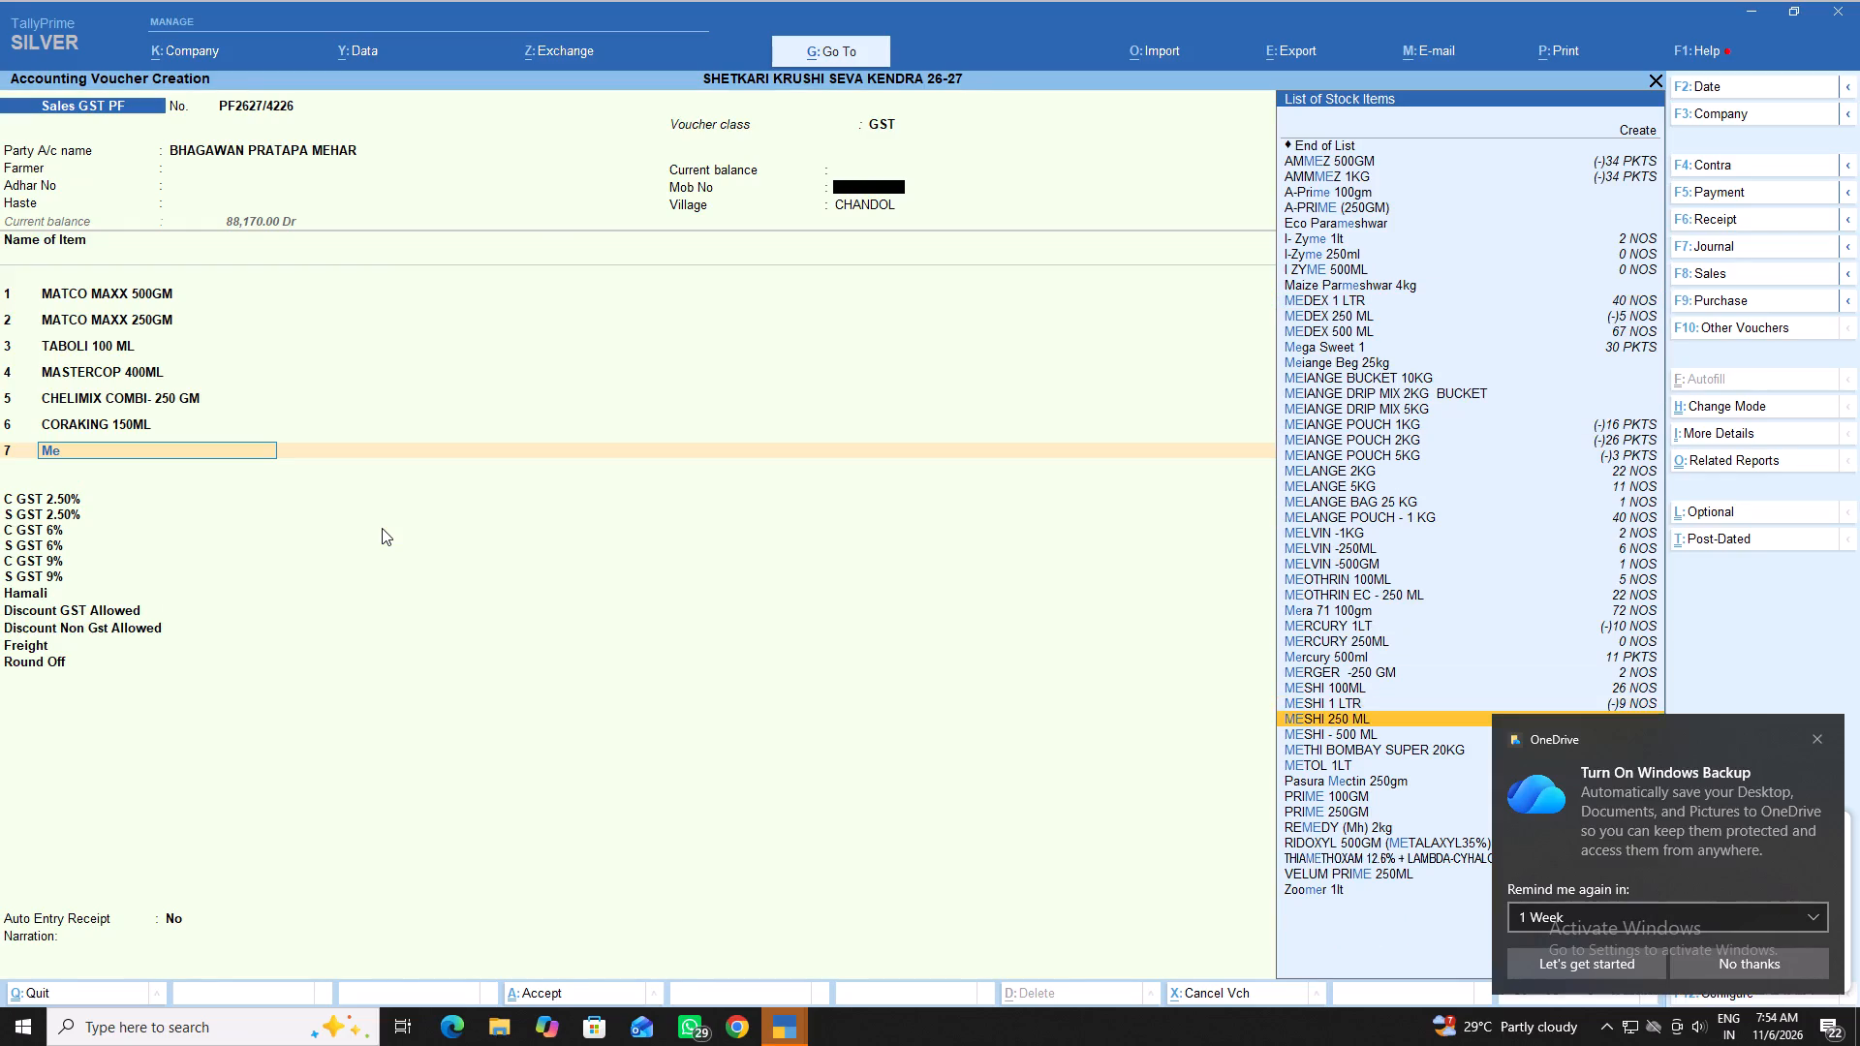
{"action": "key", "text": "Return"}
{"action": "key", "text": "Return"}
{"action": "key", "text": "1"}
{"action": "key", "text": "Return"}
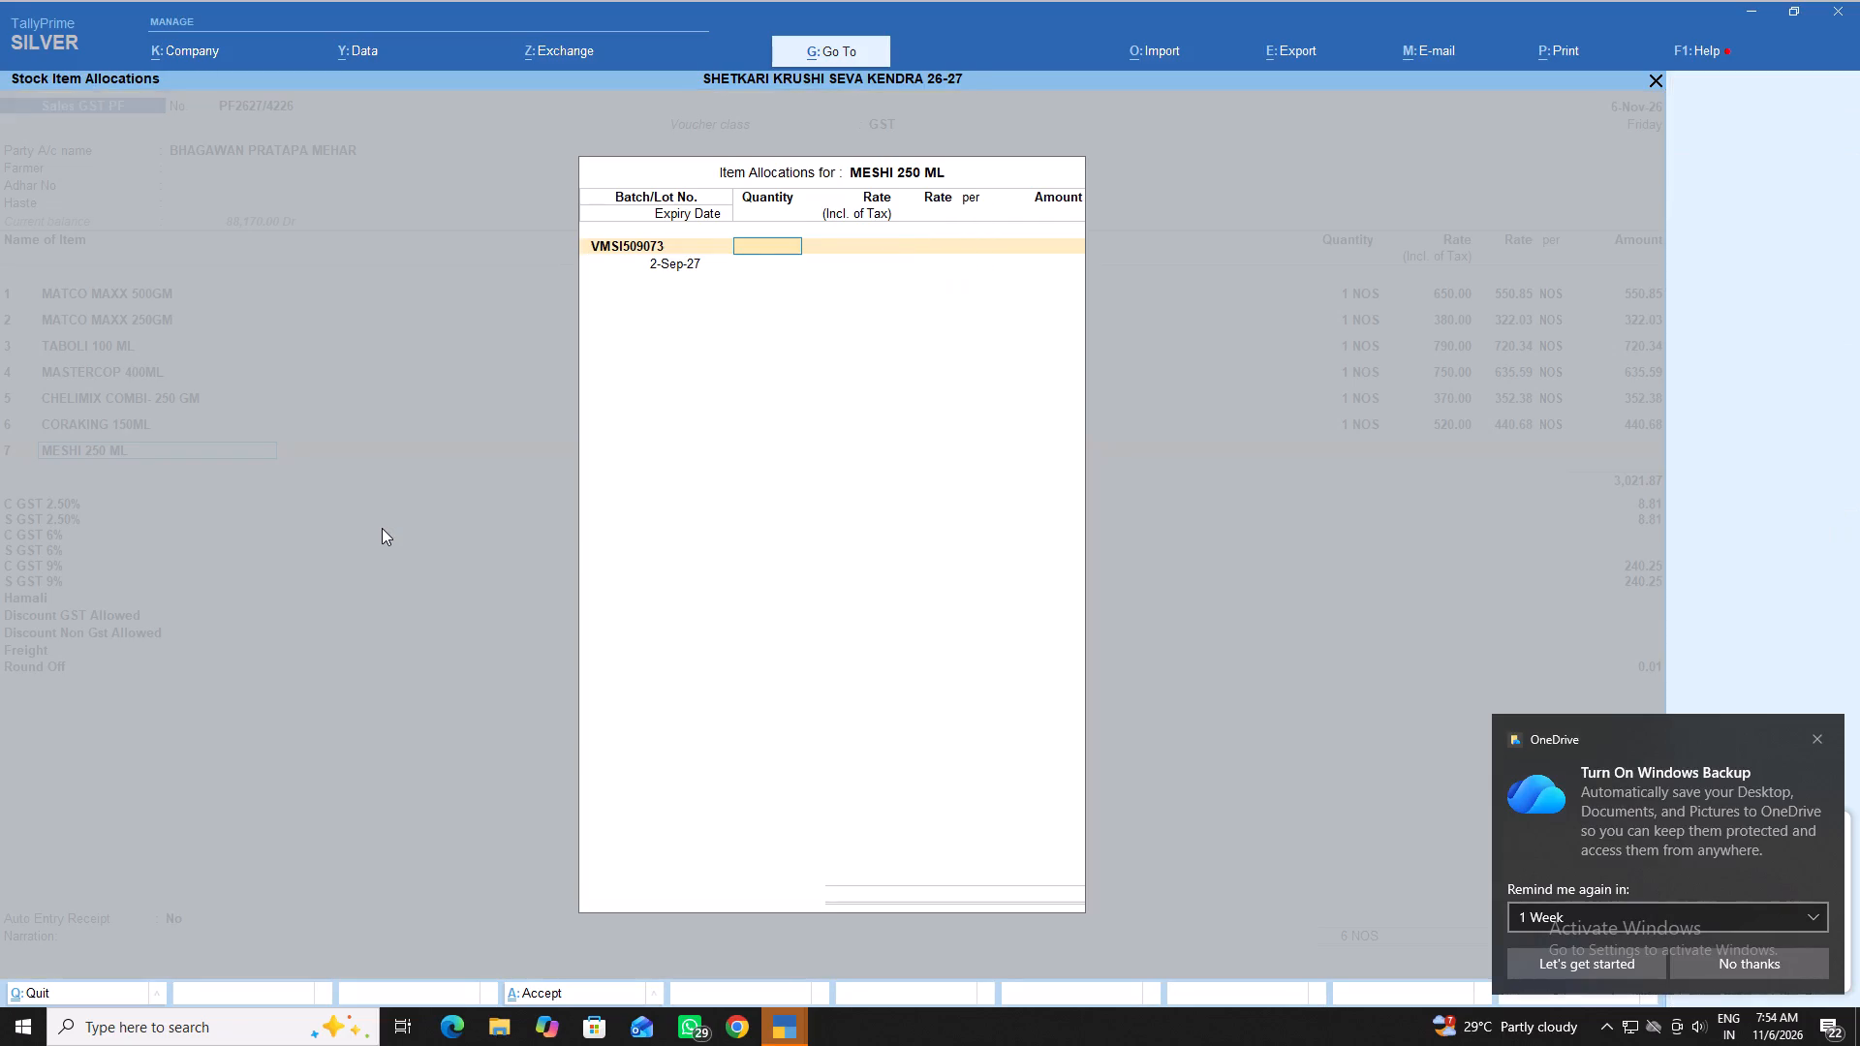
{"action": "type", "text": "350"}
{"action": "key", "text": "Return"}
{"action": "key", "text": "Return"}
{"action": "key", "text": "Return"}
{"action": "key", "text": "Return"}
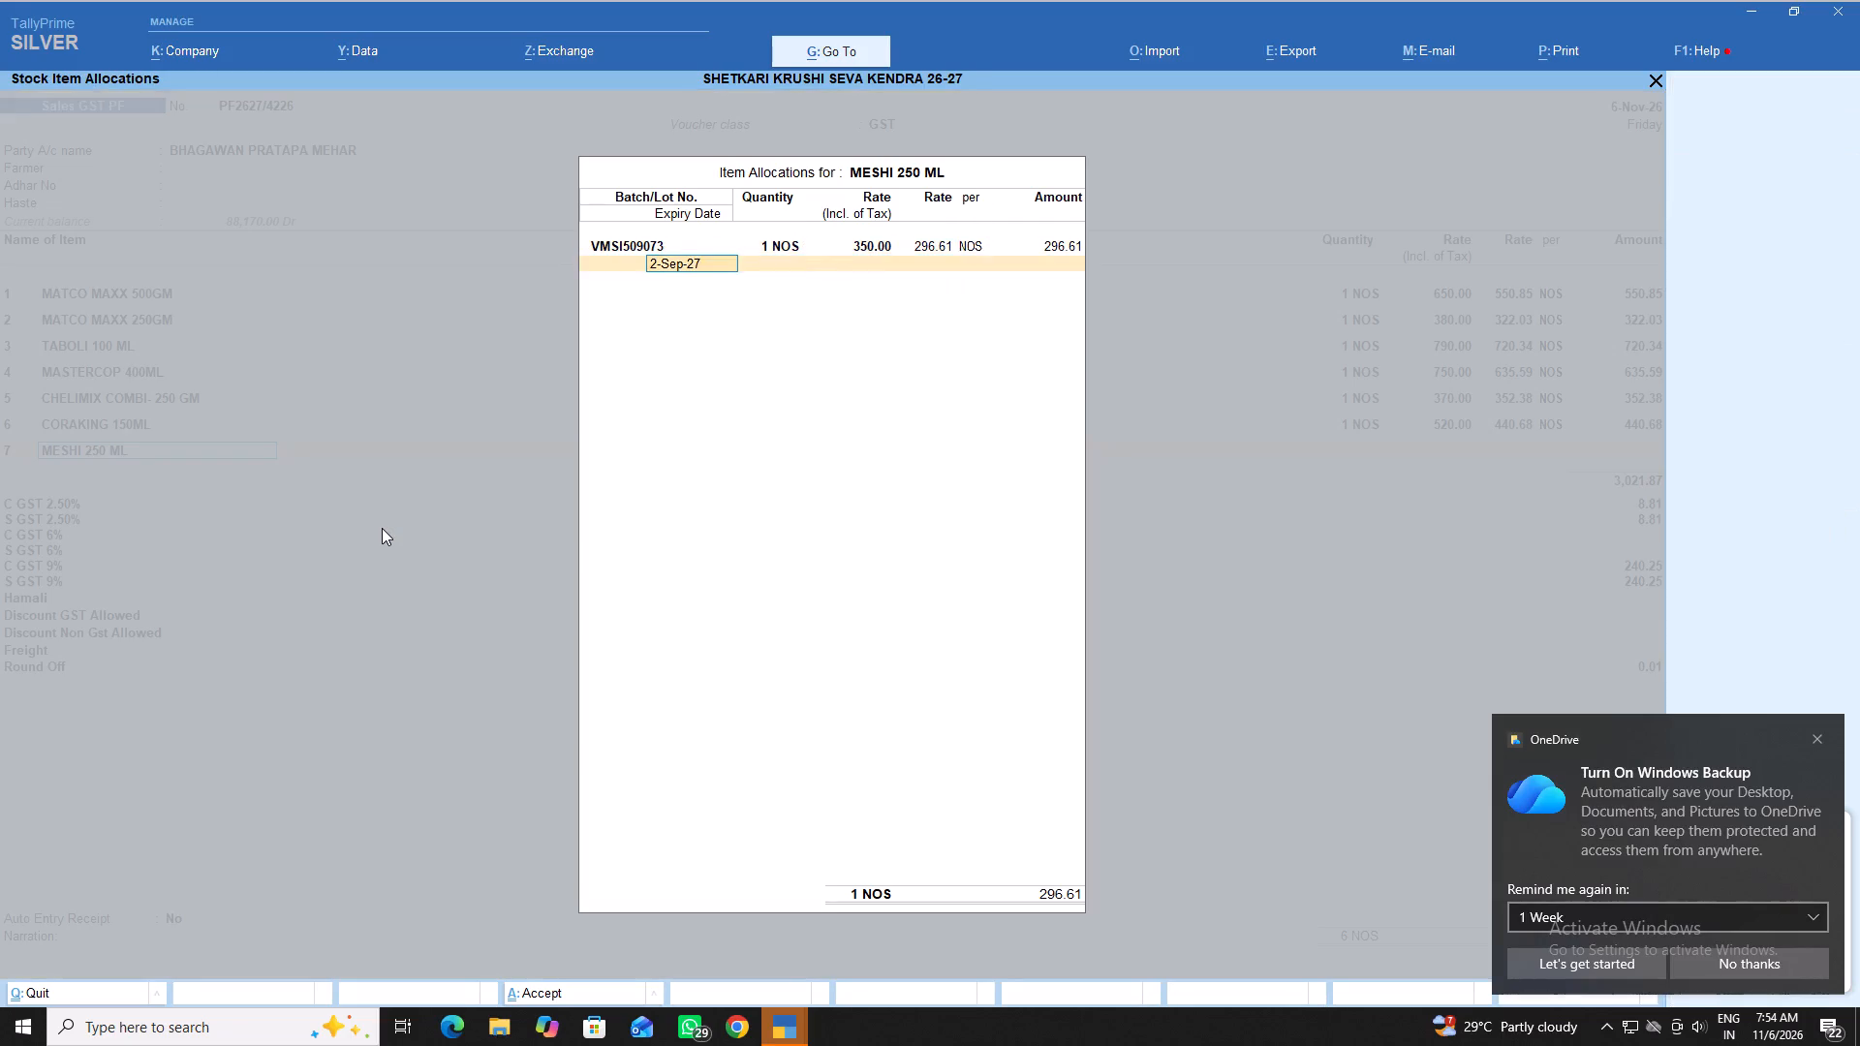
{"action": "key", "text": "Return"}
{"action": "key", "text": "Return"}
{"action": "key", "text": "Return"}
{"action": "key", "text": "Return"}
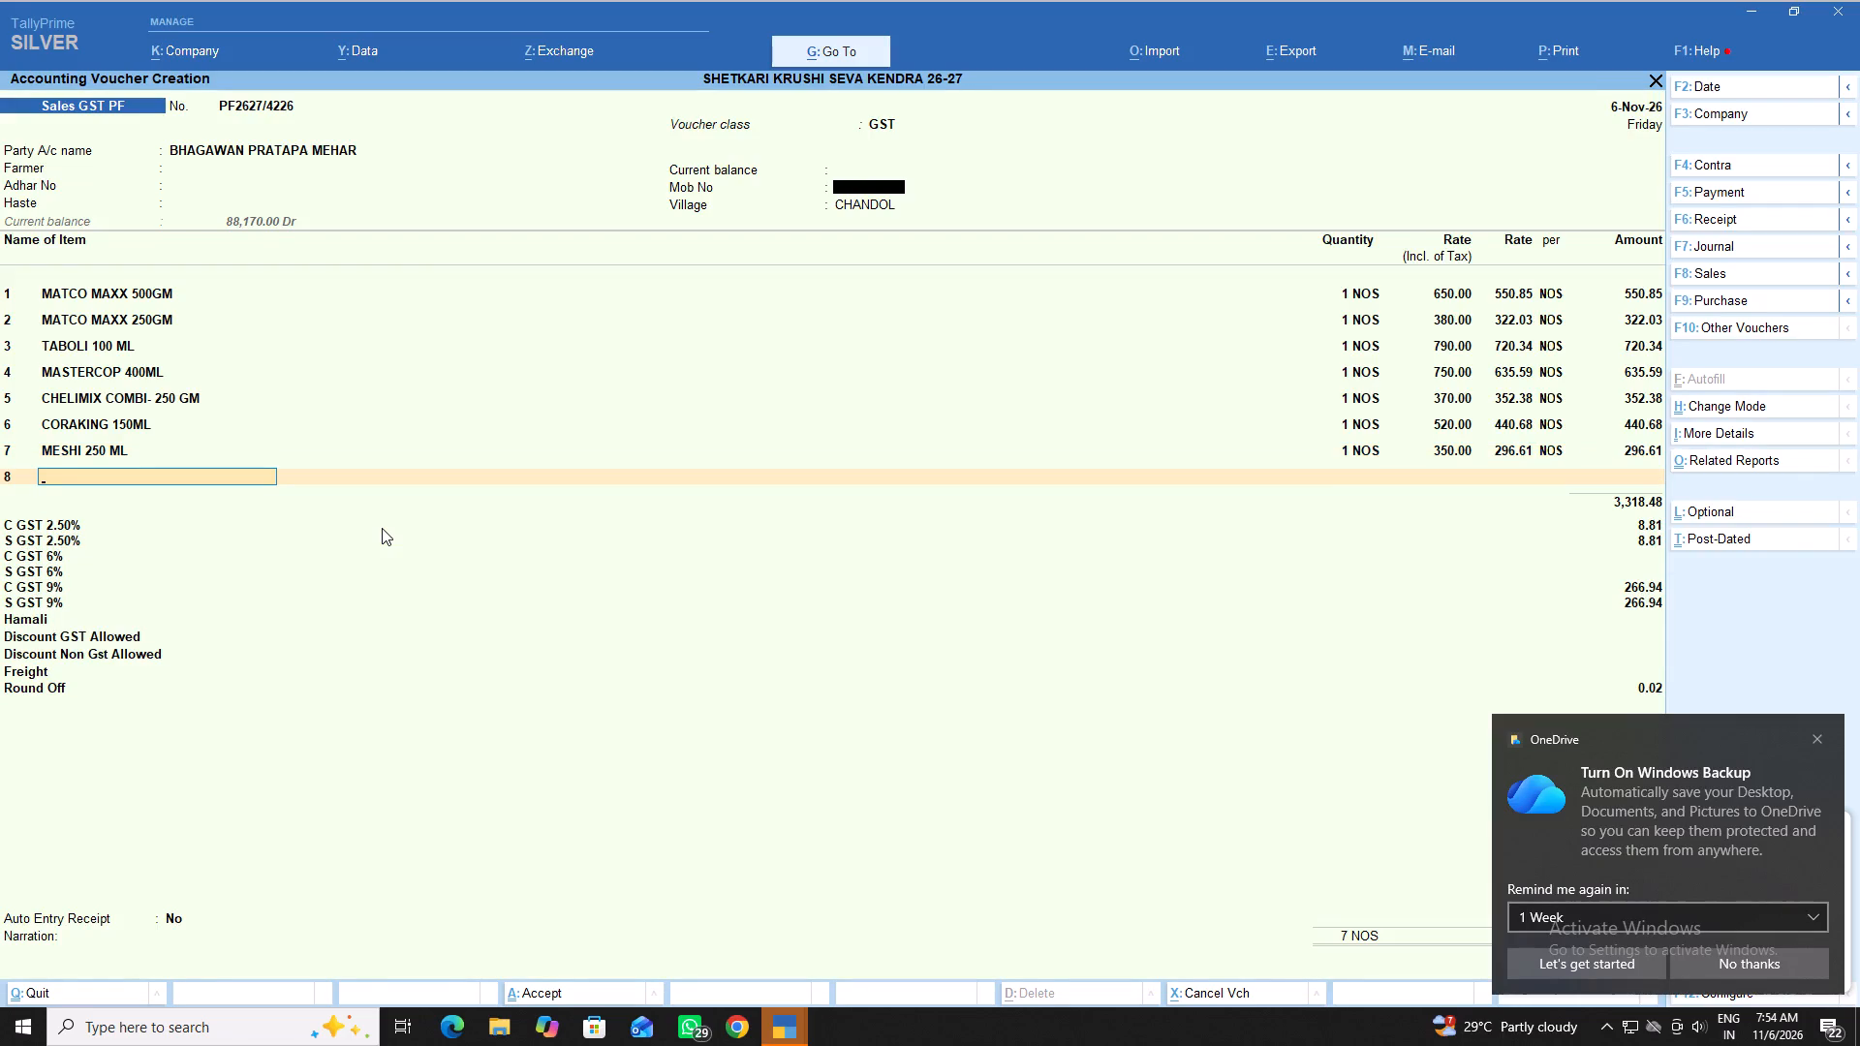
Add EFFECT 100ML as the eighth item, from batch M250501, with quantity 1 at a tax-inclusive rate of 580.
{"action": "key", "text": "e"}
{"action": "type", "text": "ff"}
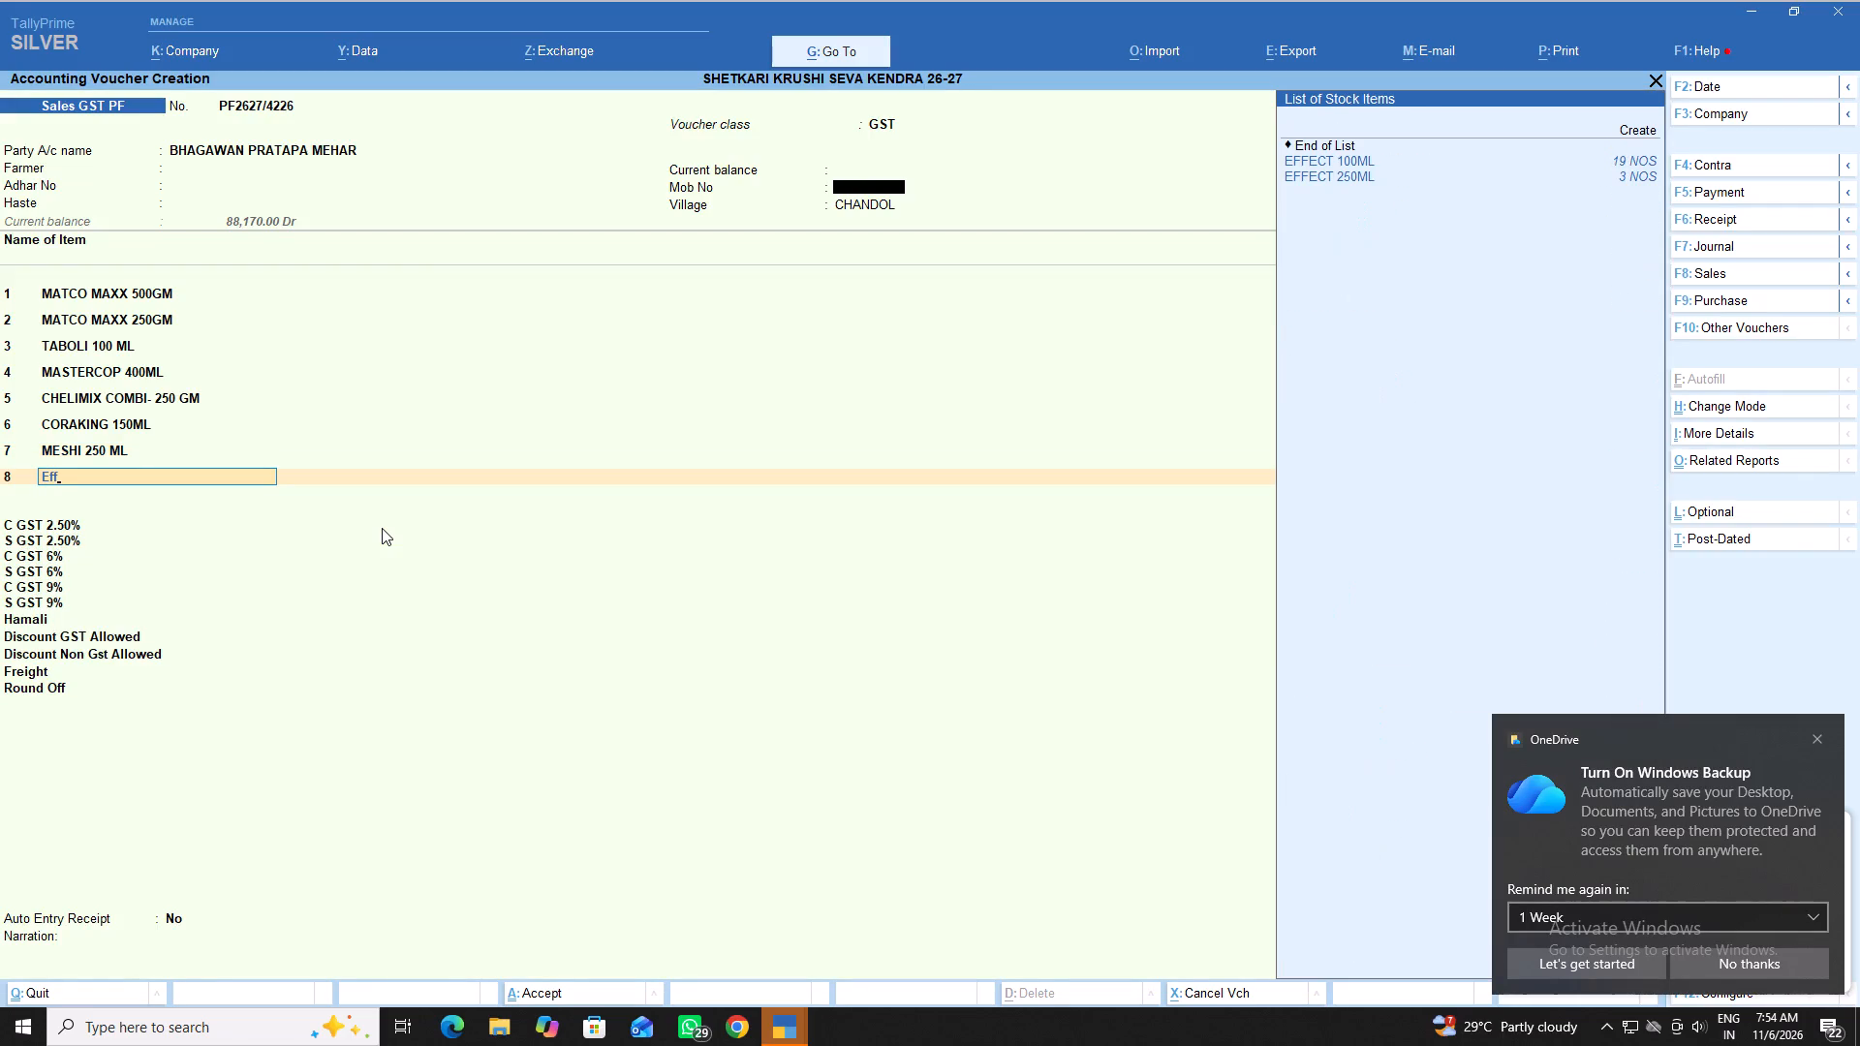
{"action": "key", "text": "Down"}
{"action": "key", "text": "Return"}
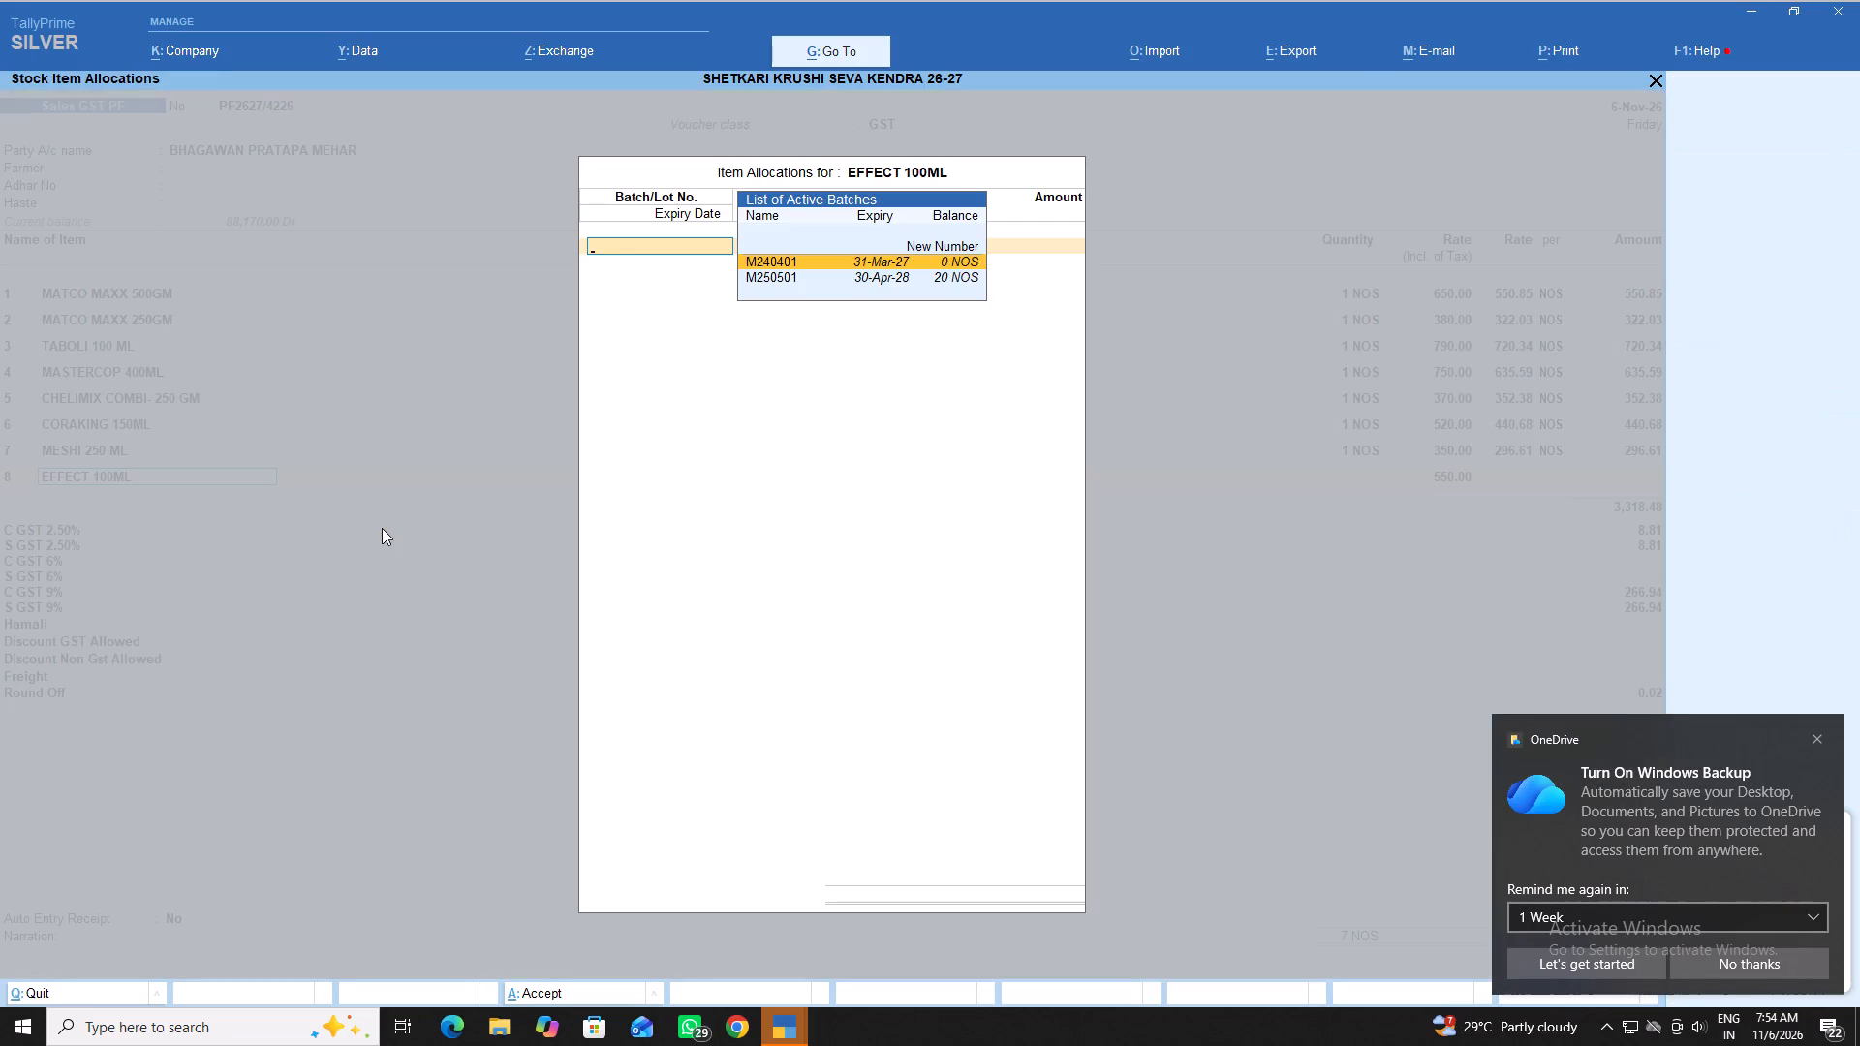
{"action": "key", "text": "Down"}
{"action": "key", "text": "Return"}
{"action": "key", "text": "1"}
{"action": "key", "text": "Return"}
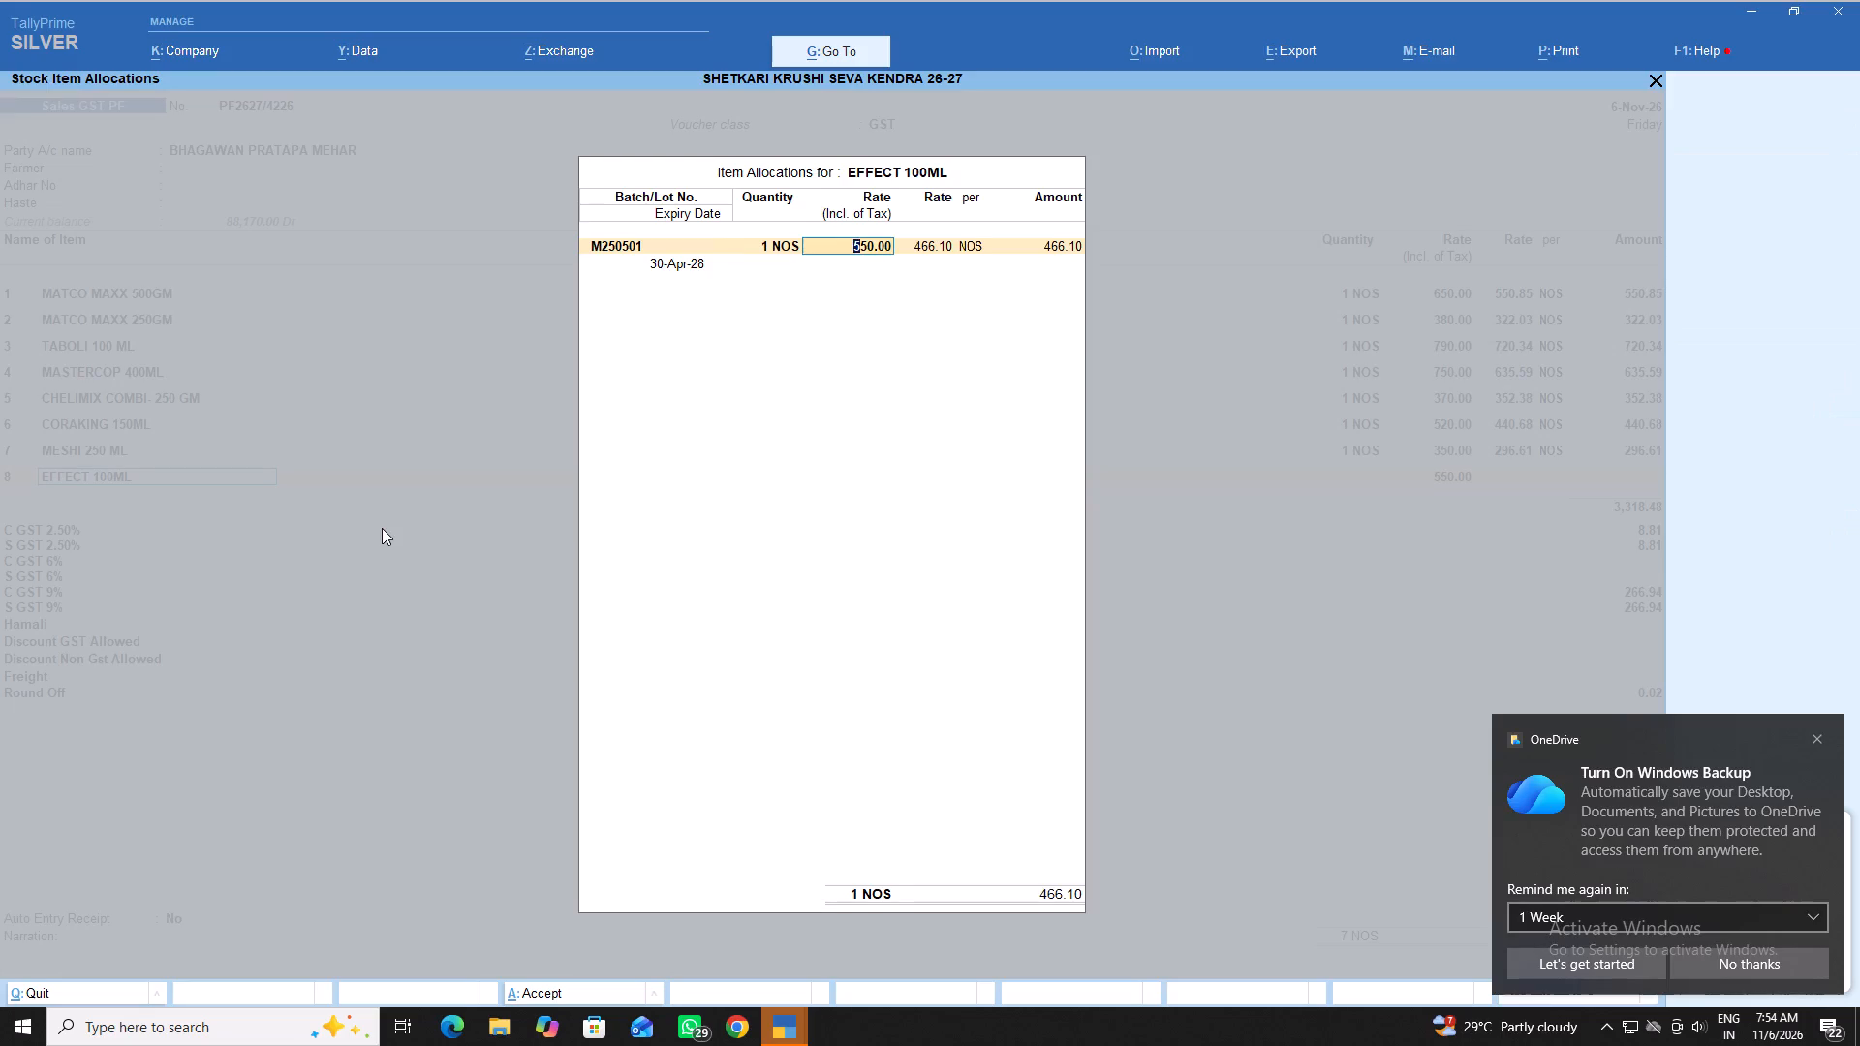
{"action": "type", "text": "580"}
{"action": "key", "text": "Return"}
{"action": "key", "text": "Return"}
{"action": "key", "text": "Return"}
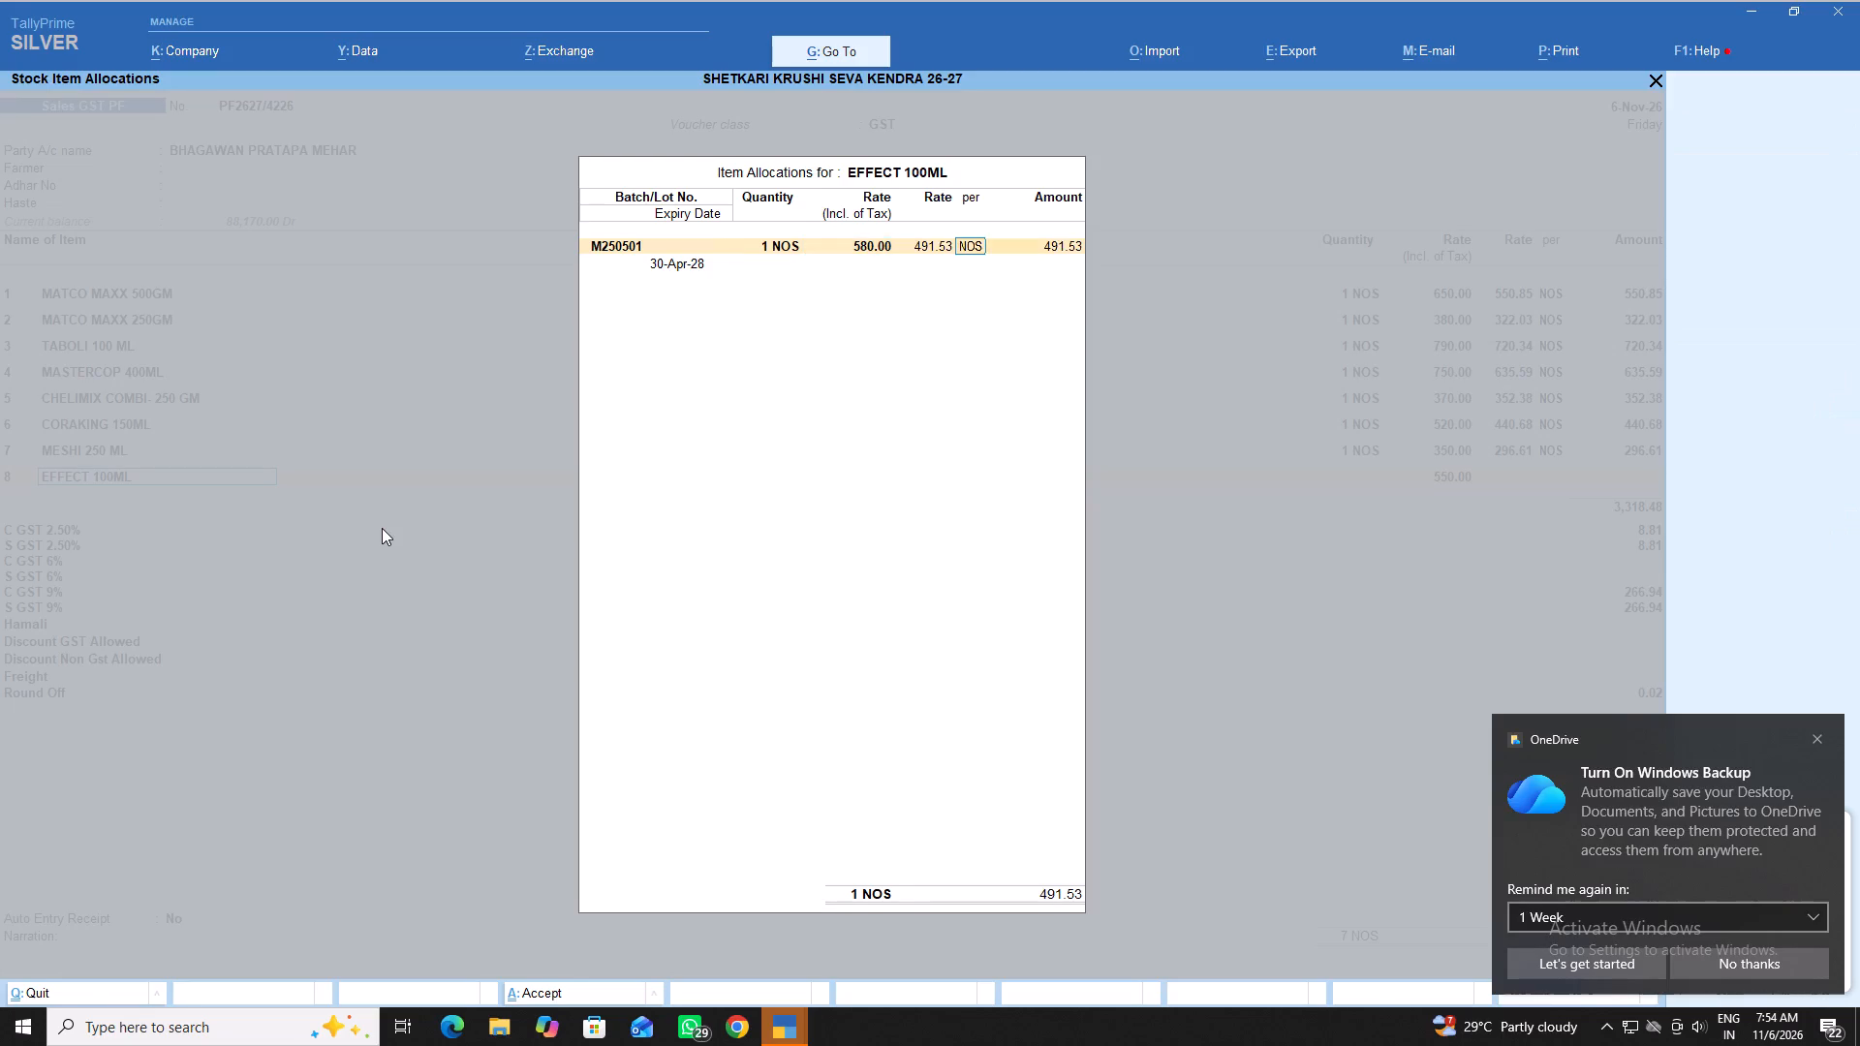
{"action": "key", "text": "Return"}
{"action": "key", "text": "Return"}
{"action": "key", "text": "Return"}
{"action": "key", "text": "Return"}
{"action": "key", "text": "Return"}
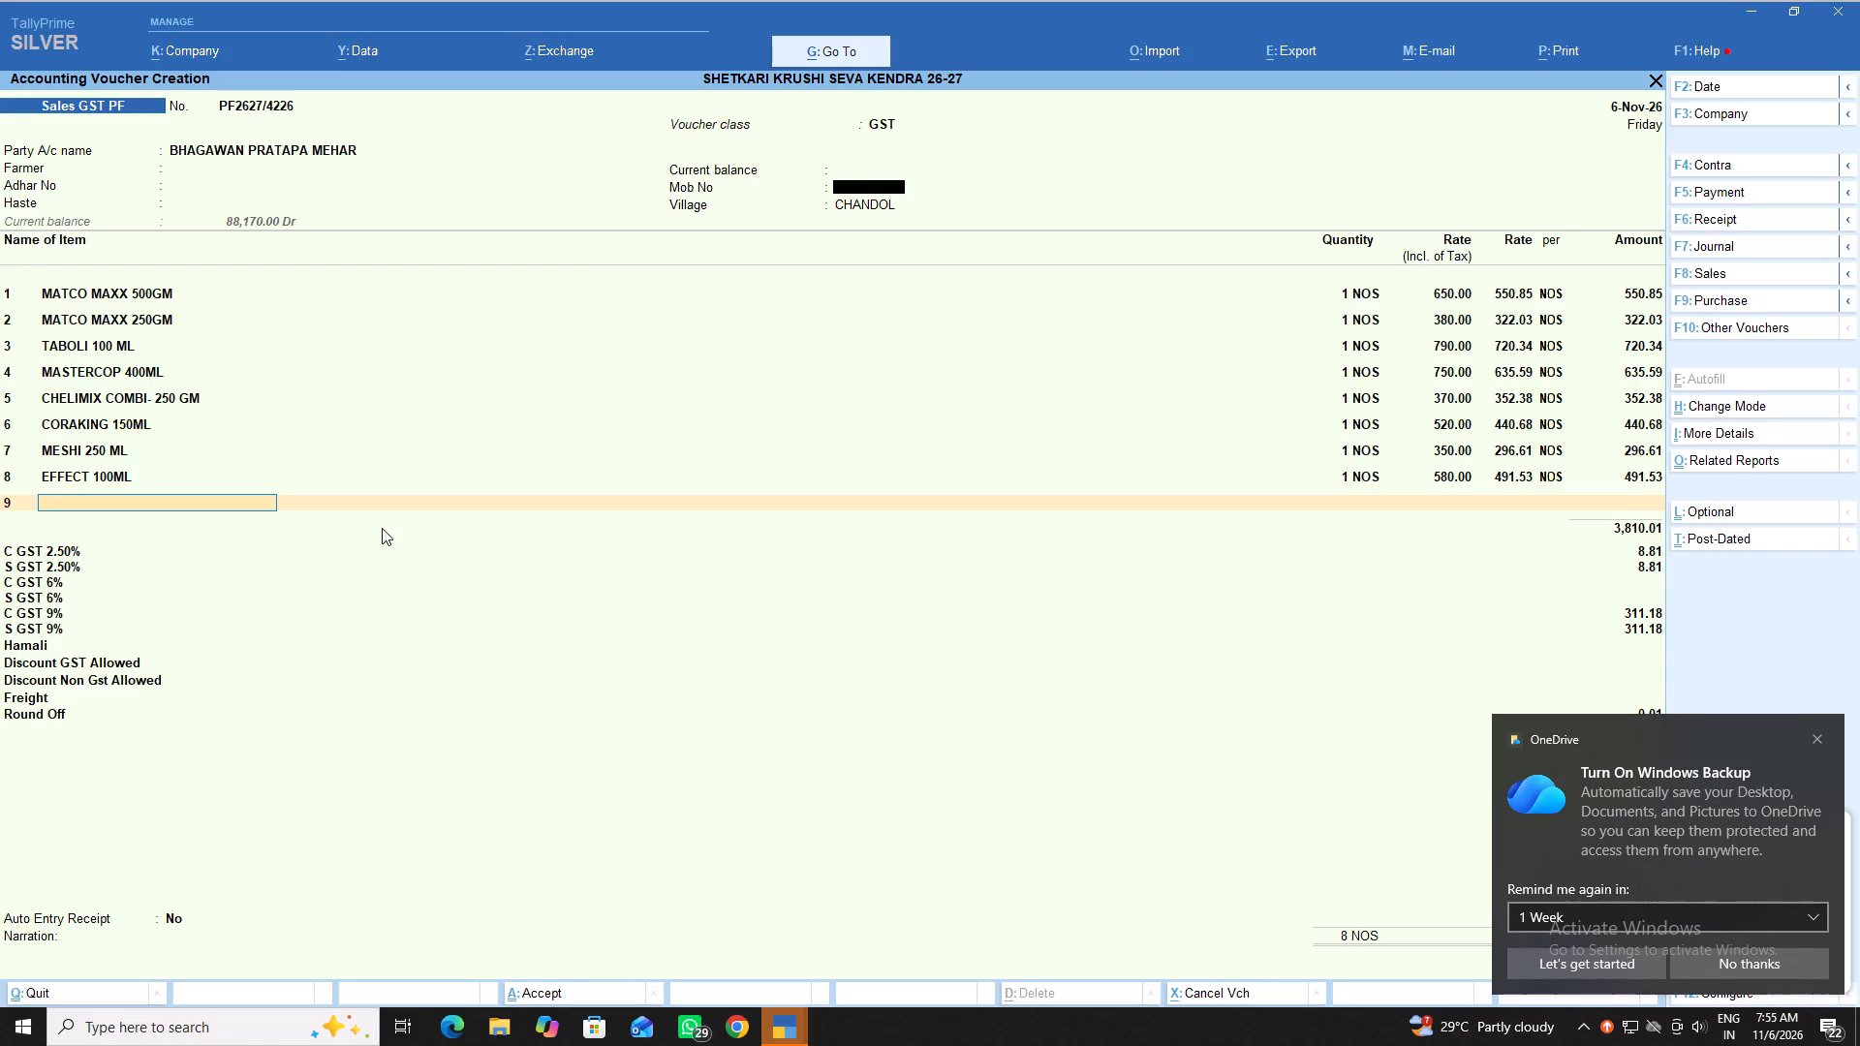
Add GROW-R - 250 ML as the ninth item, from batch GR-03/2024, quantity 1, tax-inclusive rate 160, and end the item list.
{"action": "key", "text": "g"}
{"action": "type", "text": "ro"}
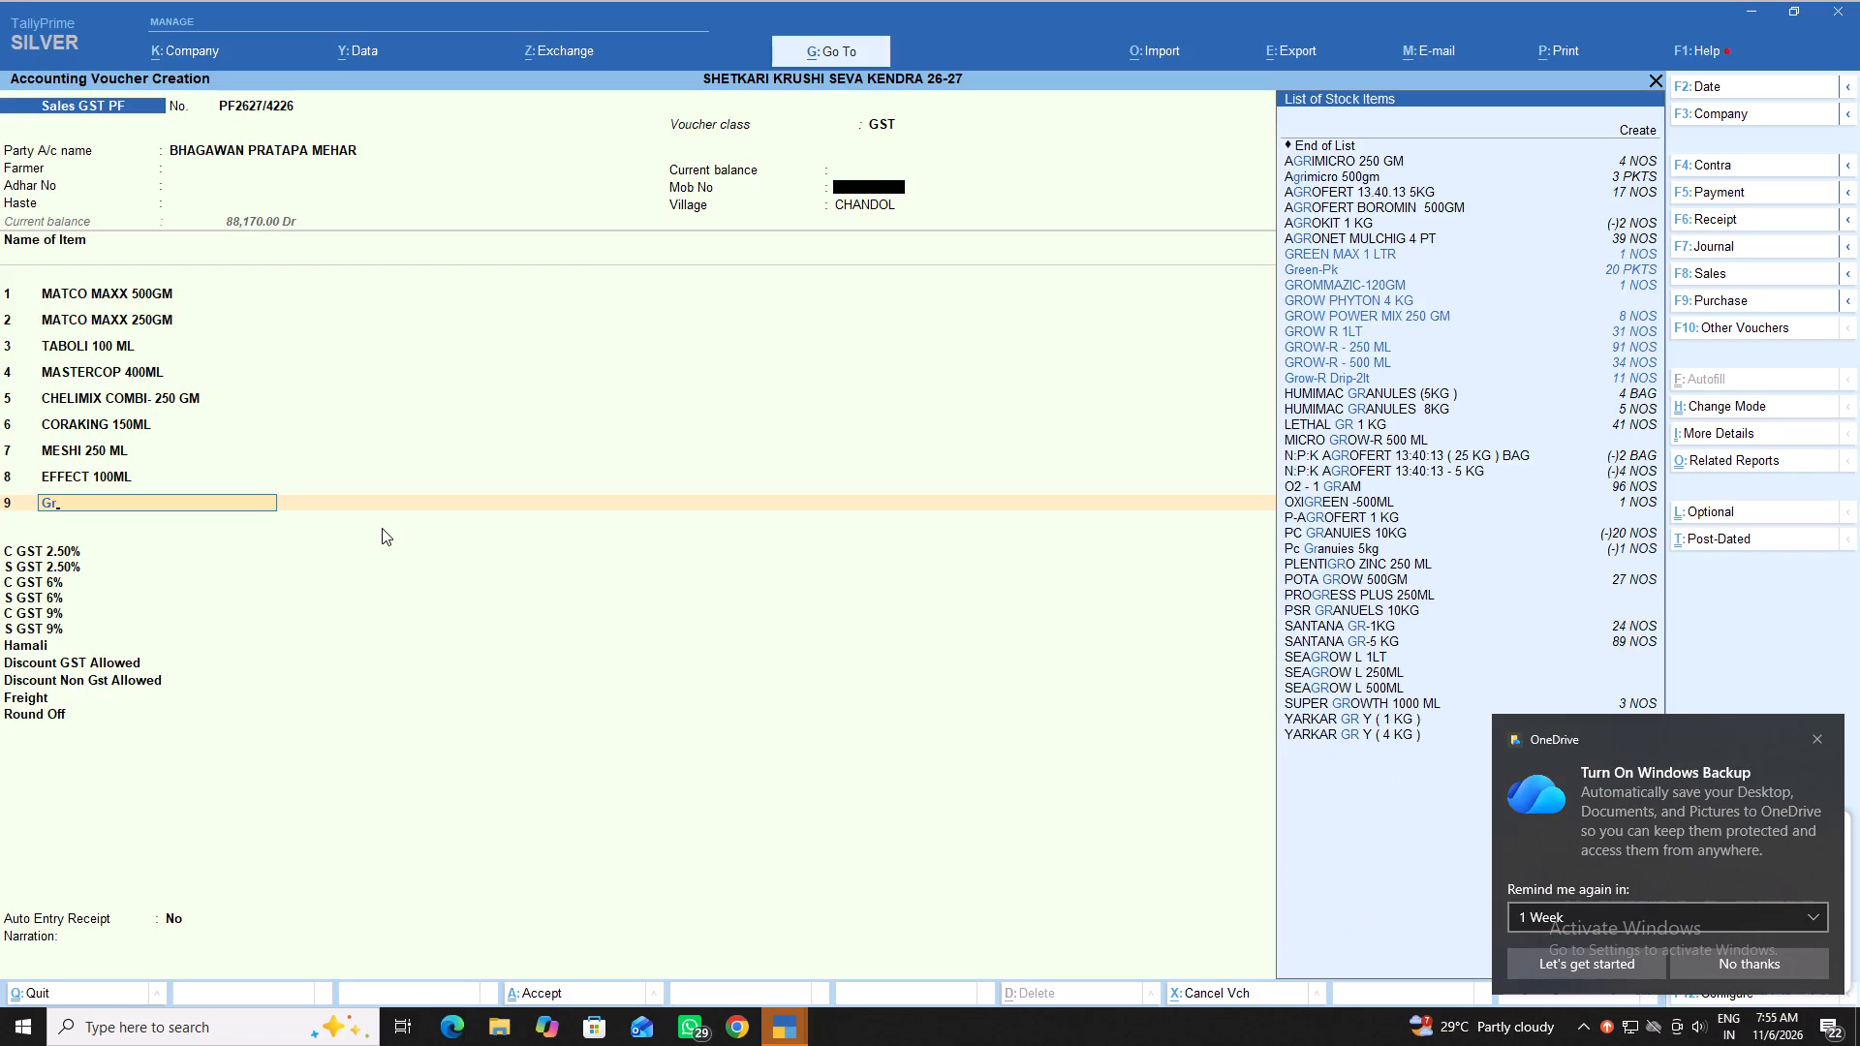
{"action": "key", "text": "Down"}
{"action": "key", "text": "Down"}
{"action": "key", "text": "Down"}
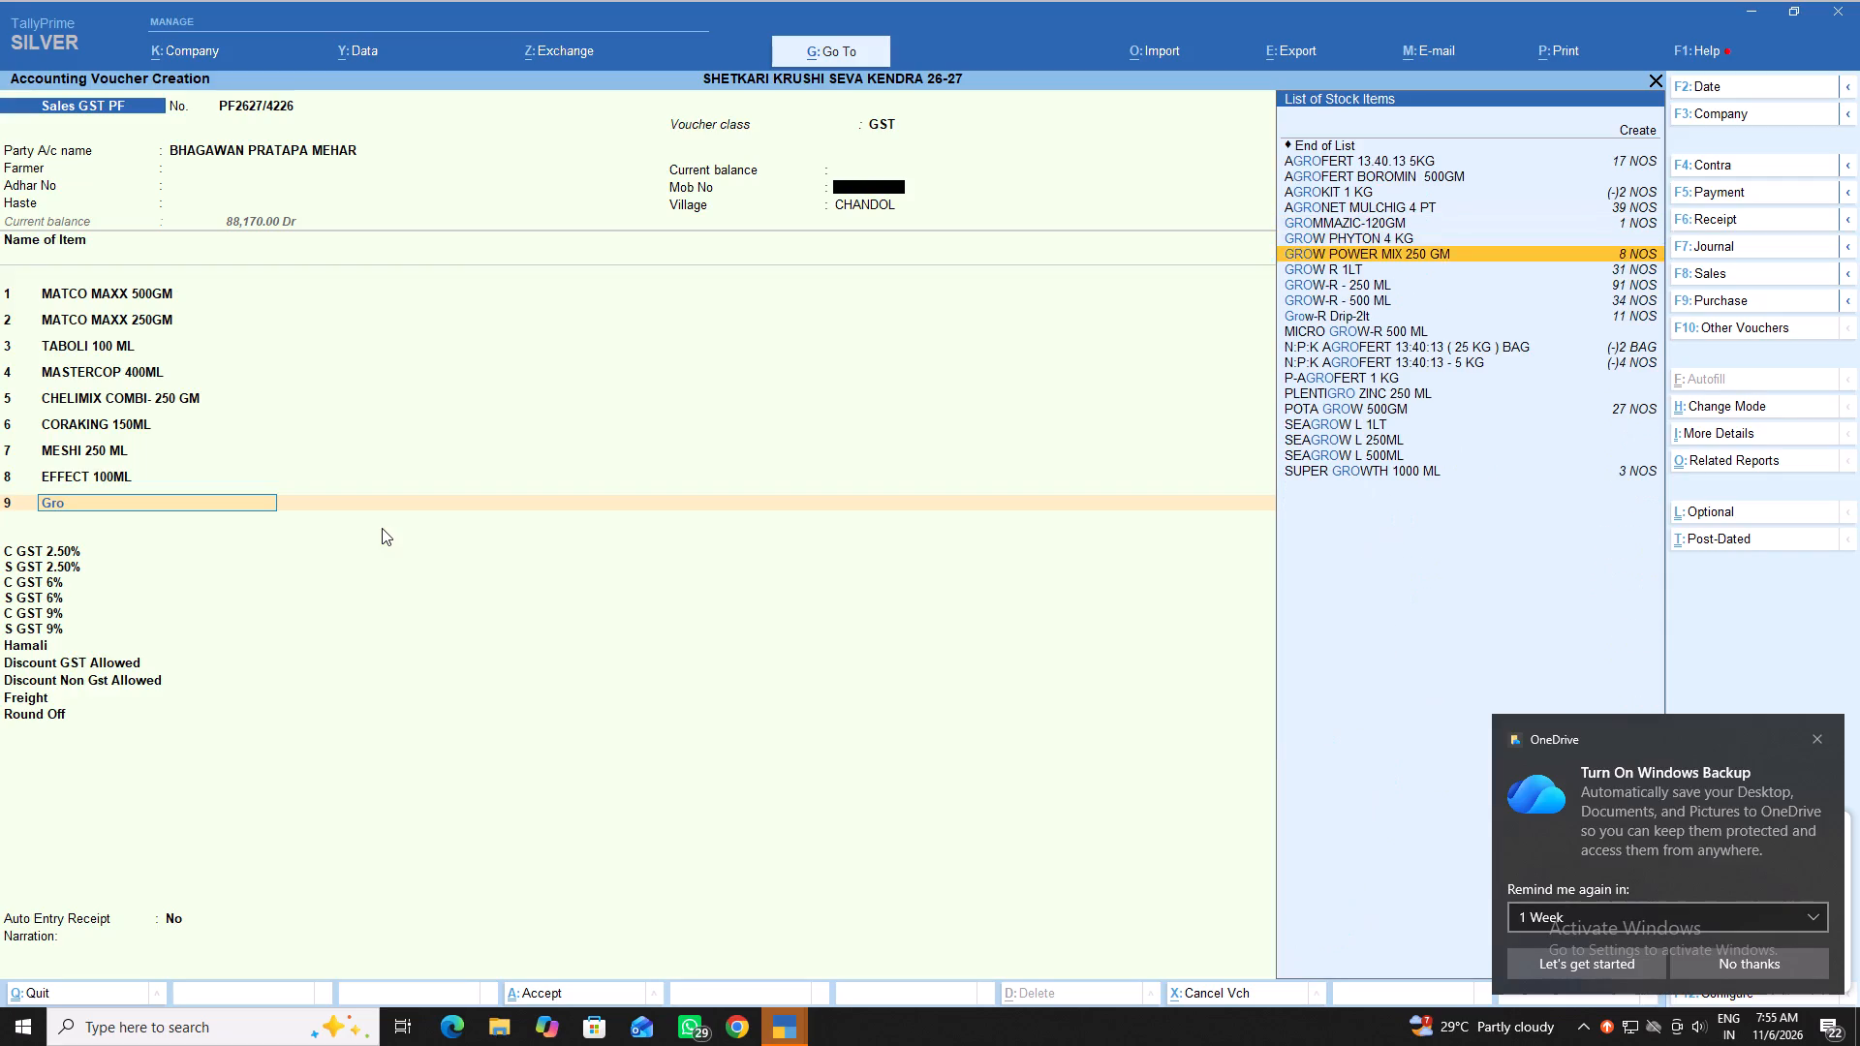
{"action": "key", "text": "Down"}
{"action": "key", "text": "Down"}
{"action": "key", "text": "Return"}
{"action": "key", "text": "Down"}
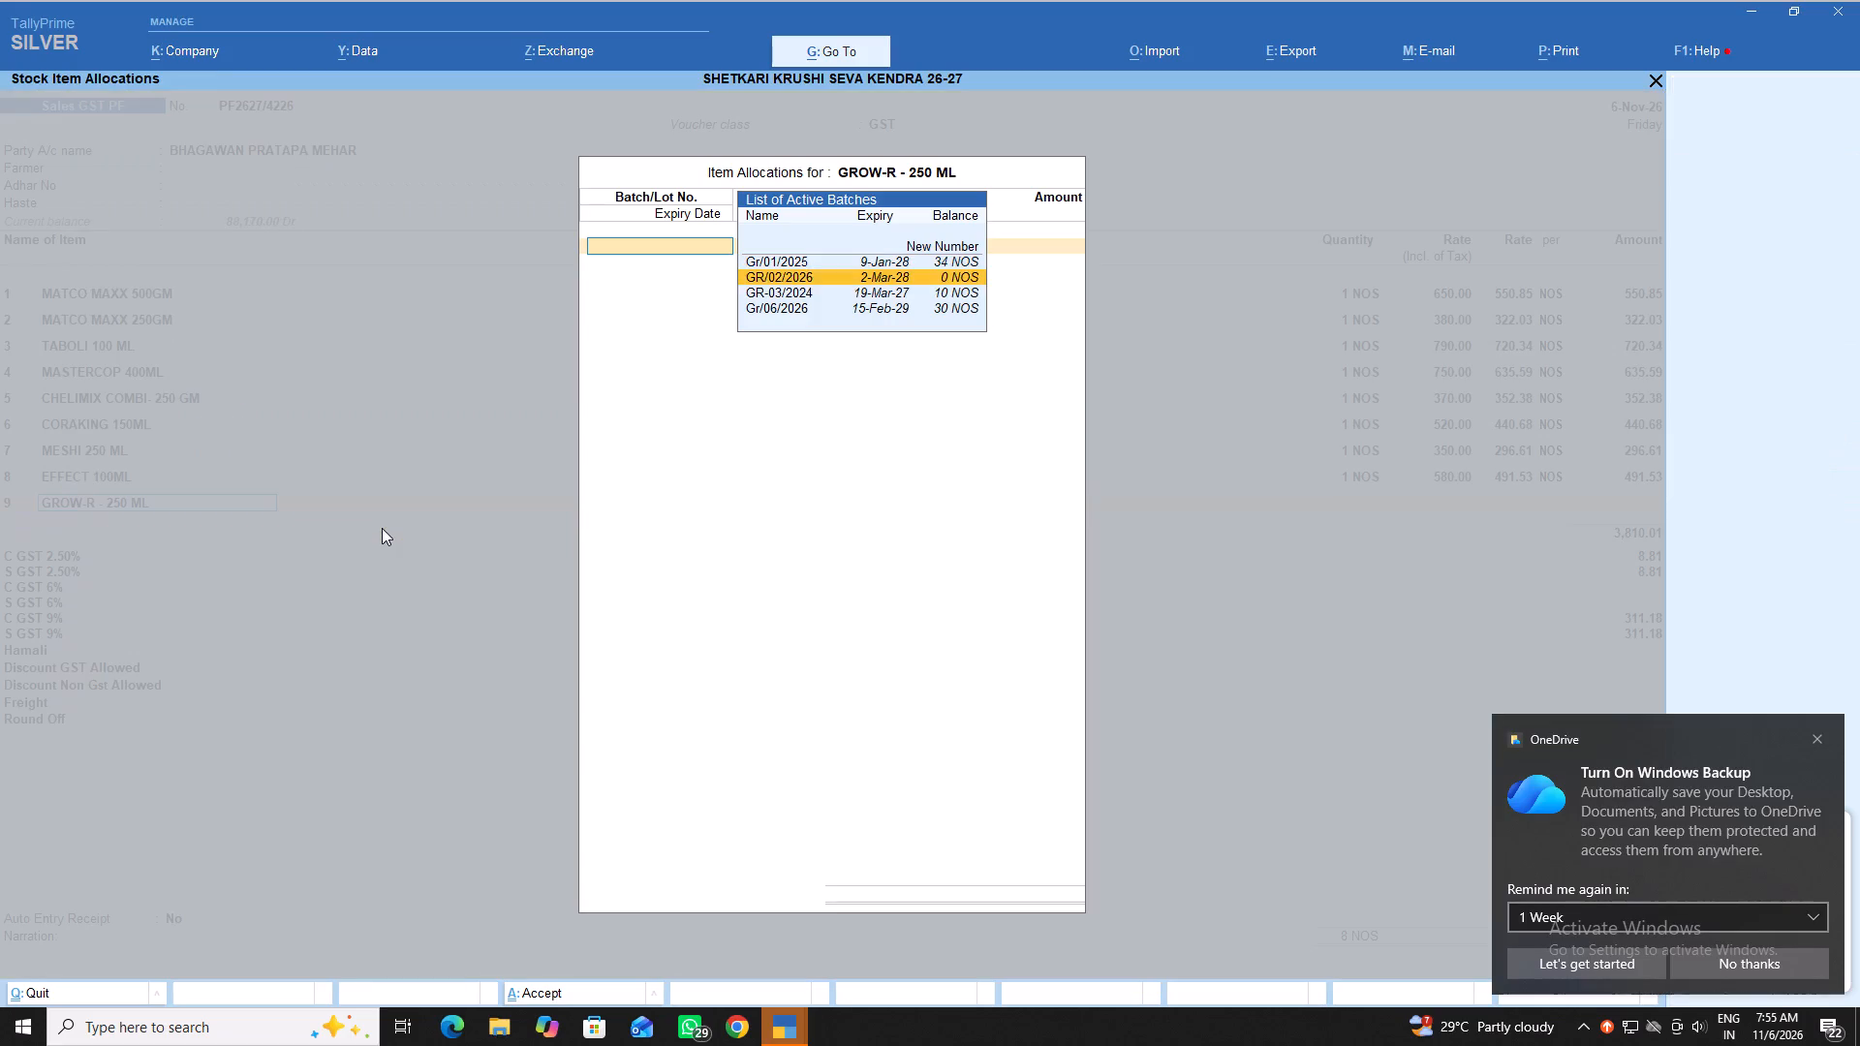
{"action": "key", "text": "Down"}
{"action": "key", "text": "Return"}
{"action": "key", "text": "1"}
{"action": "key", "text": "Return"}
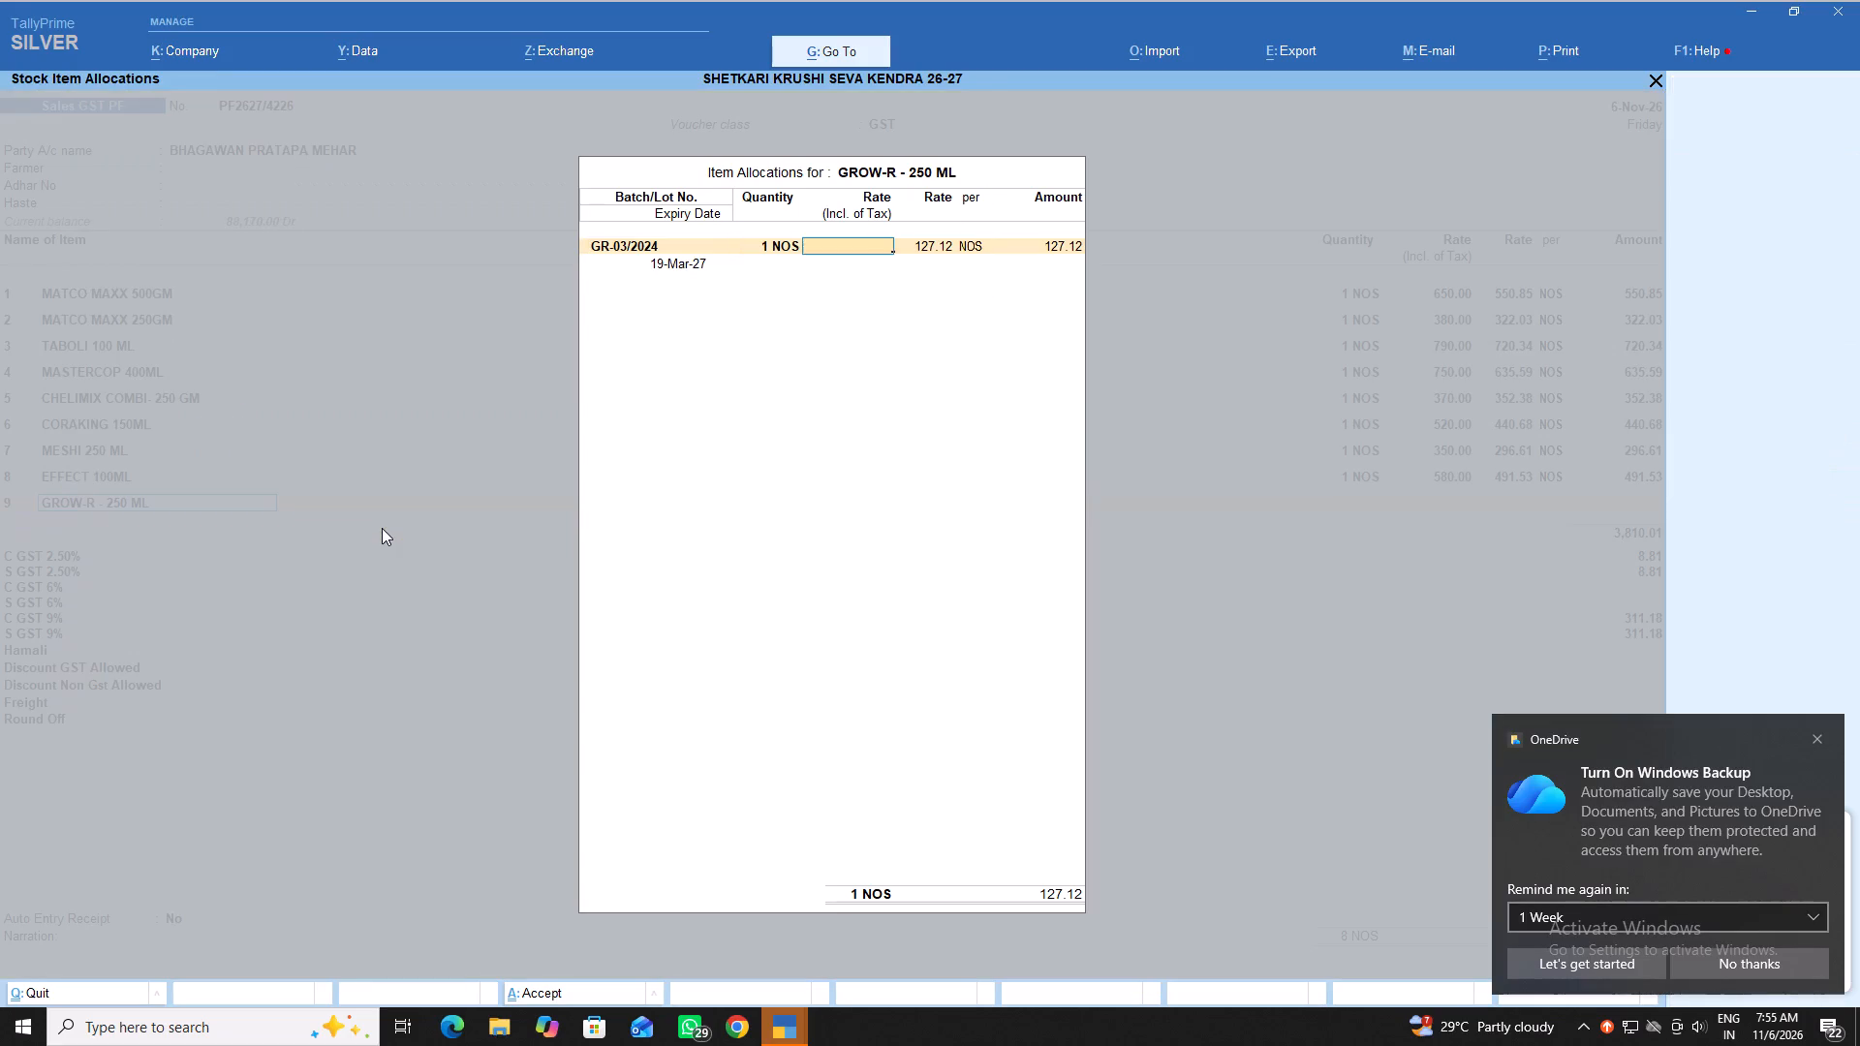
{"action": "type", "text": "160"}
{"action": "key", "text": "Return"}
{"action": "key", "text": "Return"}
{"action": "key", "text": "Return"}
{"action": "key", "text": "Return"}
{"action": "key", "text": "Return"}
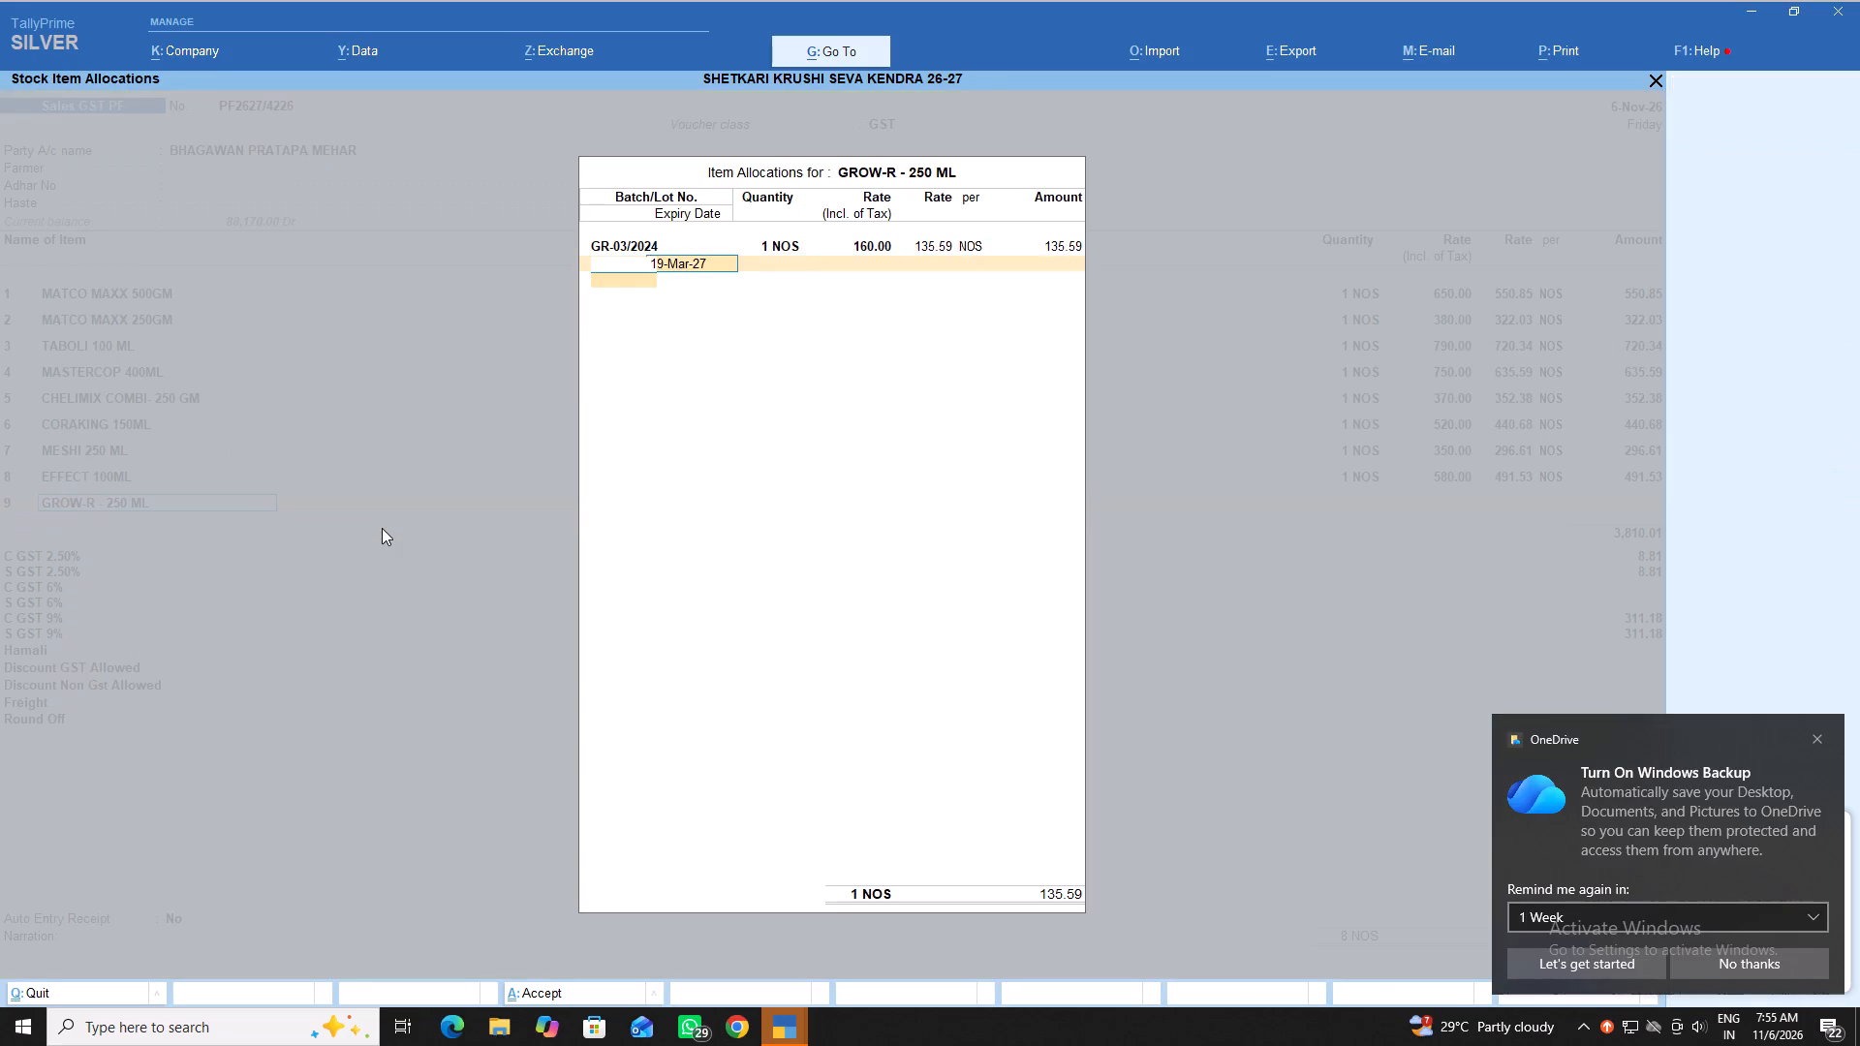
{"action": "key", "text": "Return"}
{"action": "key", "text": "Return"}
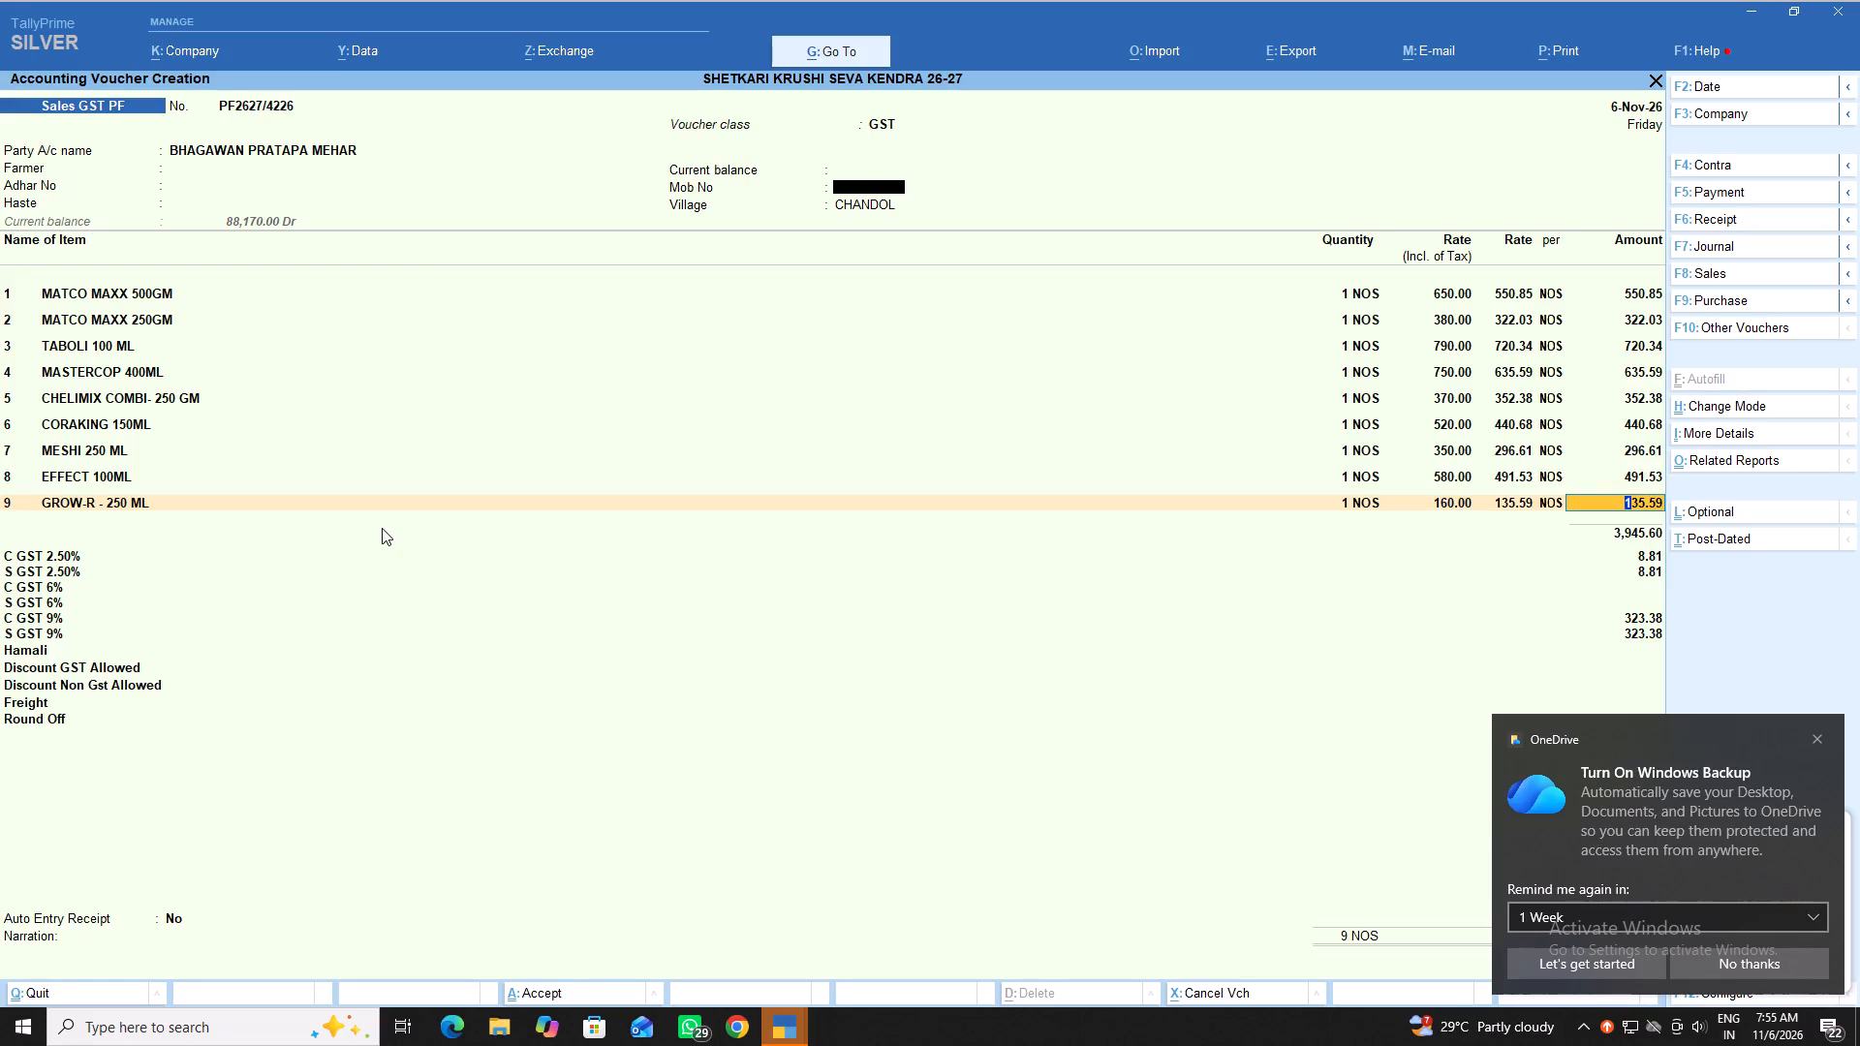
{"action": "key", "text": "Return"}
{"action": "key", "text": "Return"}
{"action": "key", "text": "Return"}
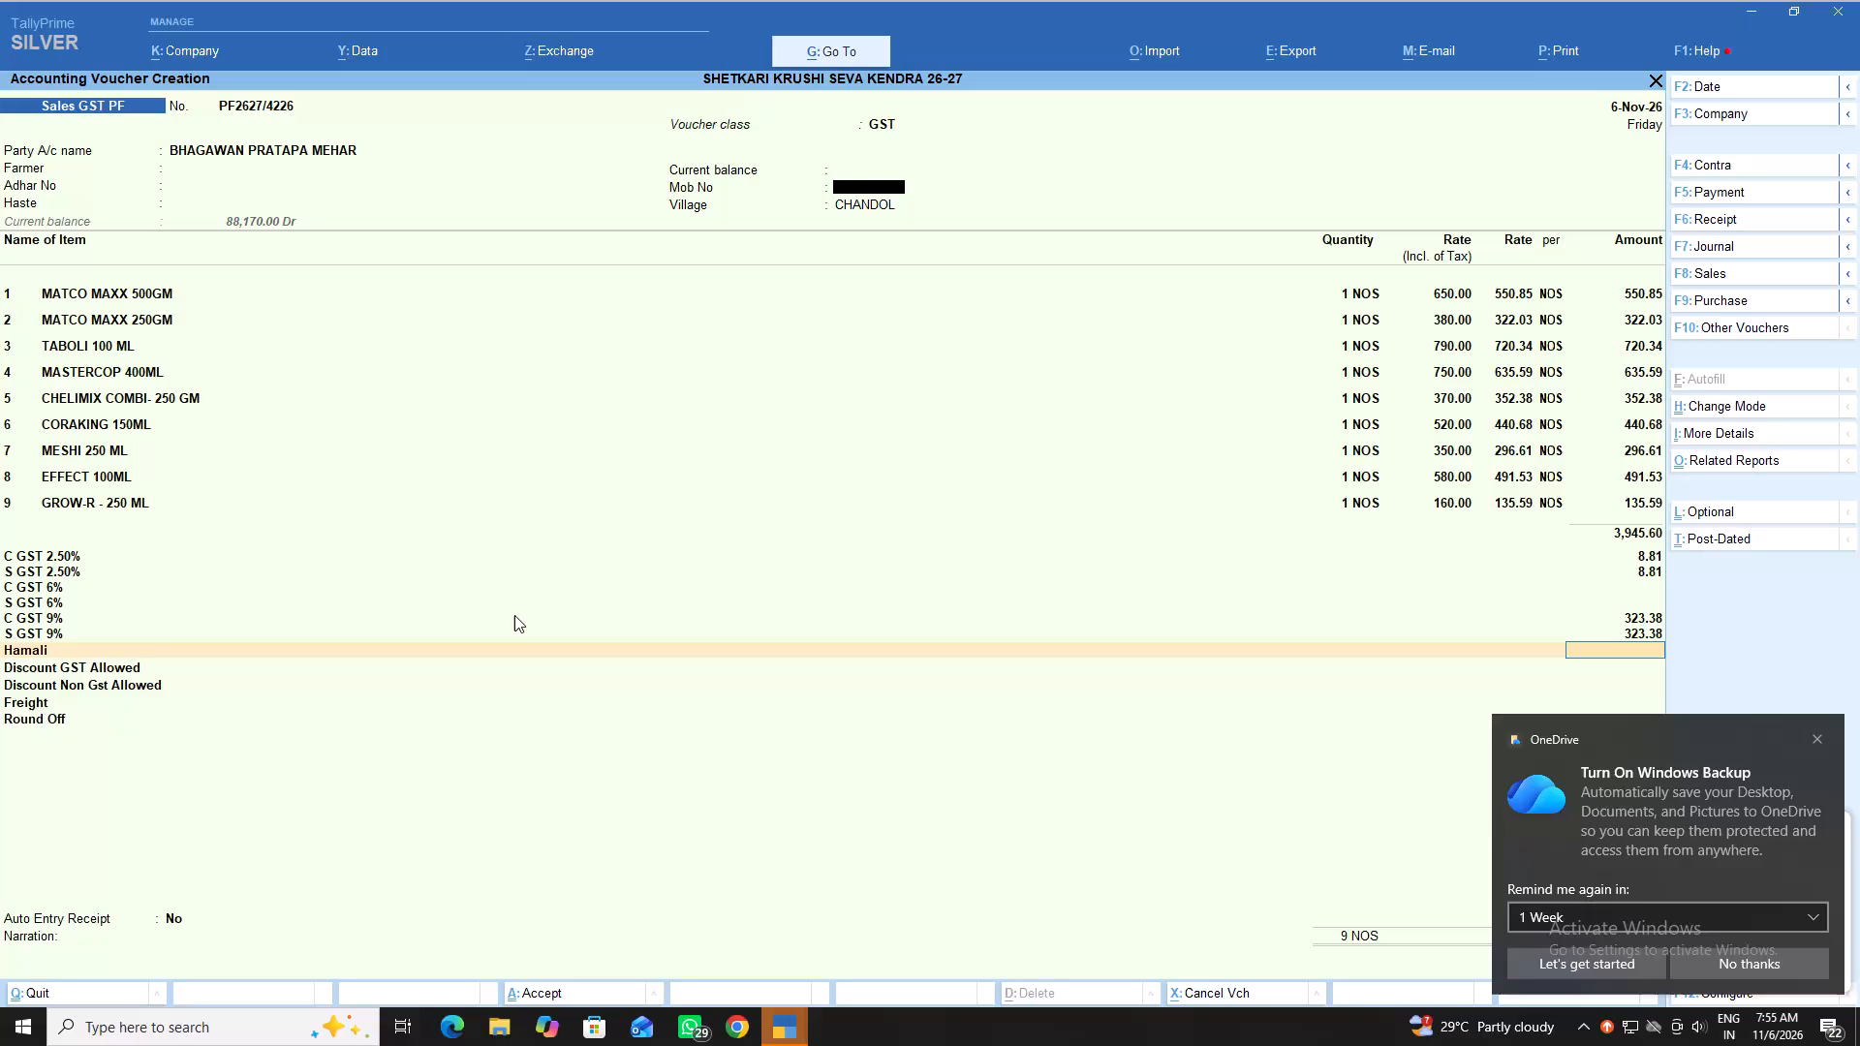
Dismiss the OneDrive backup notification that covers the voucher total.
{"action": "left_click", "coordinate": [1808, 736]}
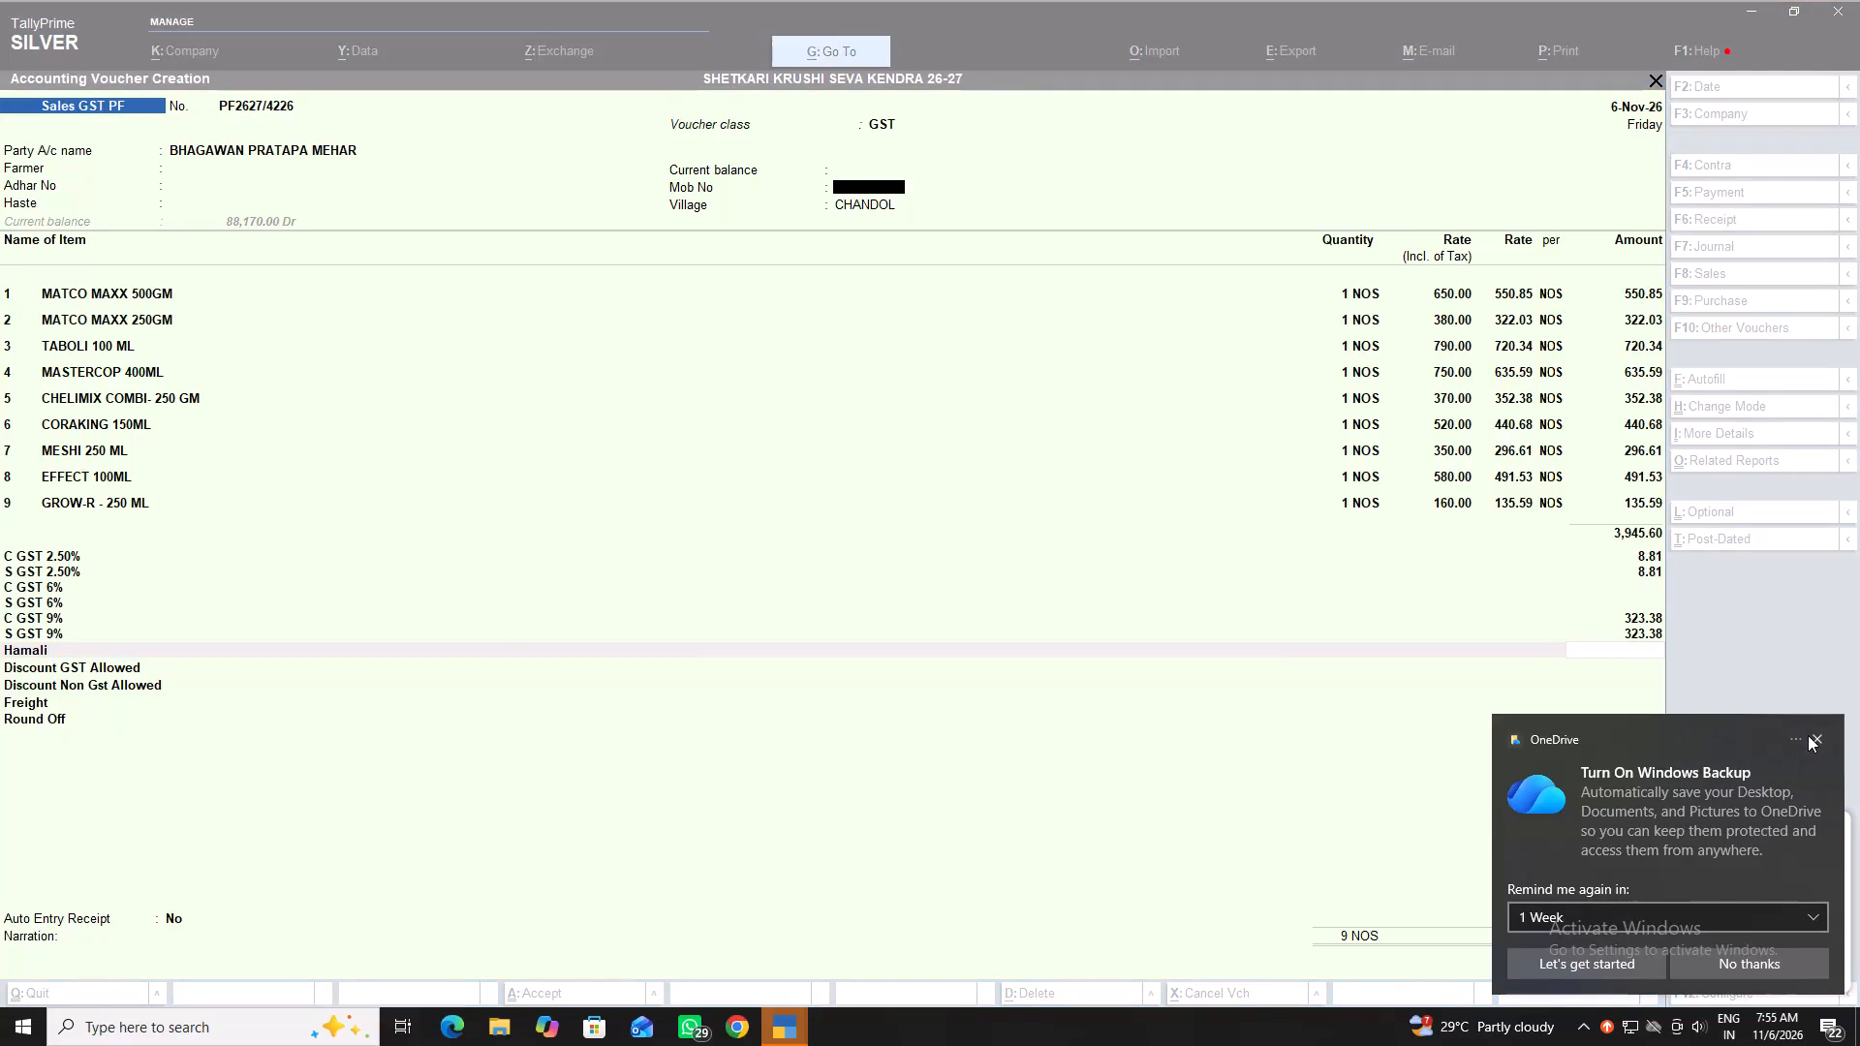
{"action": "left_click", "coordinate": [1808, 735]}
{"action": "left_click", "coordinate": [1817, 733]}
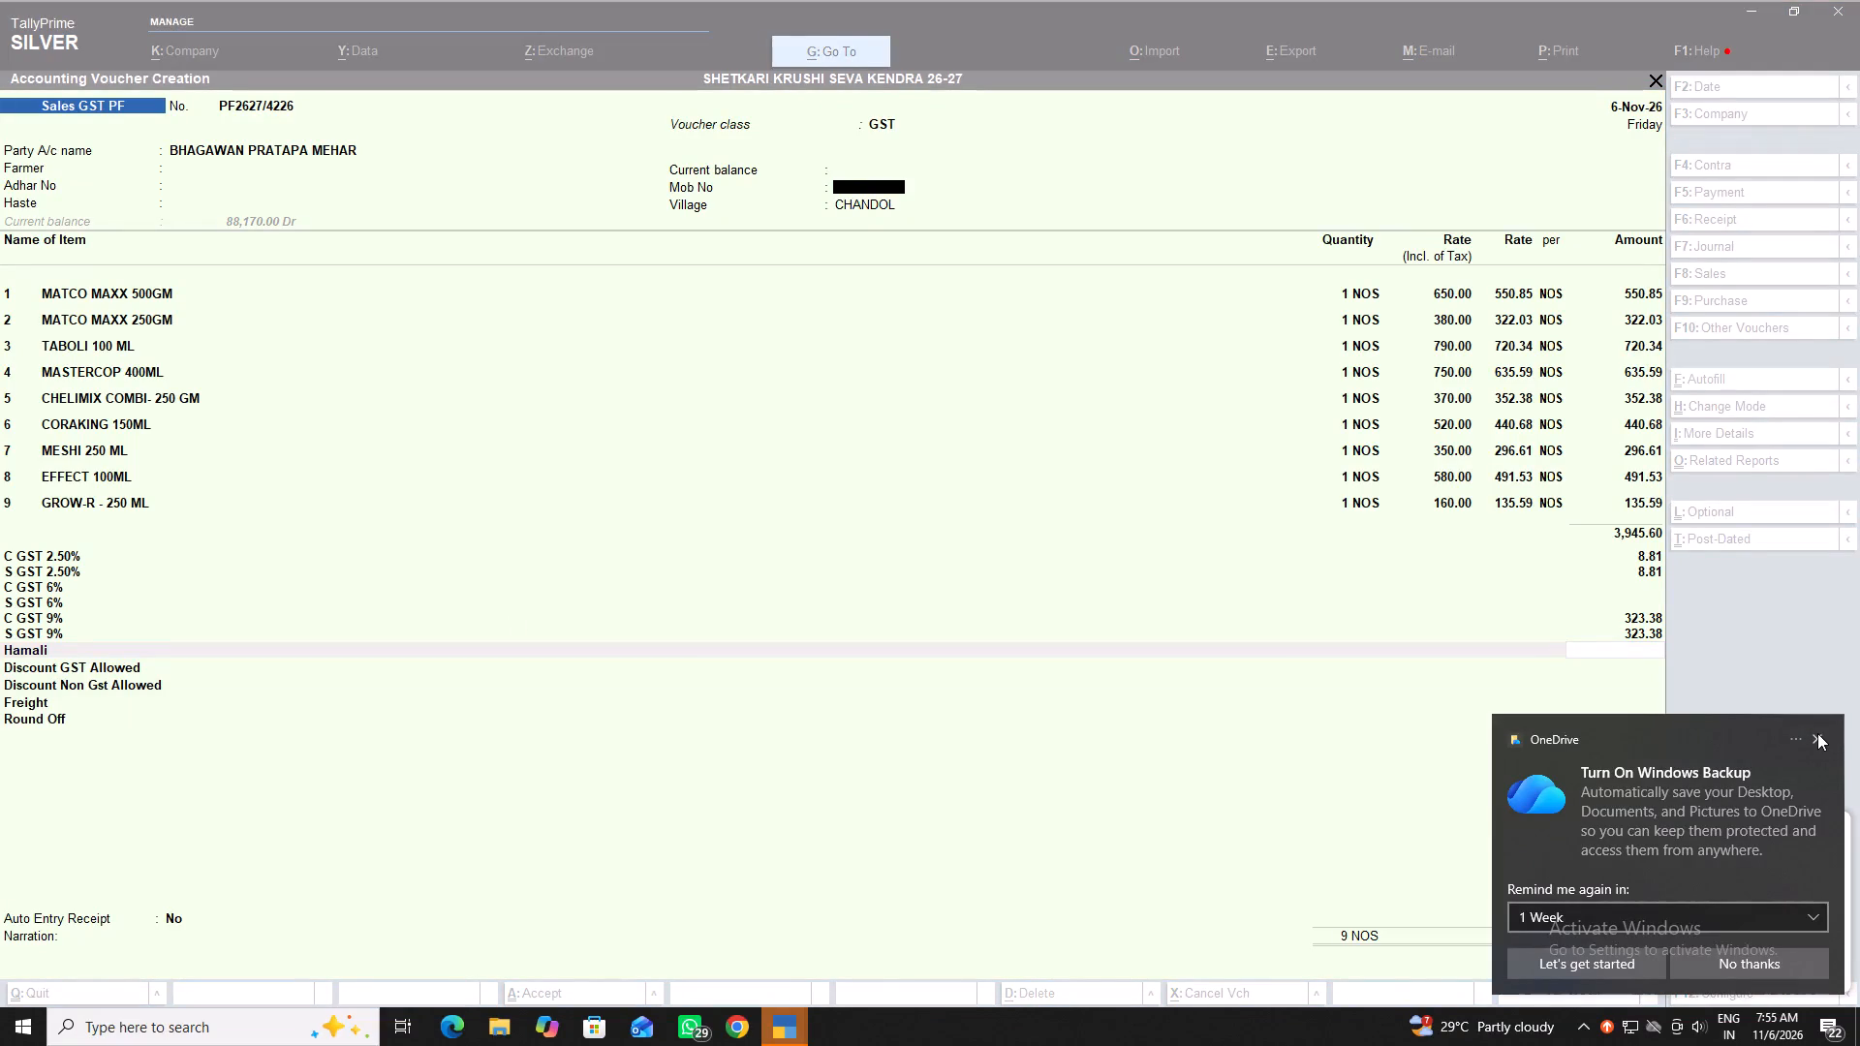
{"action": "left_click", "coordinate": [1807, 733]}
{"action": "left_click", "coordinate": [1656, 81]}
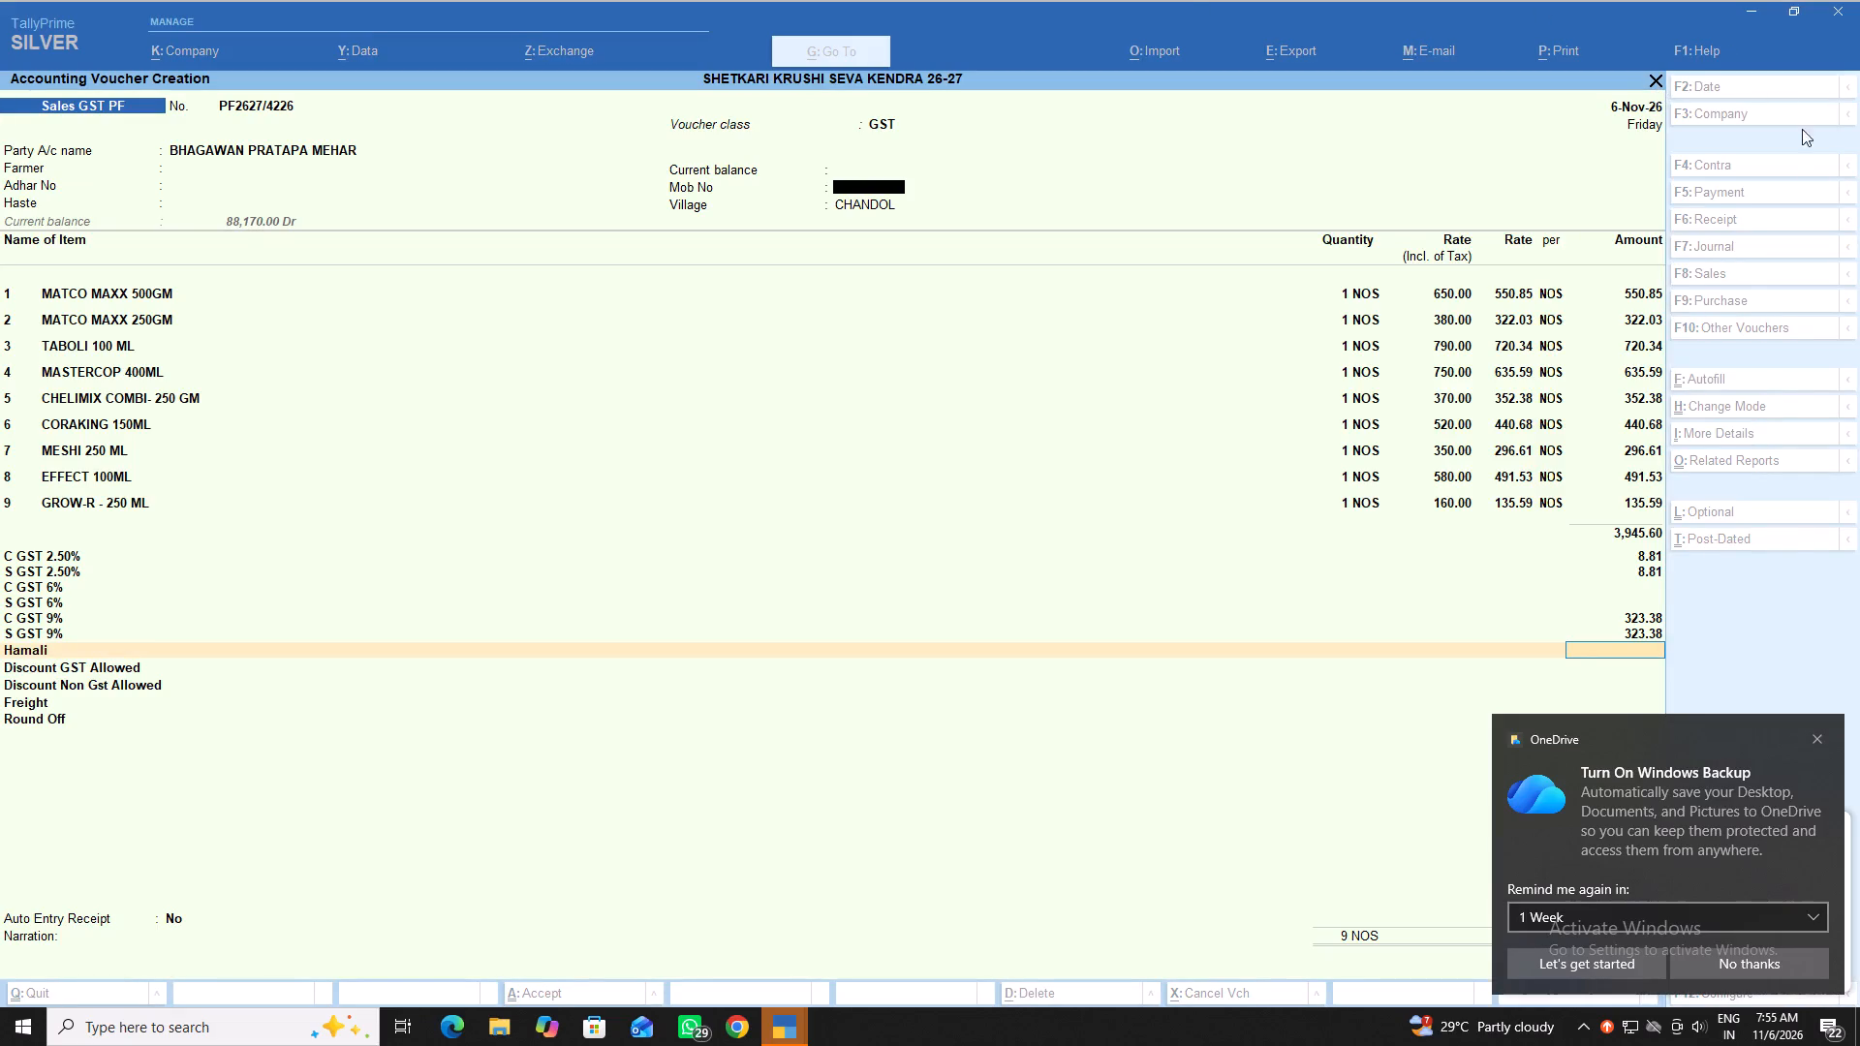
{"action": "left_click", "coordinate": [1809, 728]}
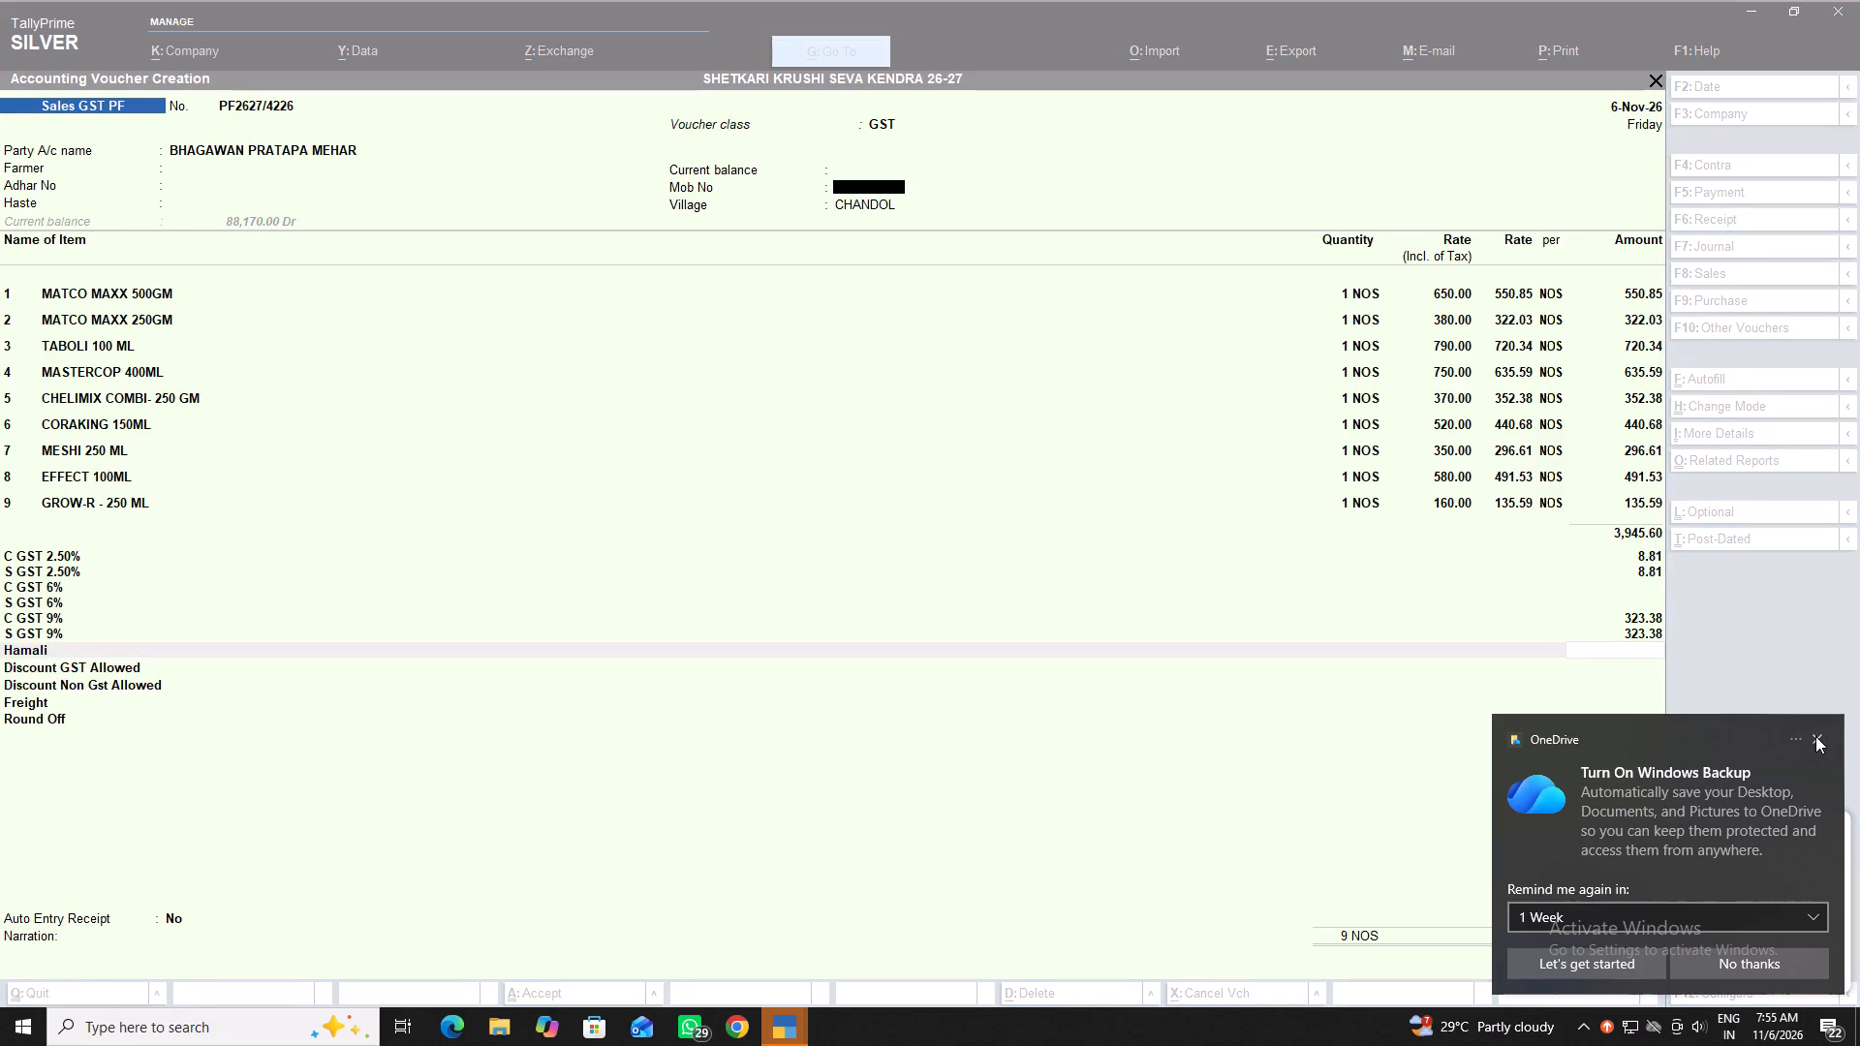
{"action": "triple_click", "coordinate": [1812, 741]}
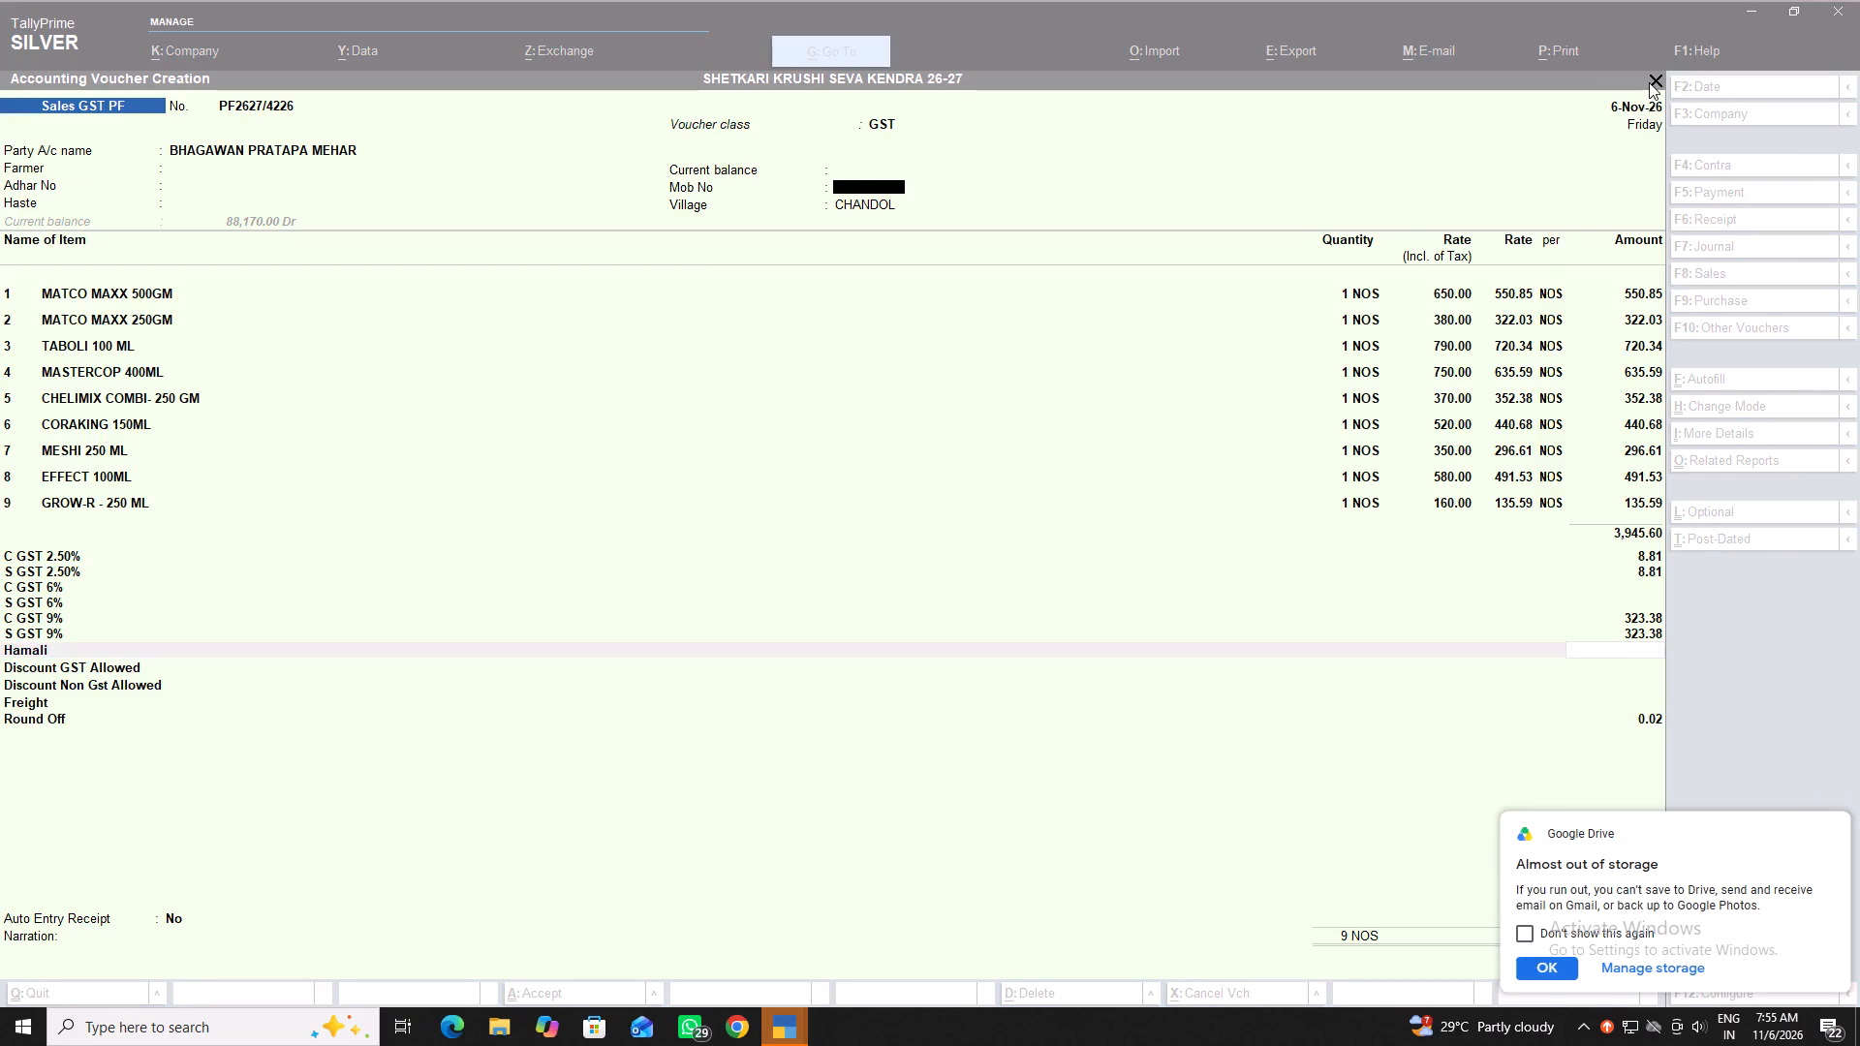
Dismiss the Google Drive storage notification and decline to quit the voucher.
{"action": "left_click", "coordinate": [1650, 77]}
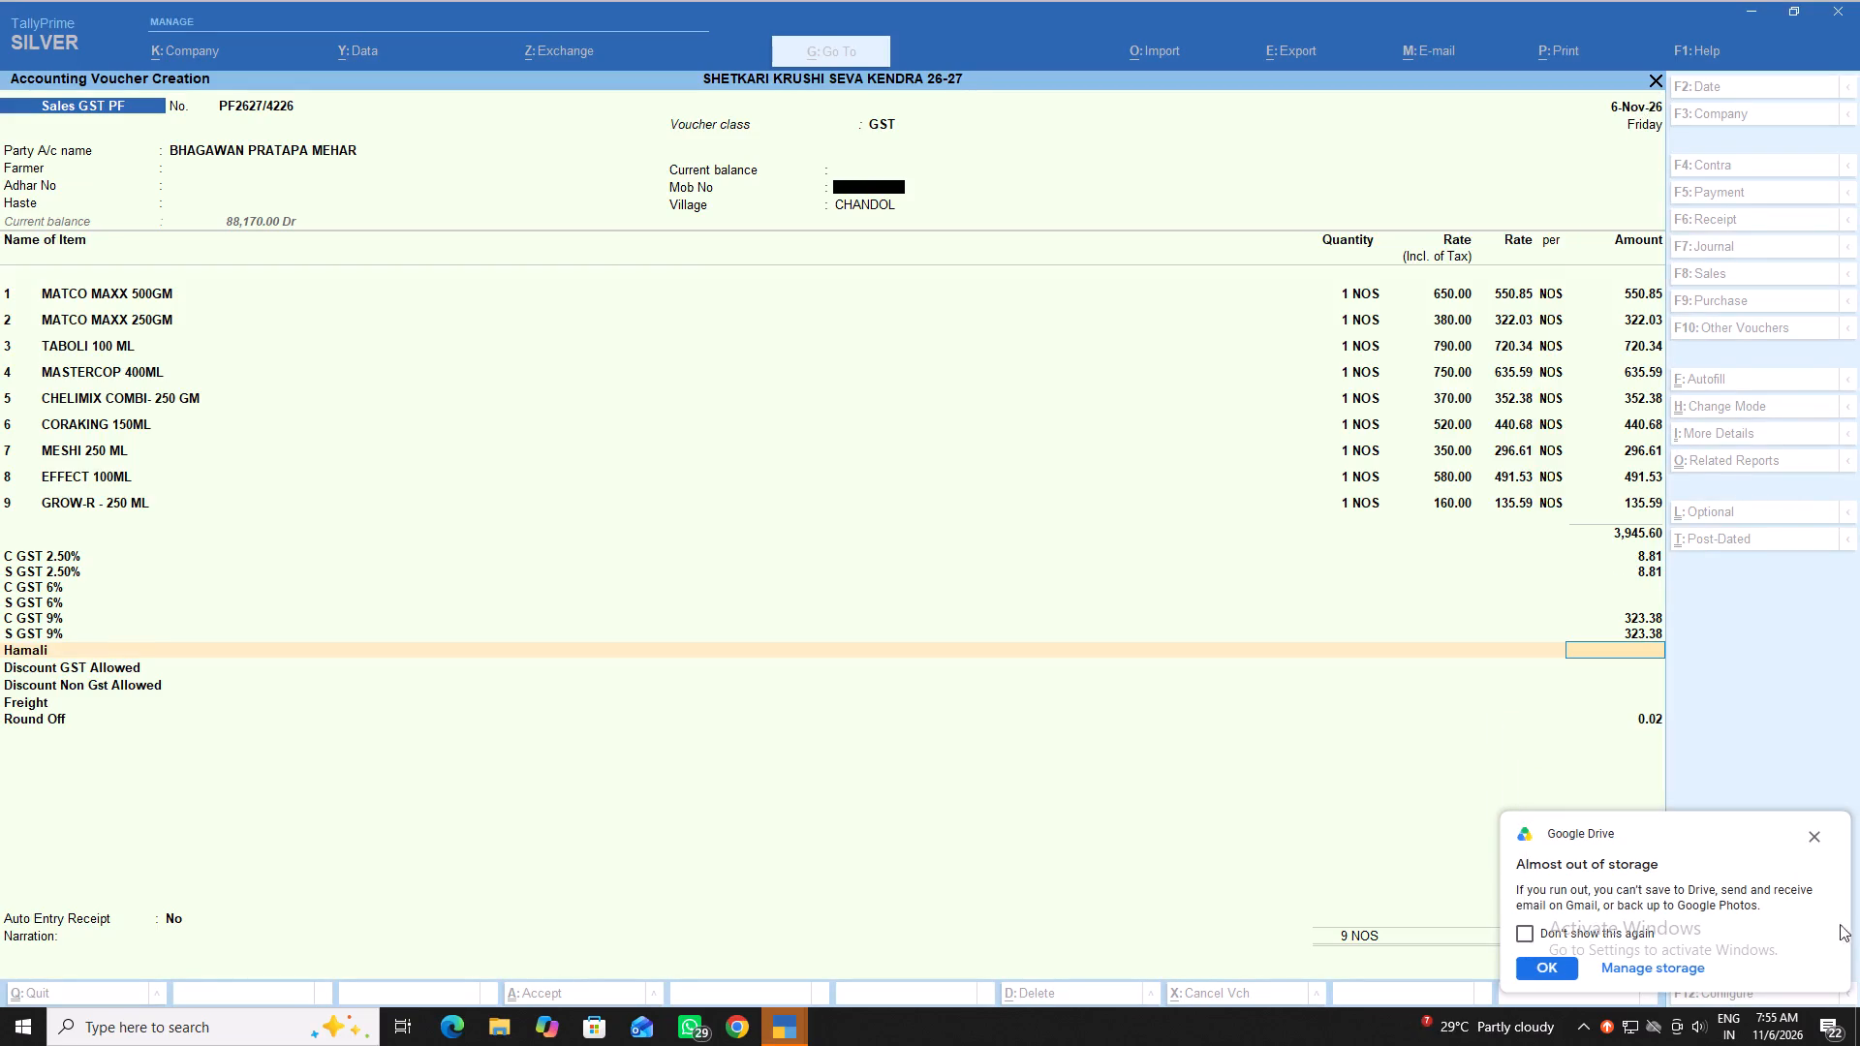
{"action": "left_click", "coordinate": [1816, 834]}
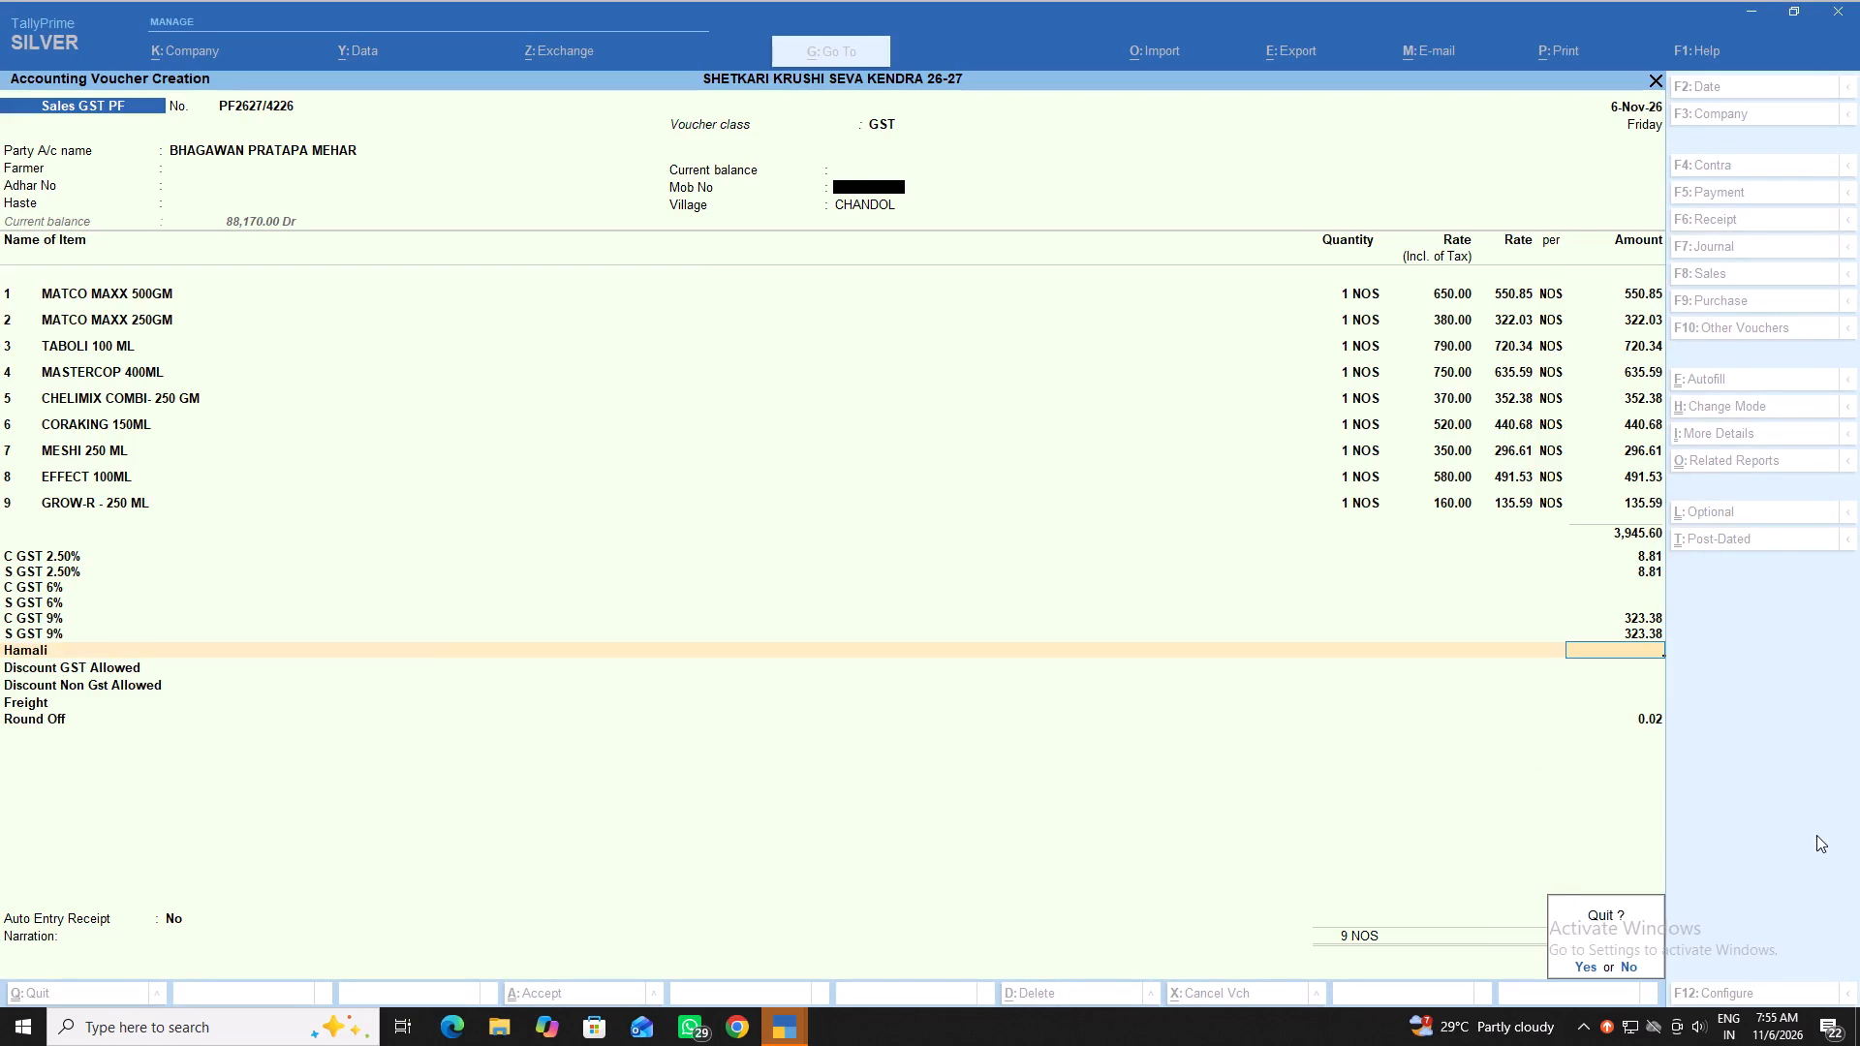
{"action": "key", "text": "BackSpace"}
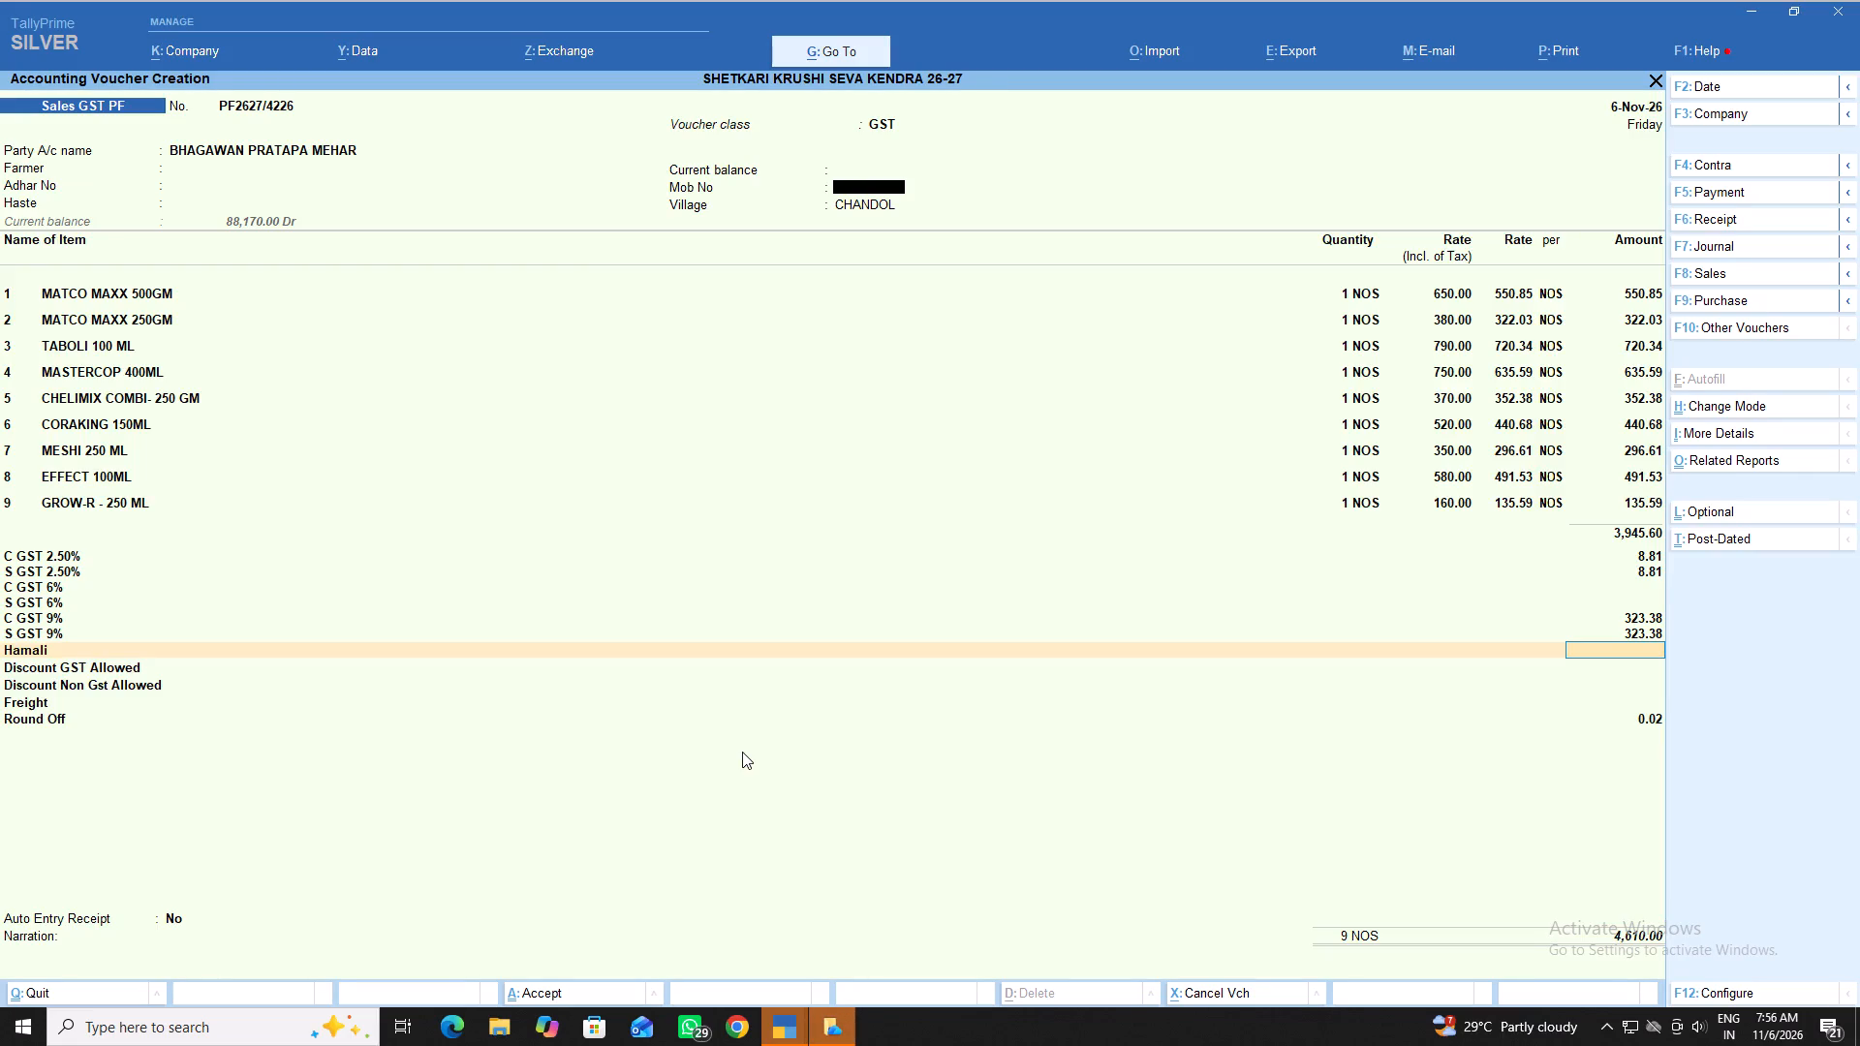
Leave the Hamali, discount and freight charges blank, keep Auto Entry Receipt at No, and proceed to the voucher narration.
{"action": "key", "text": "Return"}
{"action": "key", "text": "Return"}
{"action": "key", "text": "Return"}
{"action": "key", "text": "Return"}
{"action": "key", "text": "Return"}
{"action": "key", "text": "Return"}
{"action": "key", "text": "Return"}
{"action": "key", "text": "Return"}
{"action": "key", "text": "Return"}
{"action": "key", "text": "Return"}
{"action": "key", "text": "Return"}
{"action": "key", "text": "Return"}
{"action": "key", "text": "Return"}
{"action": "key", "text": "Return"}
{"action": "key", "text": "Return"}
{"action": "key", "text": "Return"}
{"action": "key", "text": "Return"}
{"action": "key", "text": "Return"}
{"action": "key", "text": "Return"}
{"action": "key", "text": "Return"}
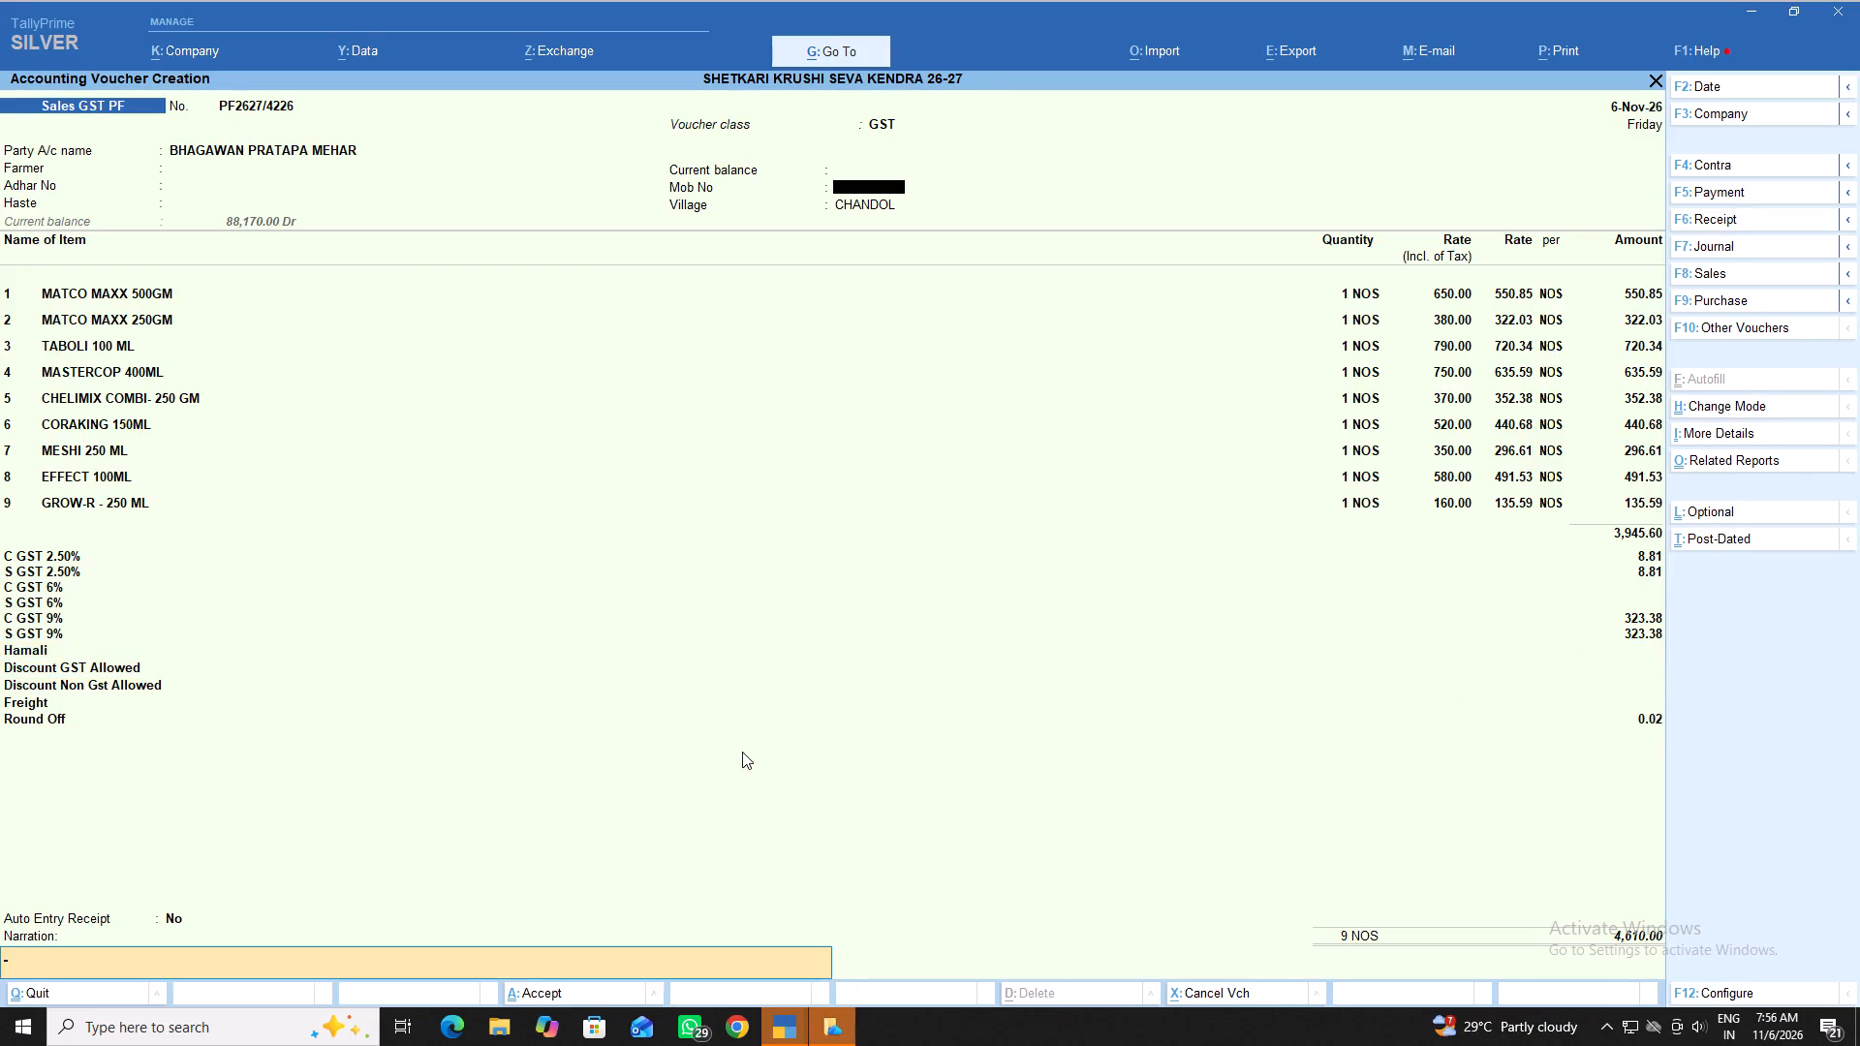
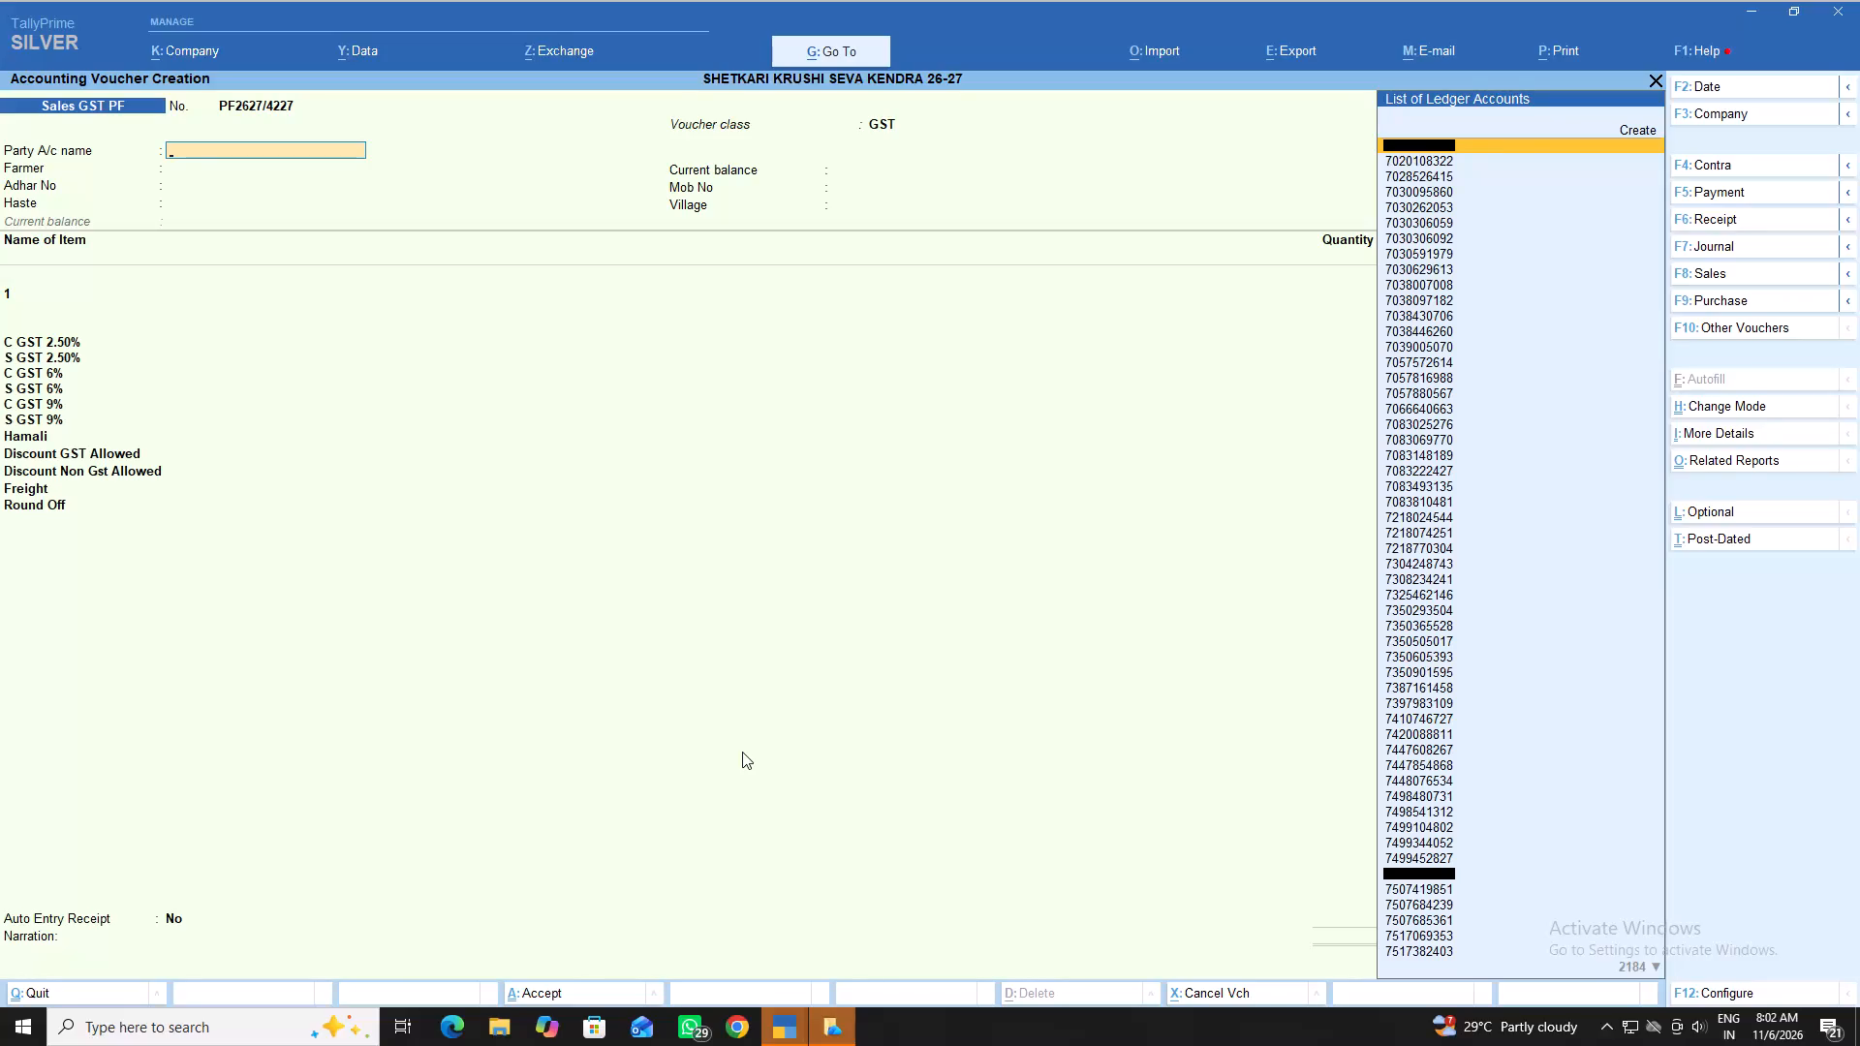
{"action": "type", "text": "san"}
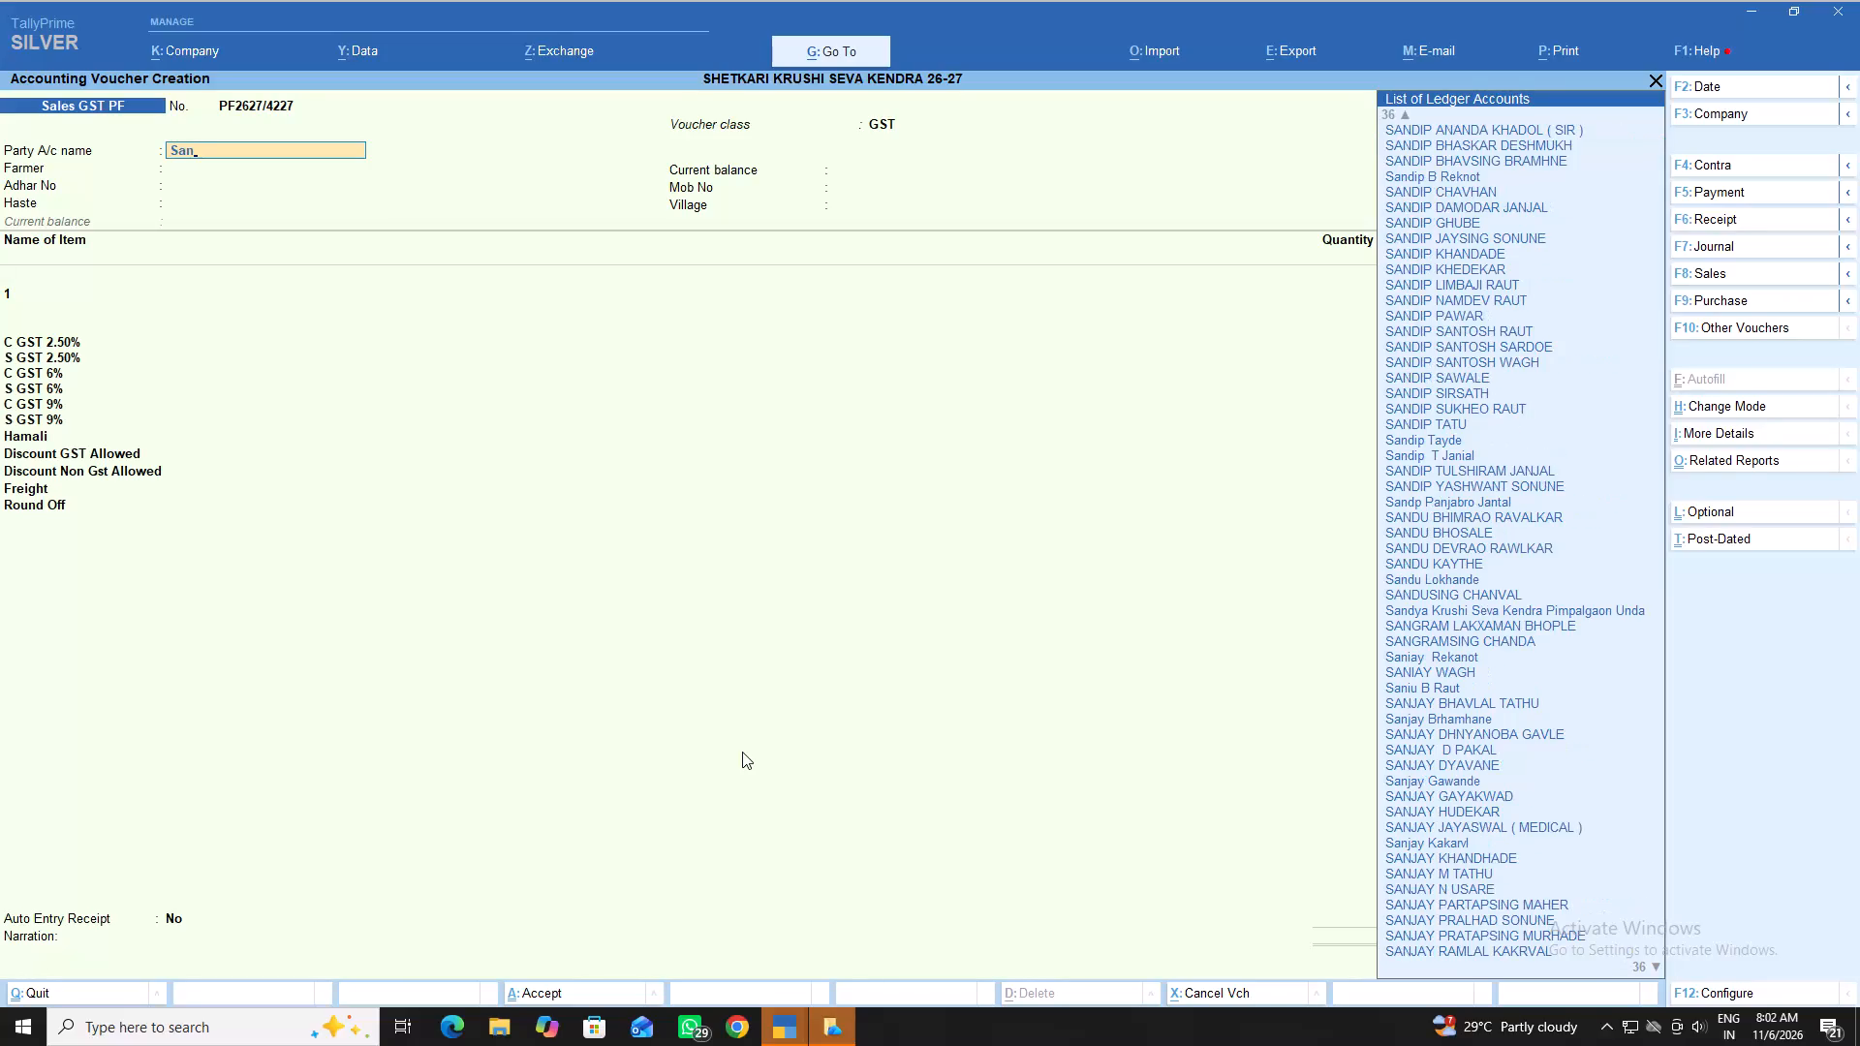
{"action": "key", "text": "d"}
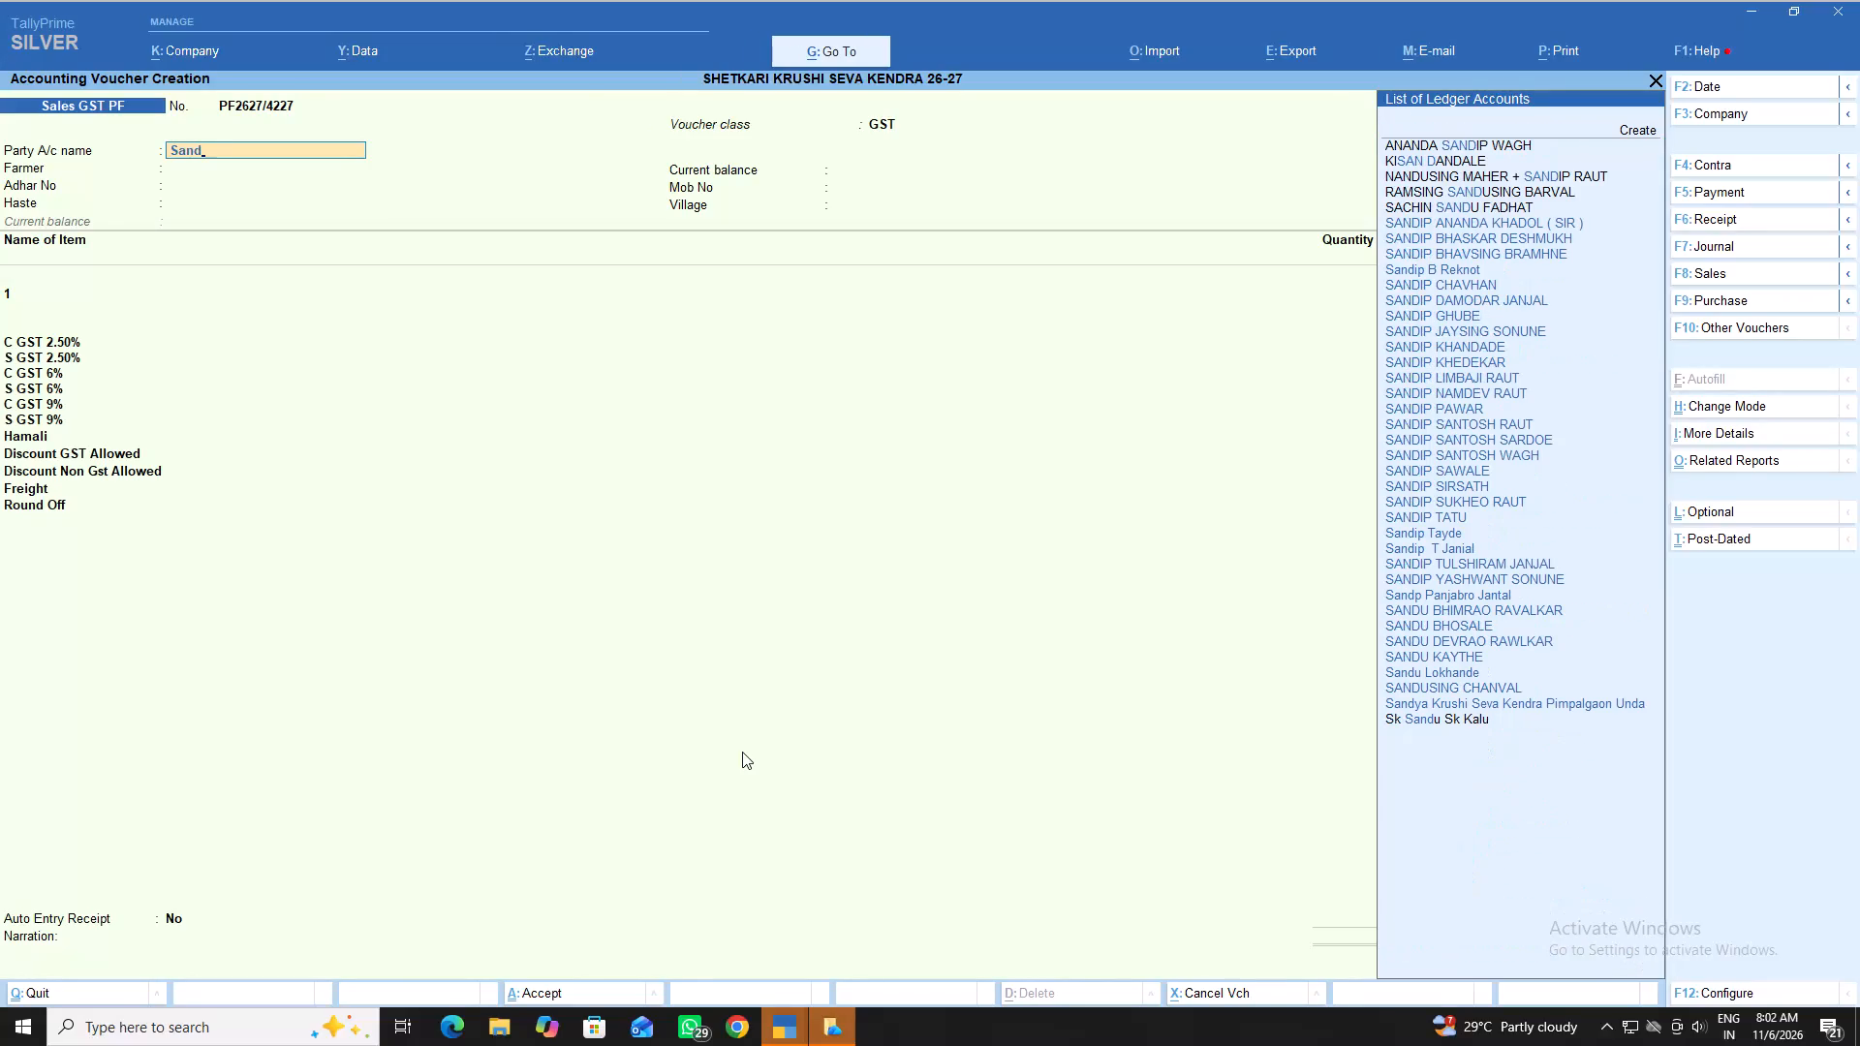
{"action": "key", "text": "Down"}
{"action": "key", "text": "Down"}
{"action": "key", "text": "Down"}
{"action": "key", "text": "Down"}
{"action": "key", "text": "Down"}
{"action": "key", "text": "Down"}
{"action": "key", "text": "Down"}
{"action": "key", "text": "Down"}
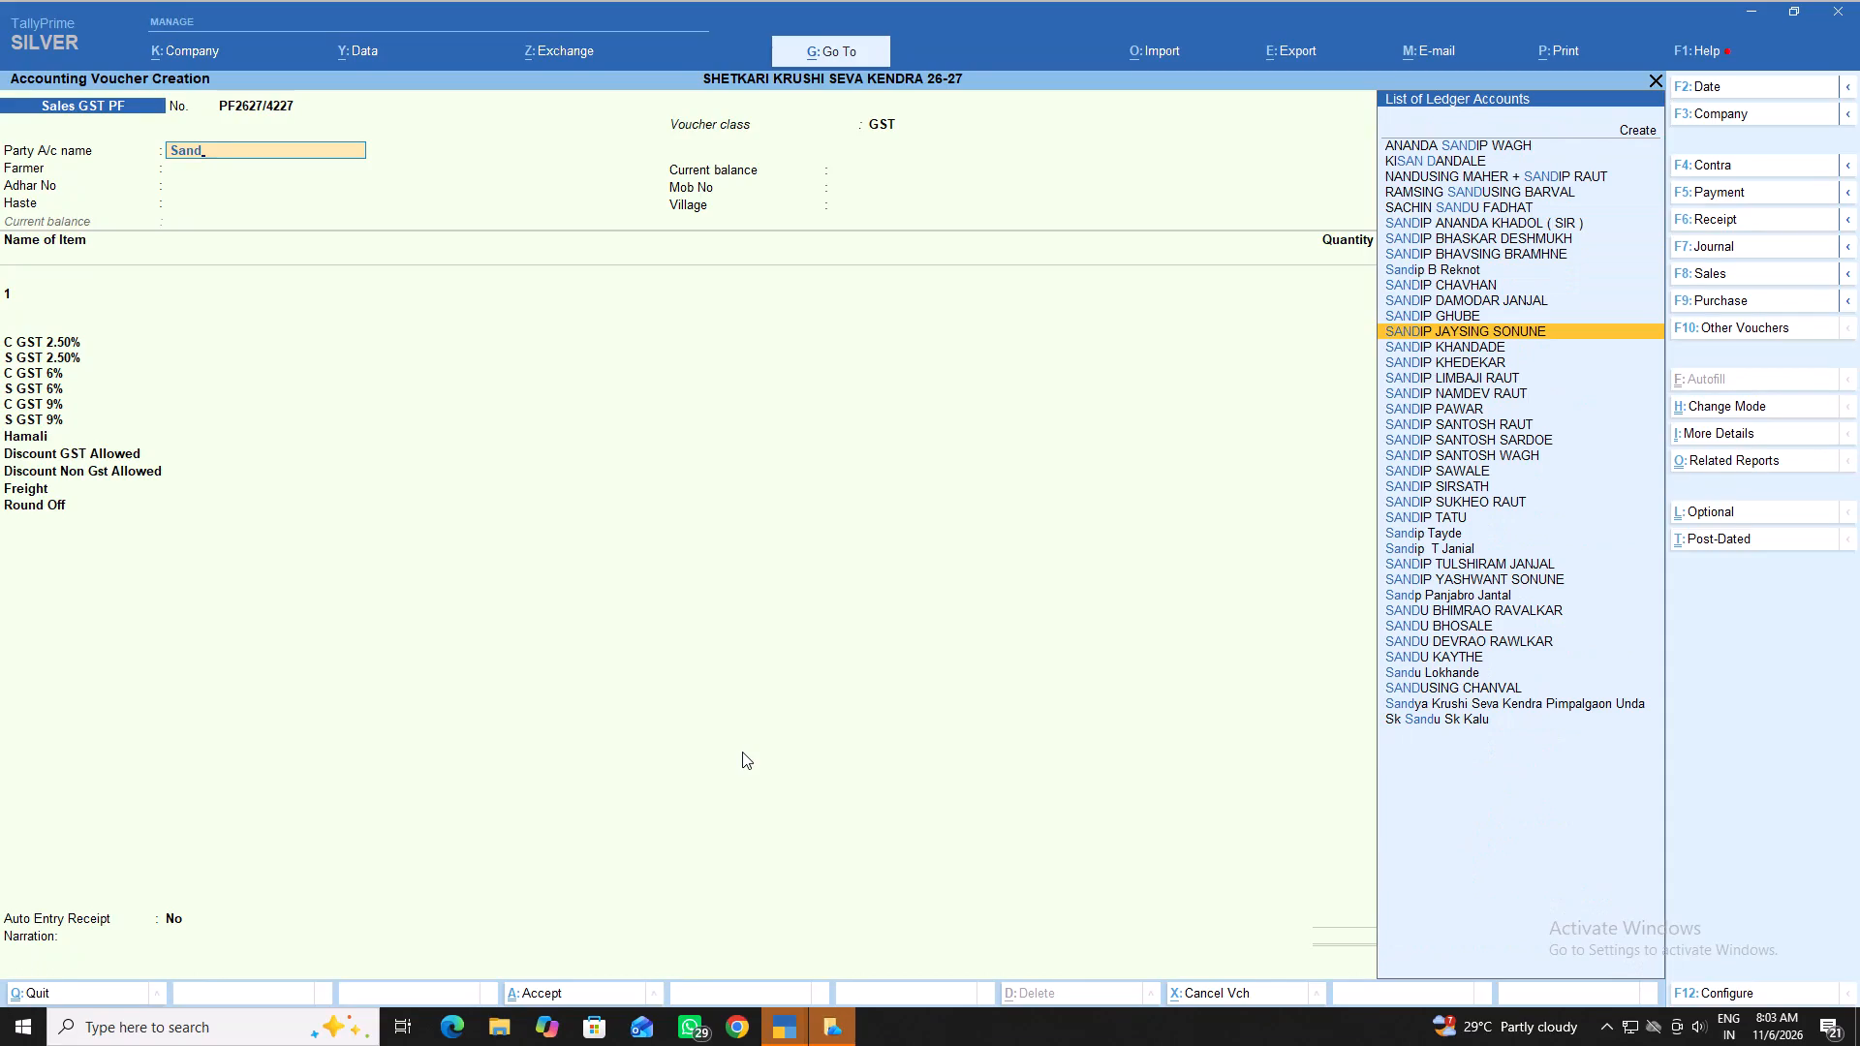
{"action": "key", "text": "Down"}
{"action": "key", "text": "Down"}
{"action": "key", "text": "Down"}
{"action": "key", "text": "Down"}
{"action": "key", "text": "Down"}
{"action": "key", "text": "Down"}
{"action": "key", "text": "Down"}
{"action": "key", "text": "Down"}
{"action": "key", "text": "Down"}
{"action": "key", "text": "Down"}
{"action": "key", "text": "Down"}
{"action": "key", "text": "Down"}
{"action": "key", "text": "Down"}
{"action": "key", "text": "Down"}
{"action": "key", "text": "Down"}
{"action": "key", "text": "Down"}
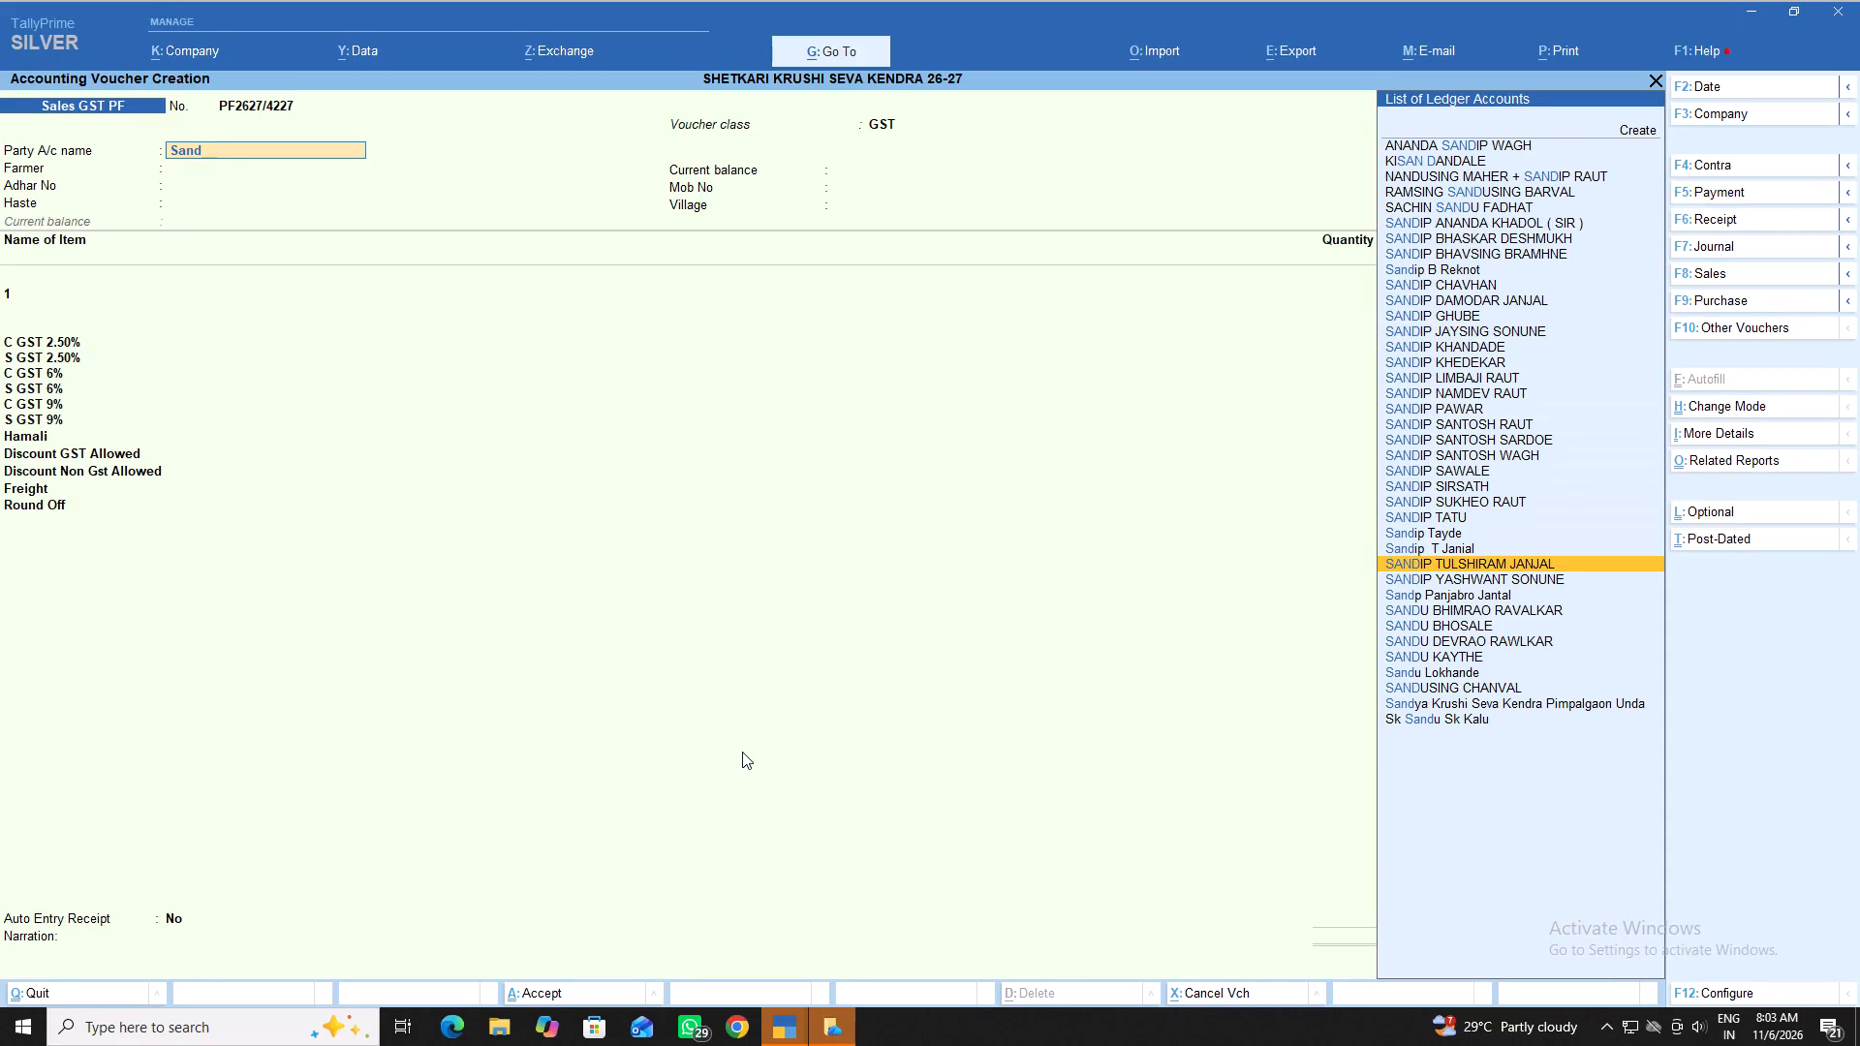
{"action": "key", "text": "Return"}
{"action": "key", "text": "Return"}
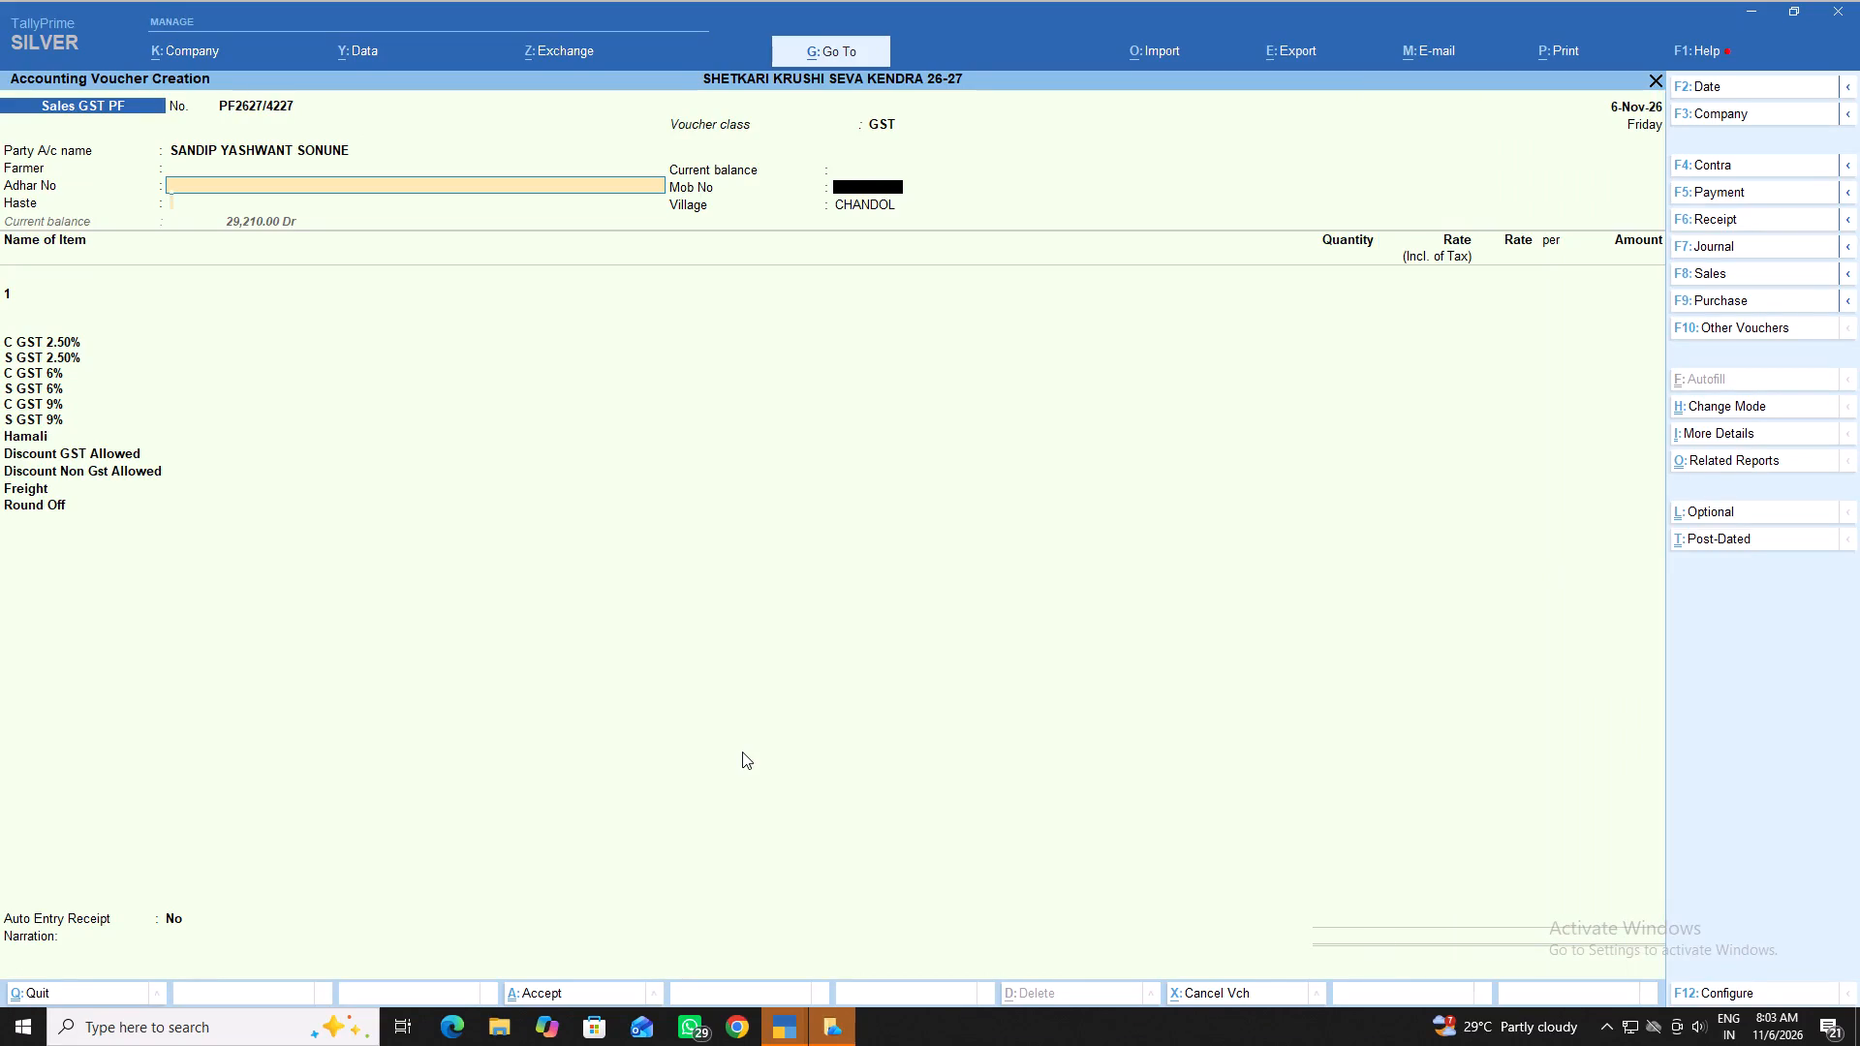
{"action": "key", "text": "Return"}
{"action": "key", "text": "Return"}
{"action": "key", "text": "Return"}
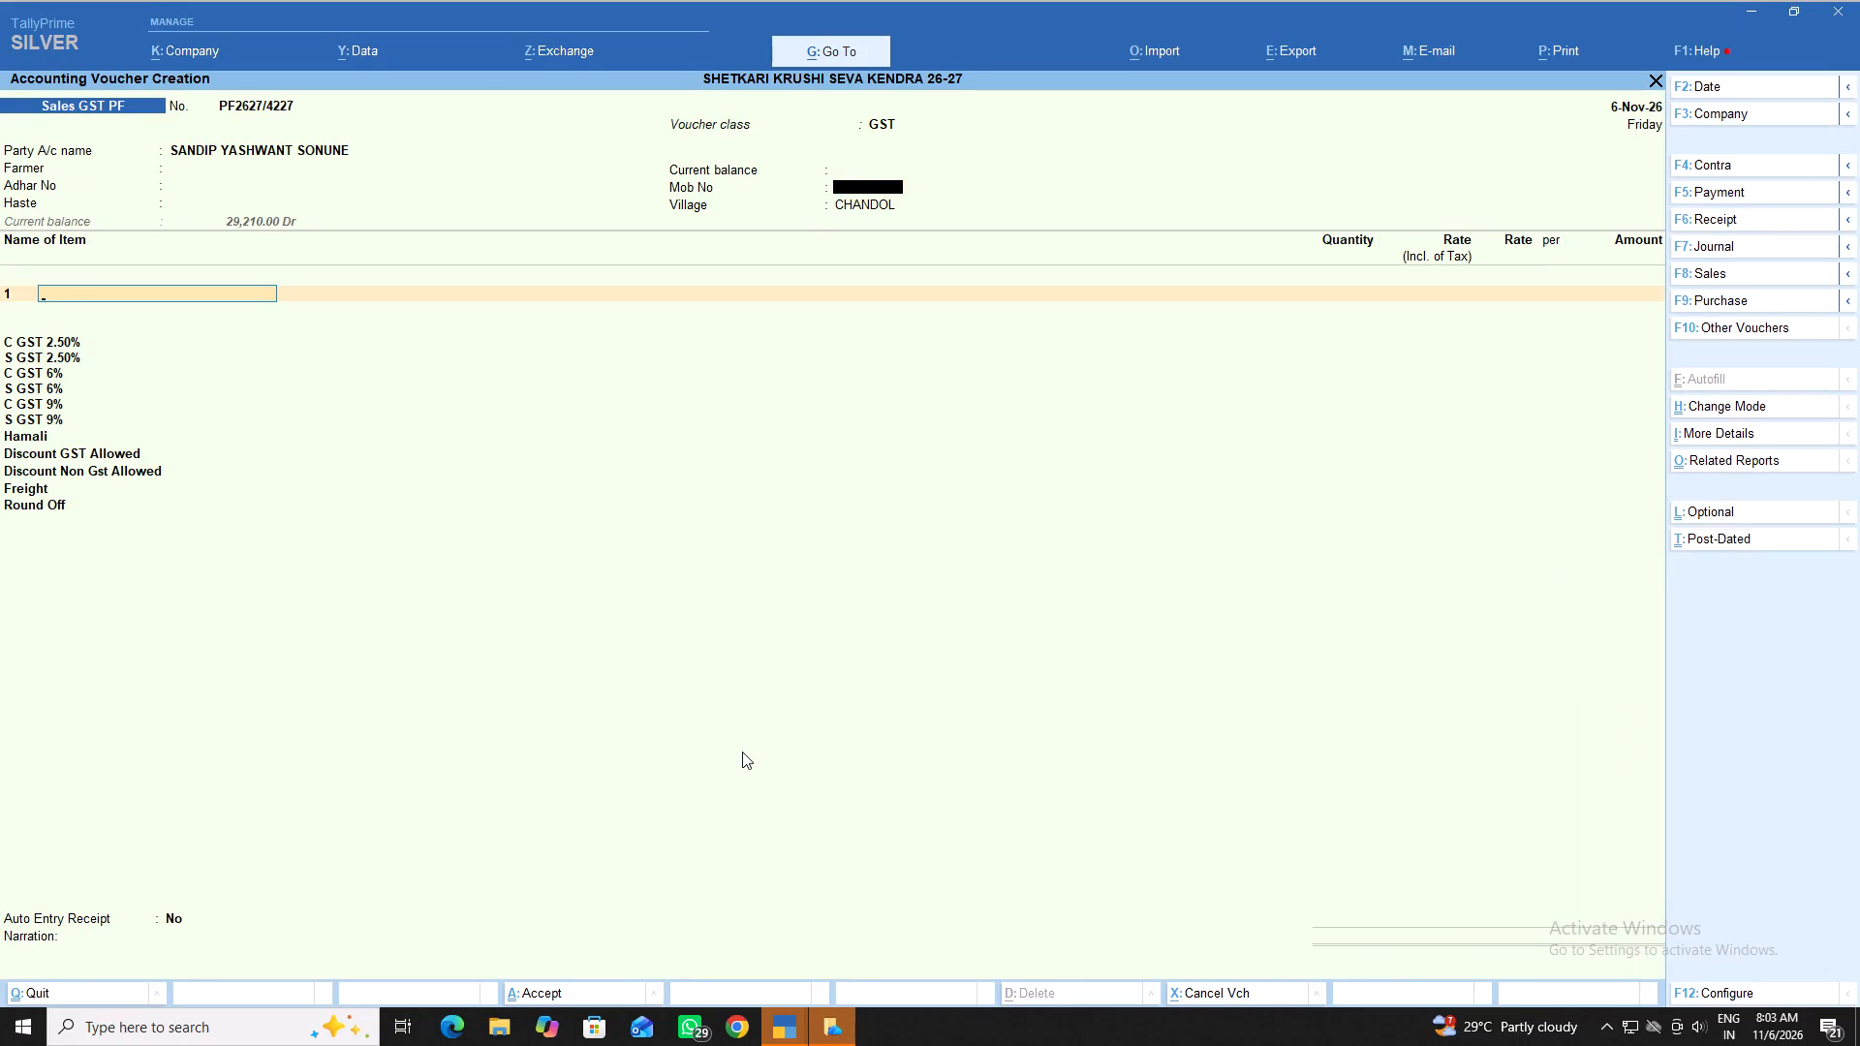
Add POTABOR SUPER 500 GM as the first item, from batch TOO3, quantity 1, tax-inclusive rate 500, expiry 1.2.2029.
{"action": "type", "text": "pot"}
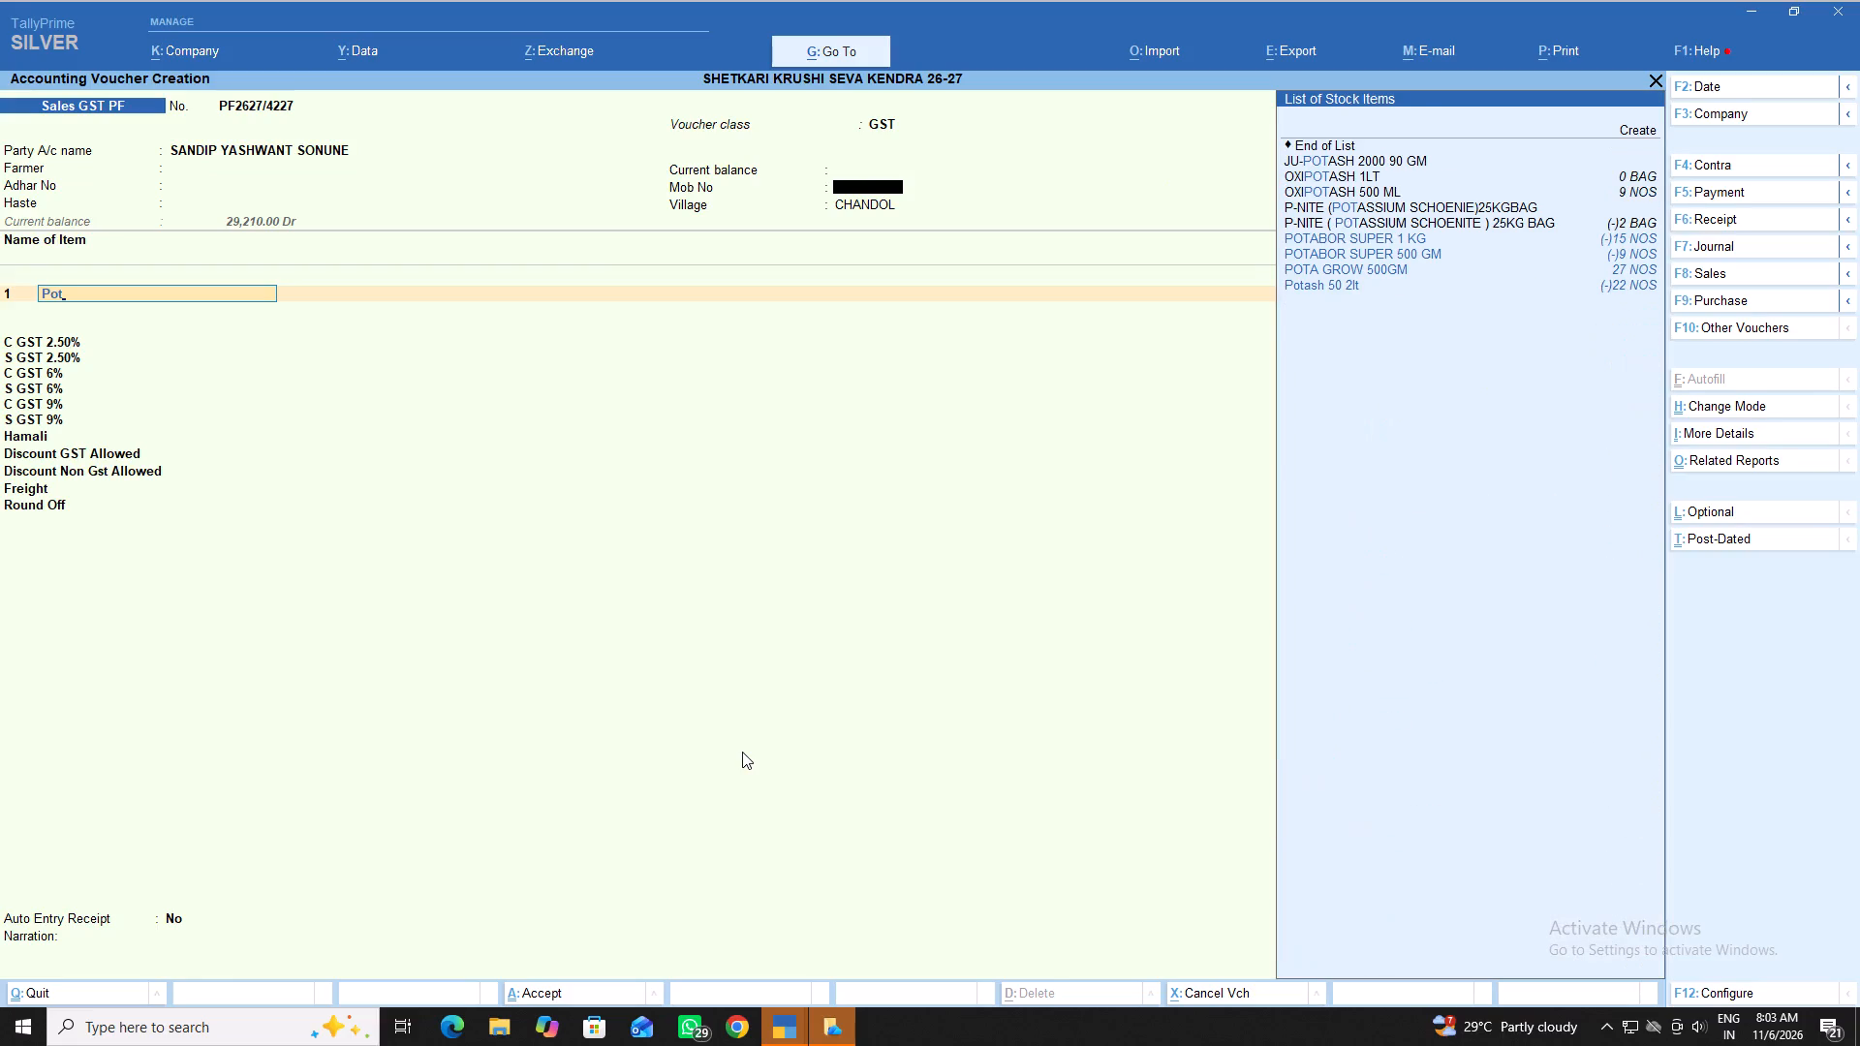
{"action": "key", "text": "Down"}
{"action": "key", "text": "Down"}
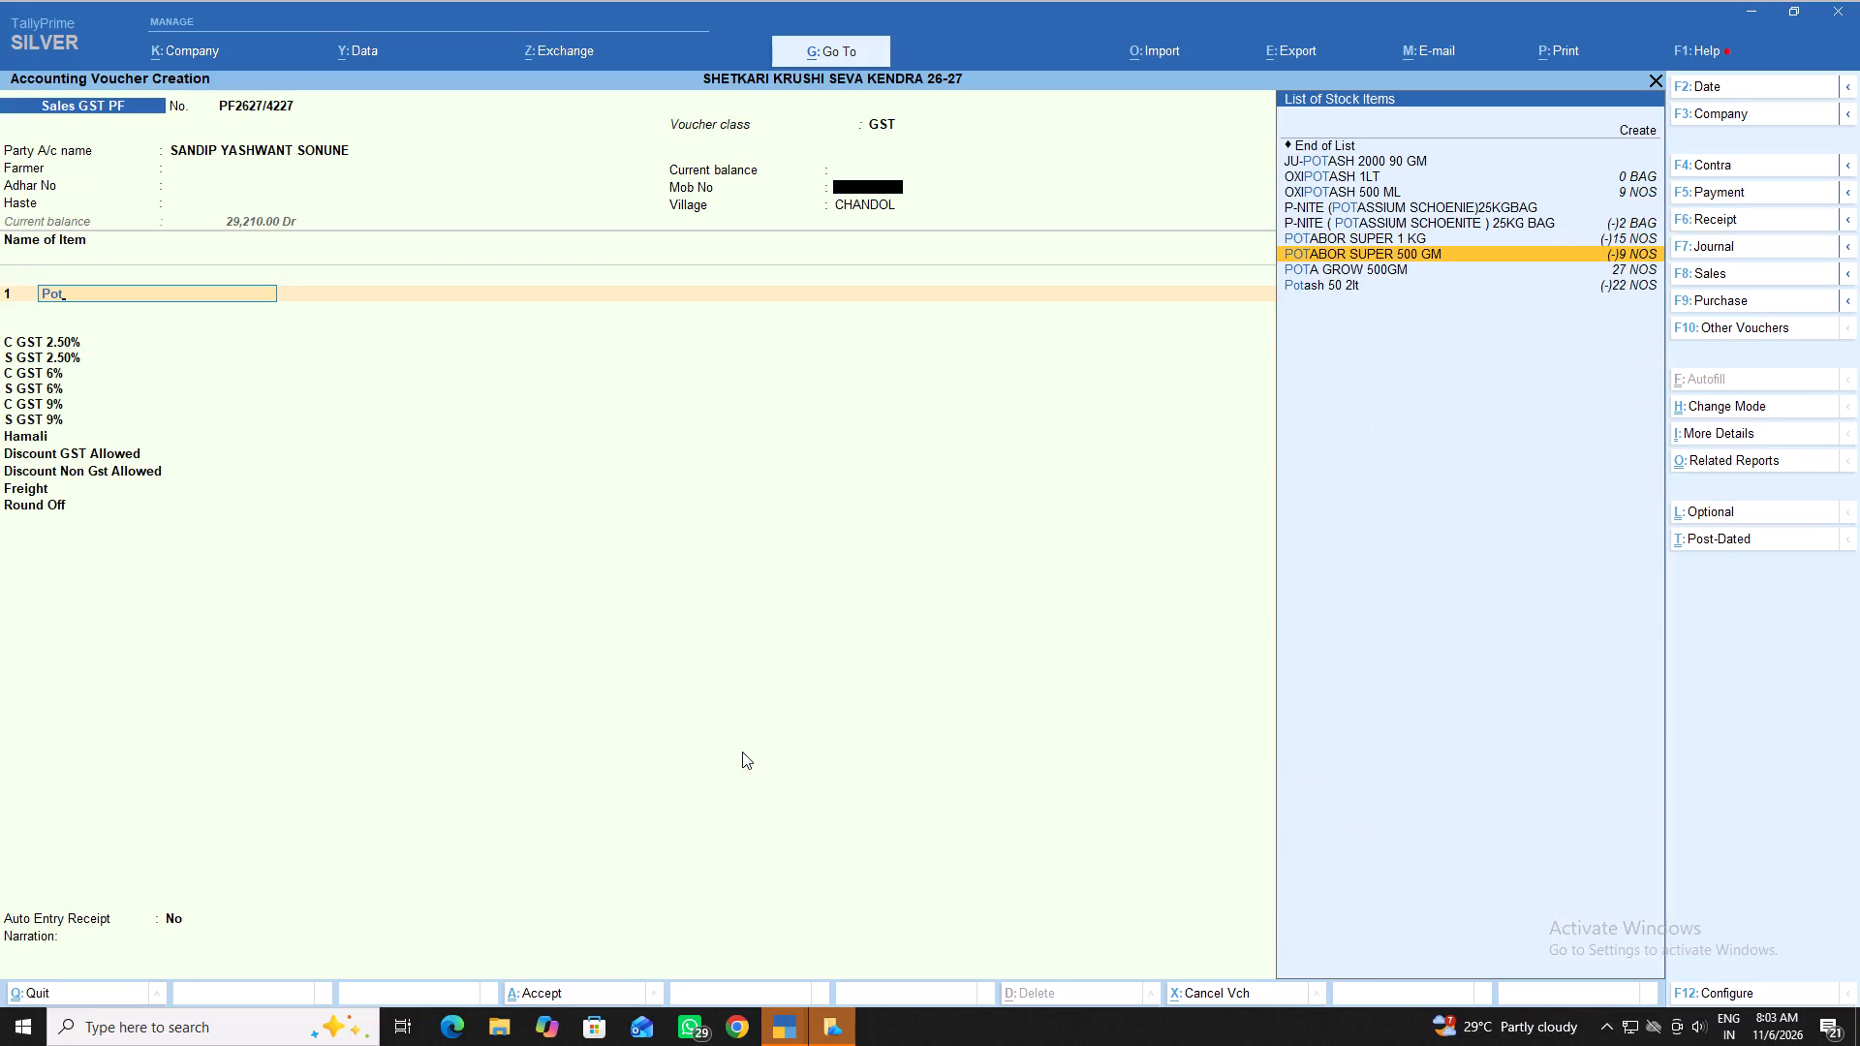
{"action": "key", "text": "Return"}
{"action": "key", "text": "Return"}
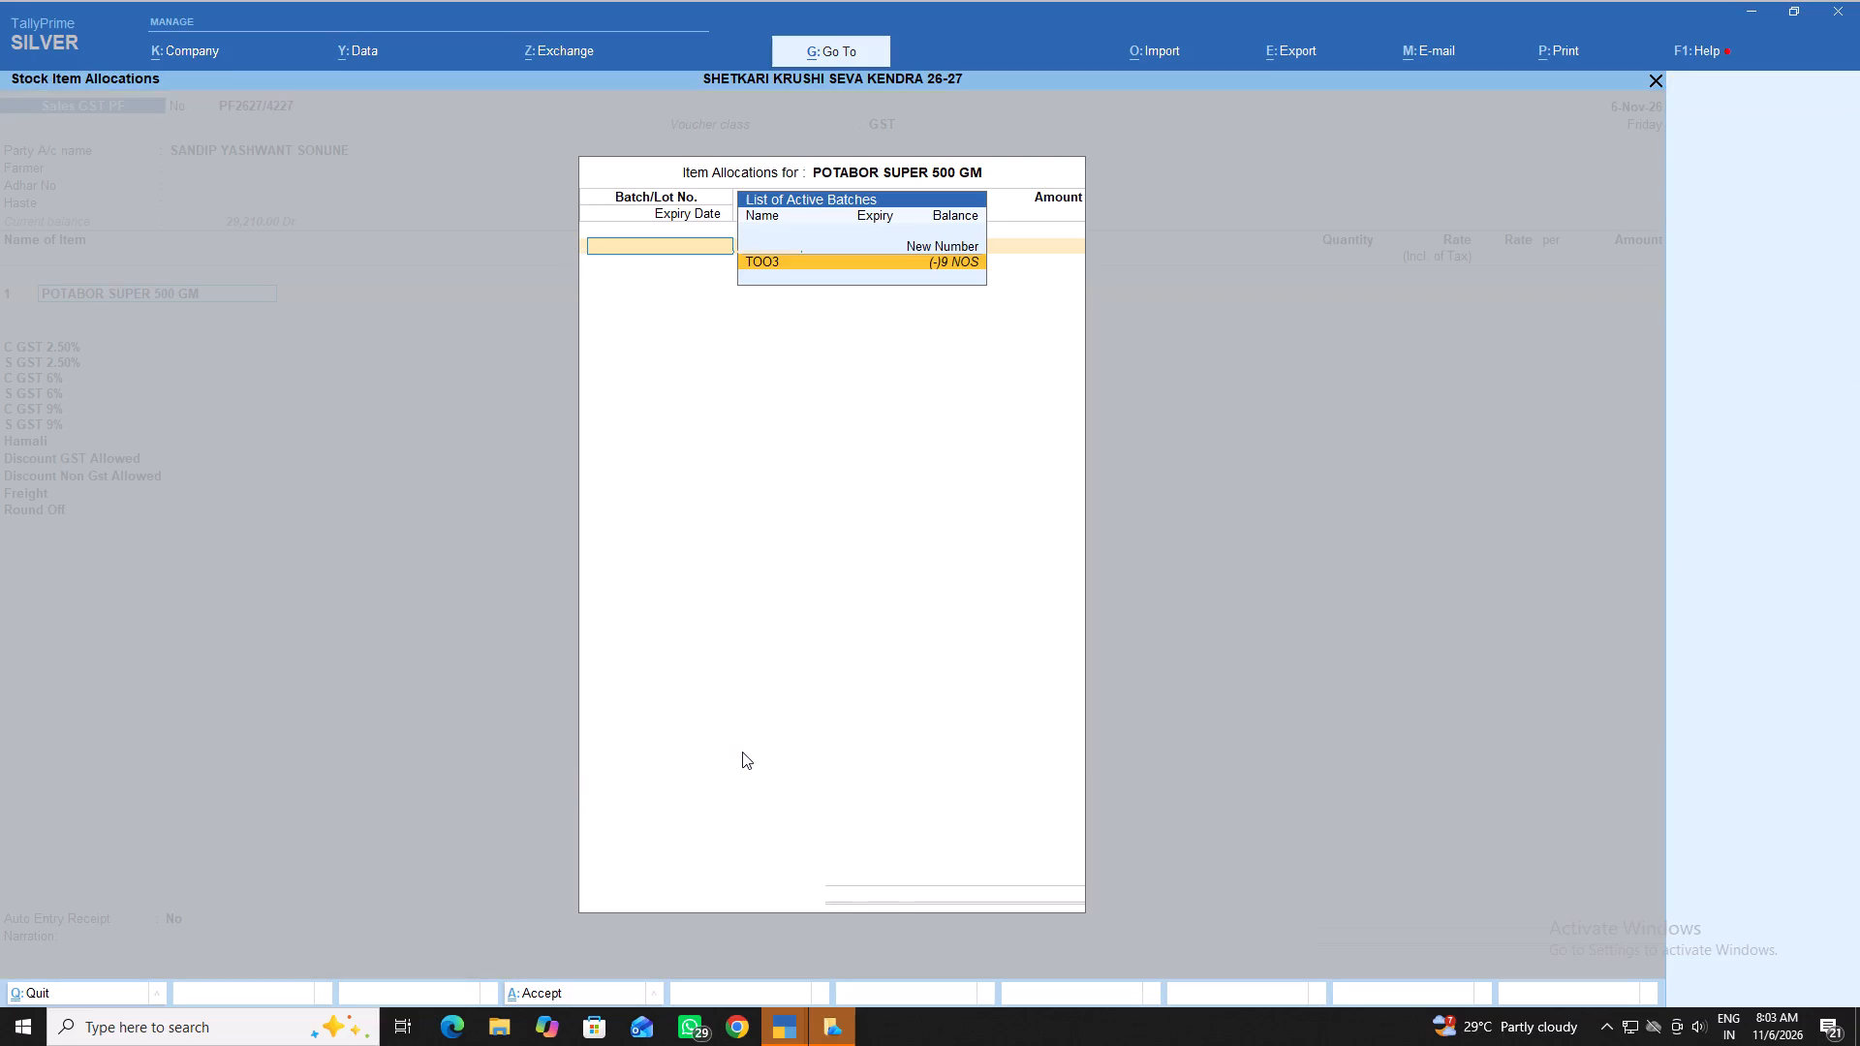
{"action": "key", "text": "1"}
{"action": "key", "text": "Return"}
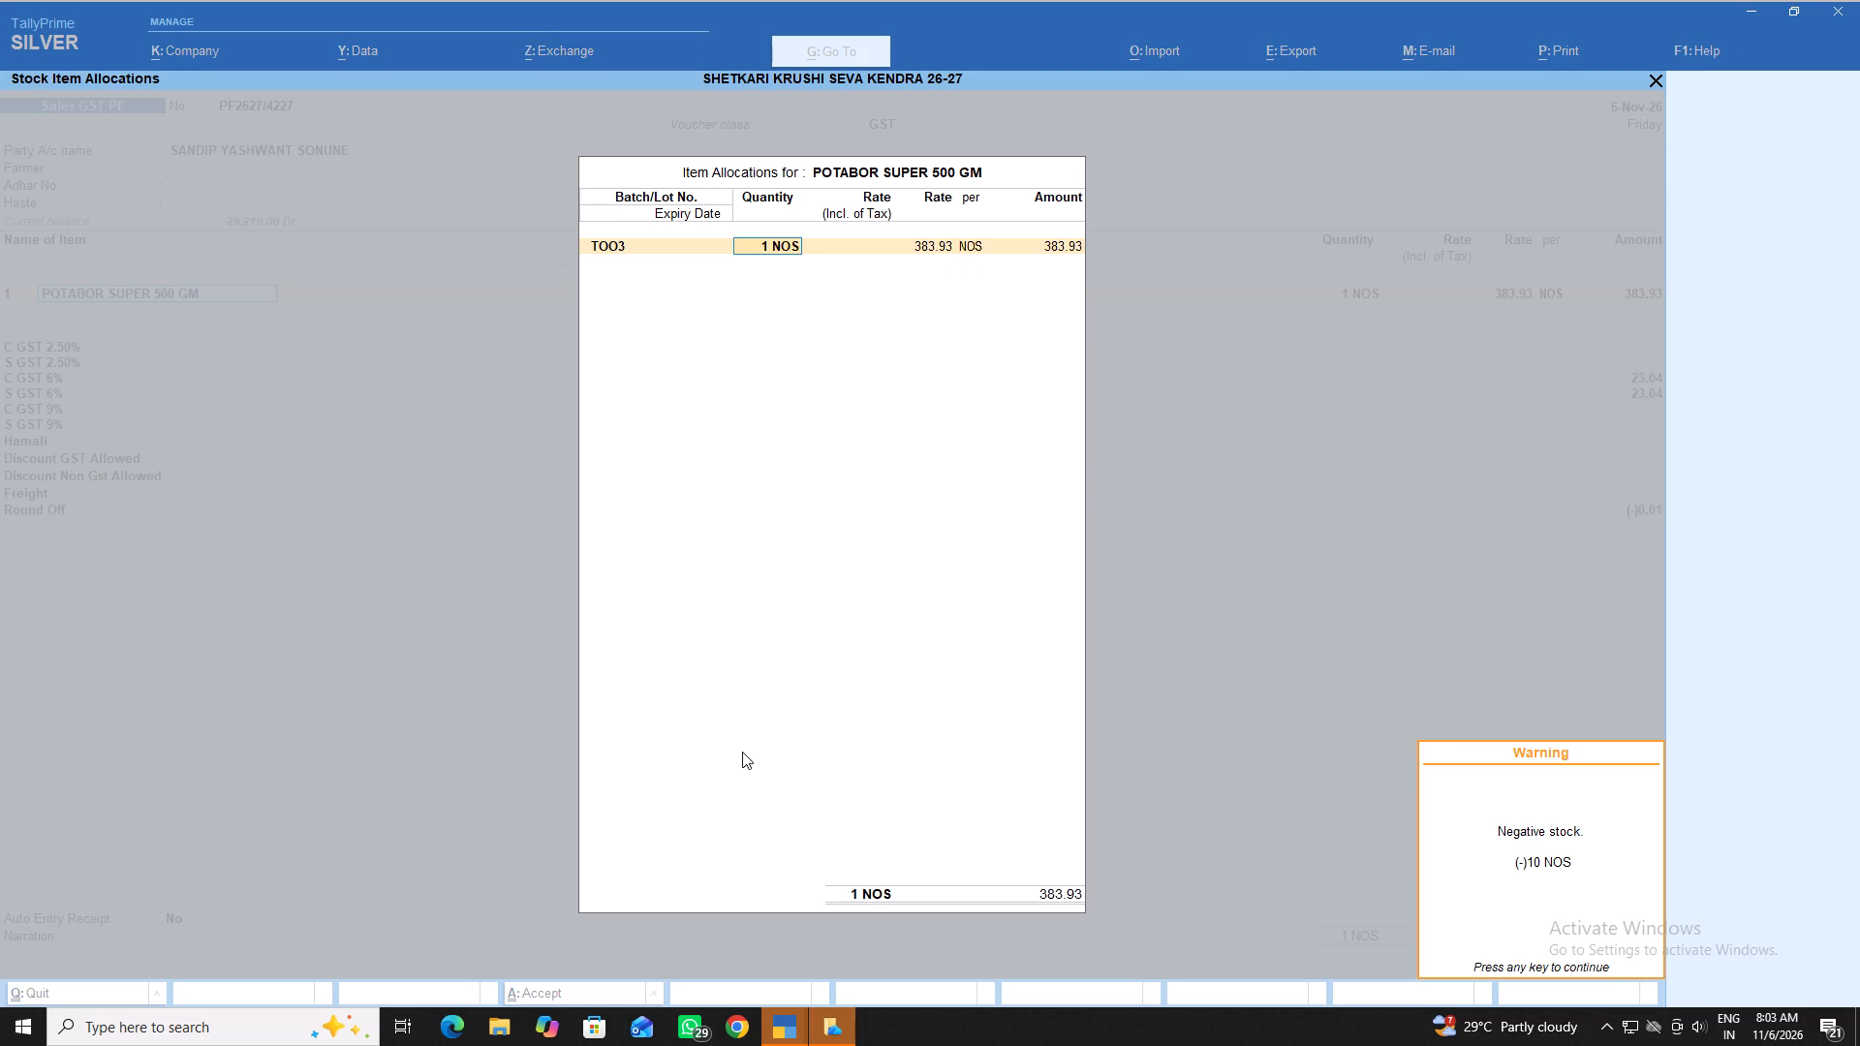
{"action": "key", "text": "Return"}
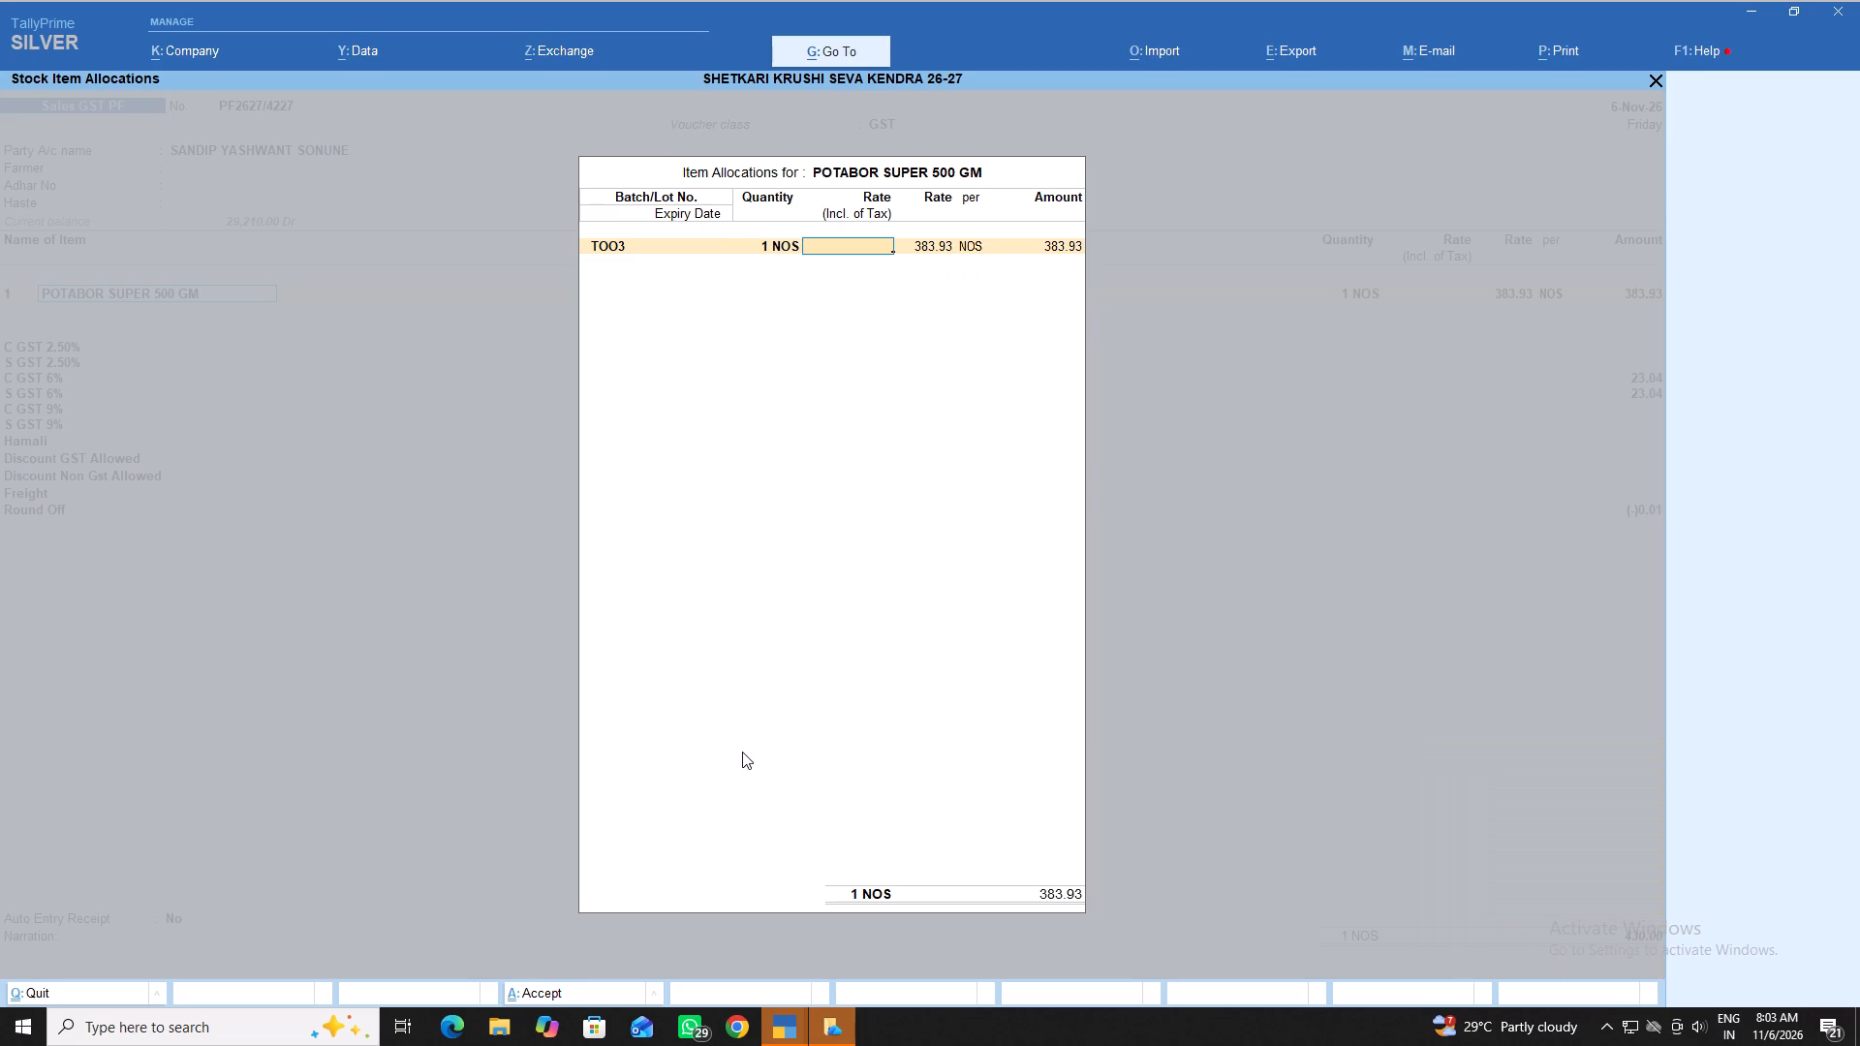
{"action": "type", "text": "500"}
{"action": "key", "text": "Return"}
{"action": "key", "text": "Return"}
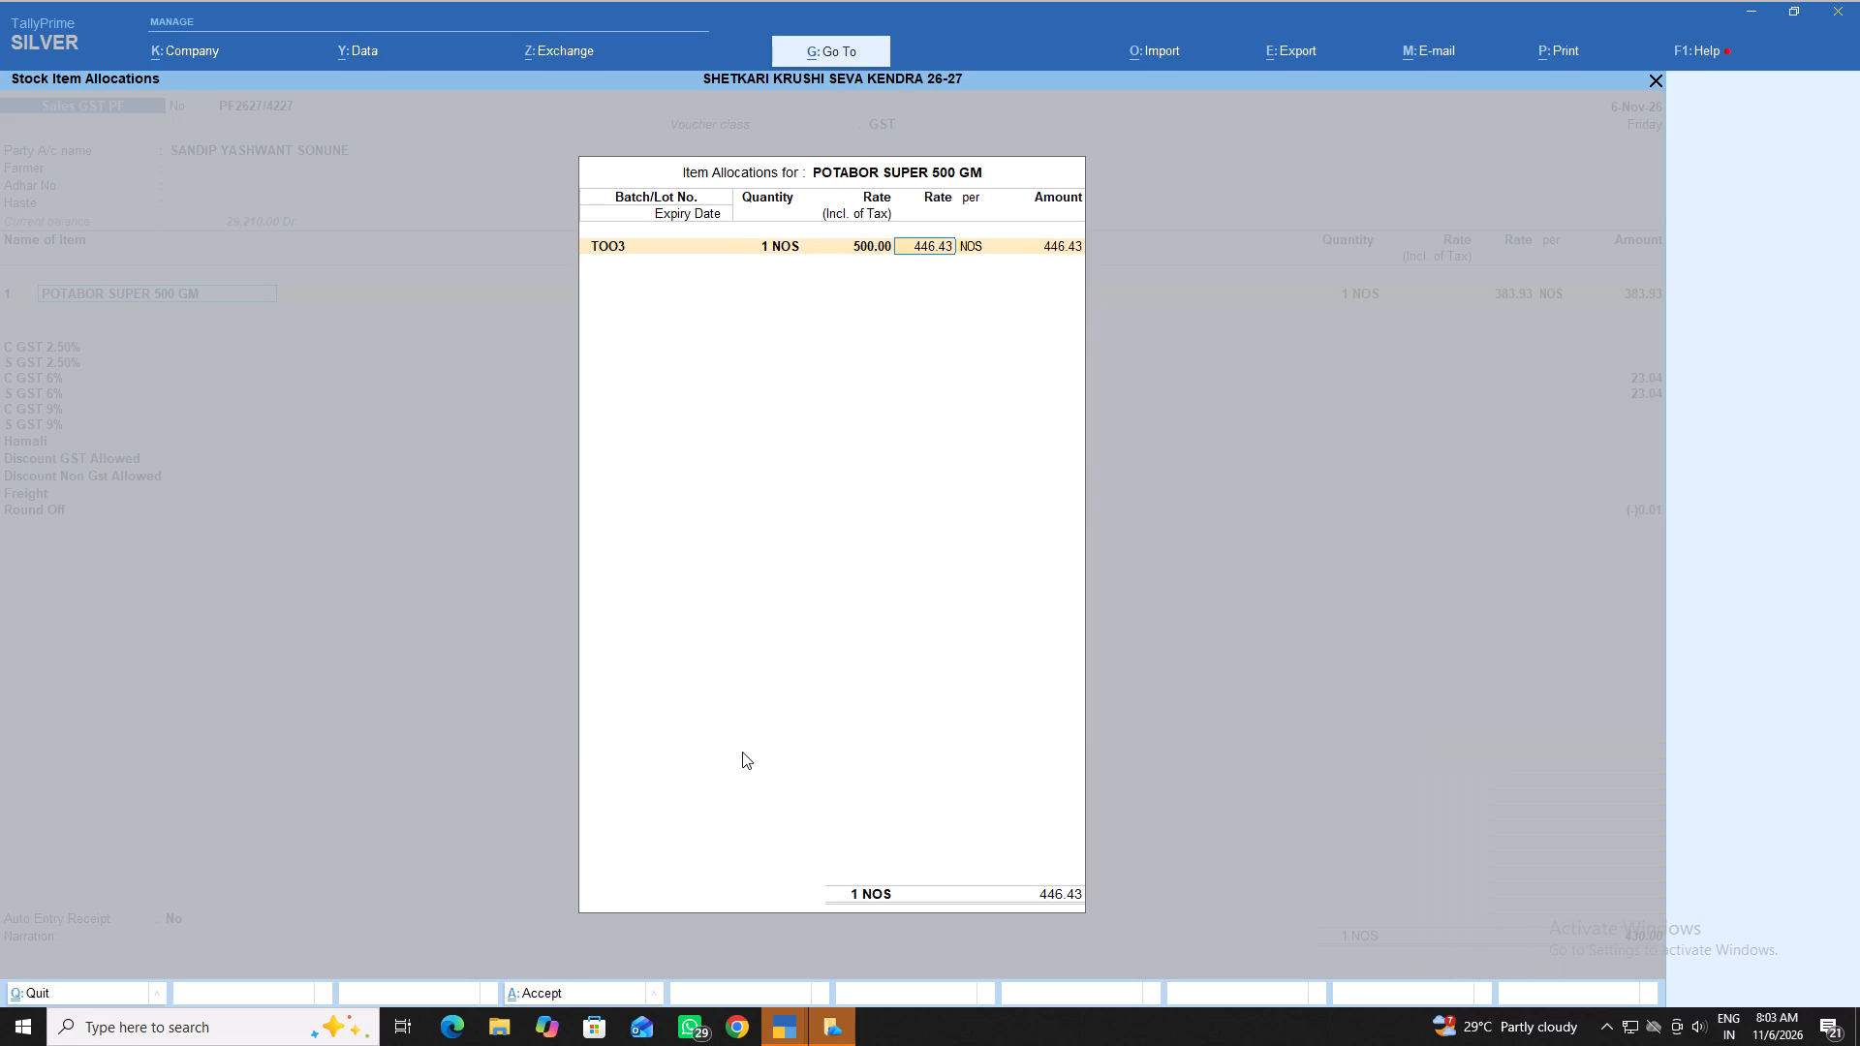
{"action": "key", "text": "Return"}
{"action": "key", "text": "Return"}
{"action": "type", "text": "1.2.2029"}
{"action": "key", "text": "Return"}
{"action": "key", "text": "Return"}
{"action": "key", "text": "Return"}
{"action": "key", "text": "Return"}
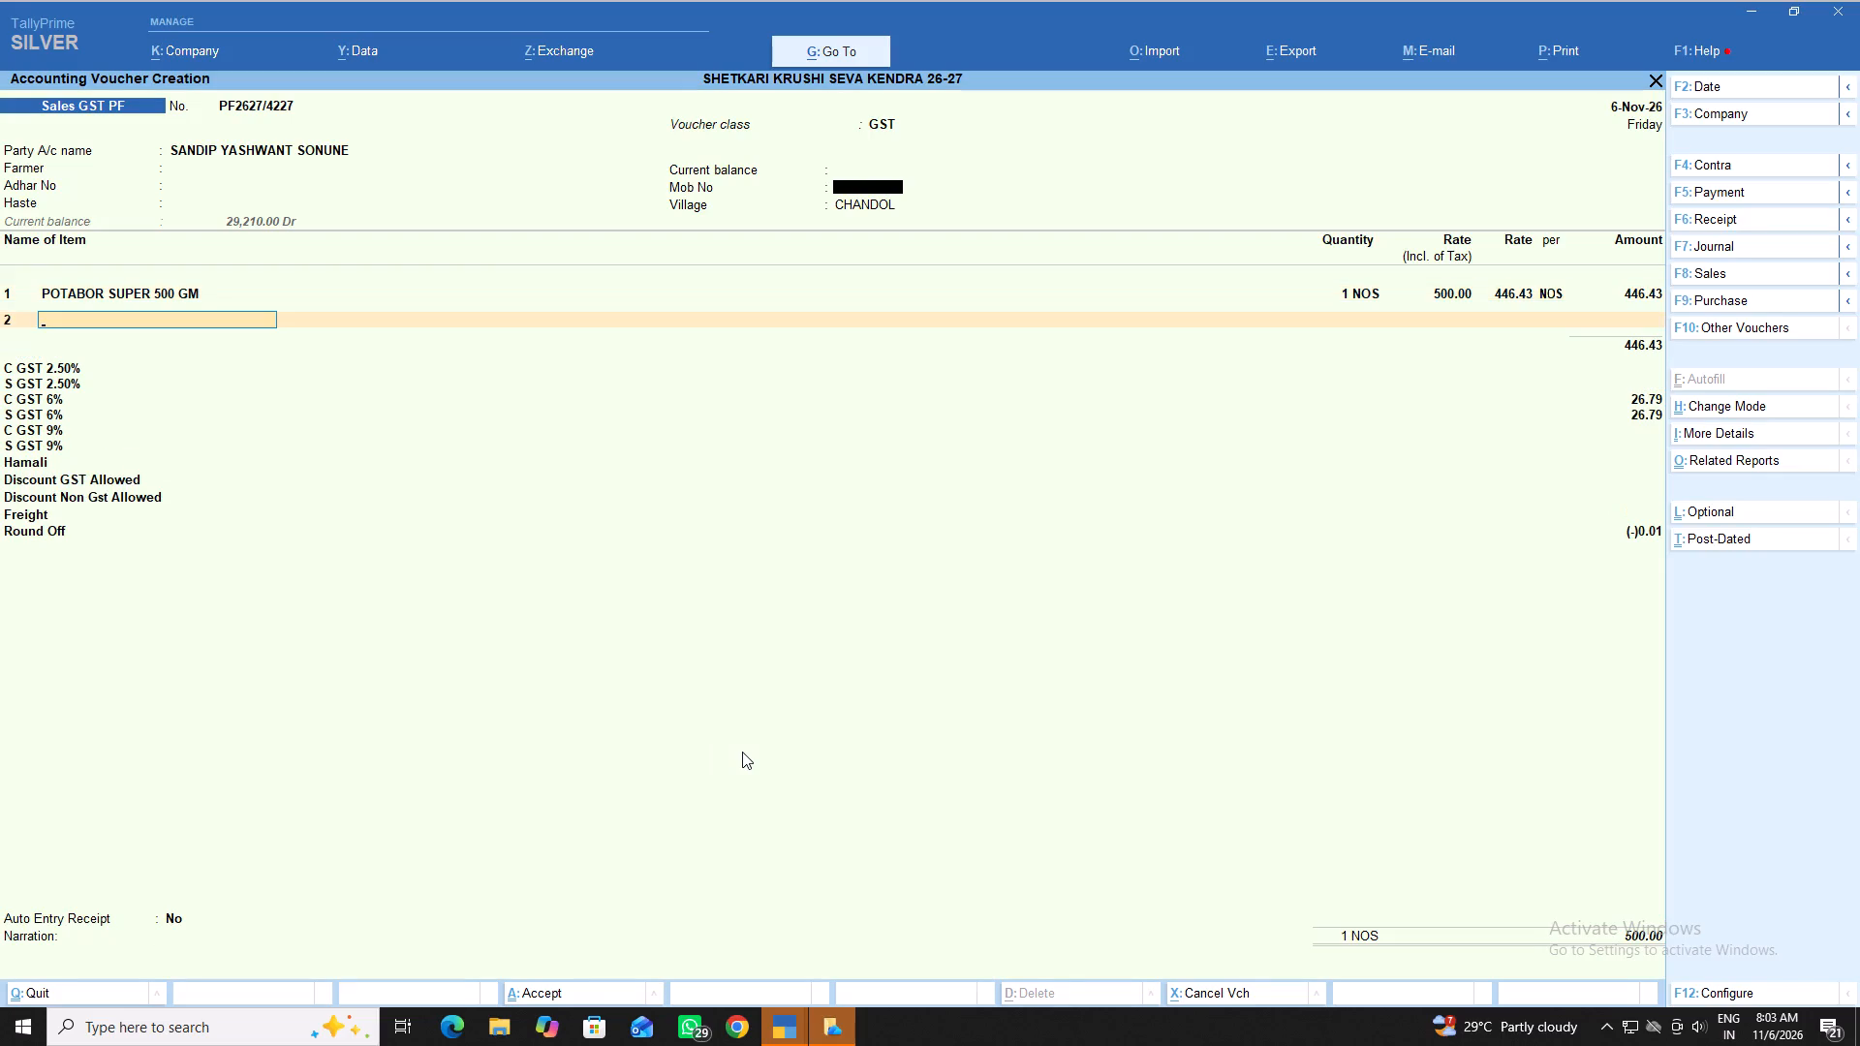
Add SANTANA GR-1KG as the second item, quantity 1, tax-inclusive rate 200, and end the item list.
{"action": "type", "text": "san"}
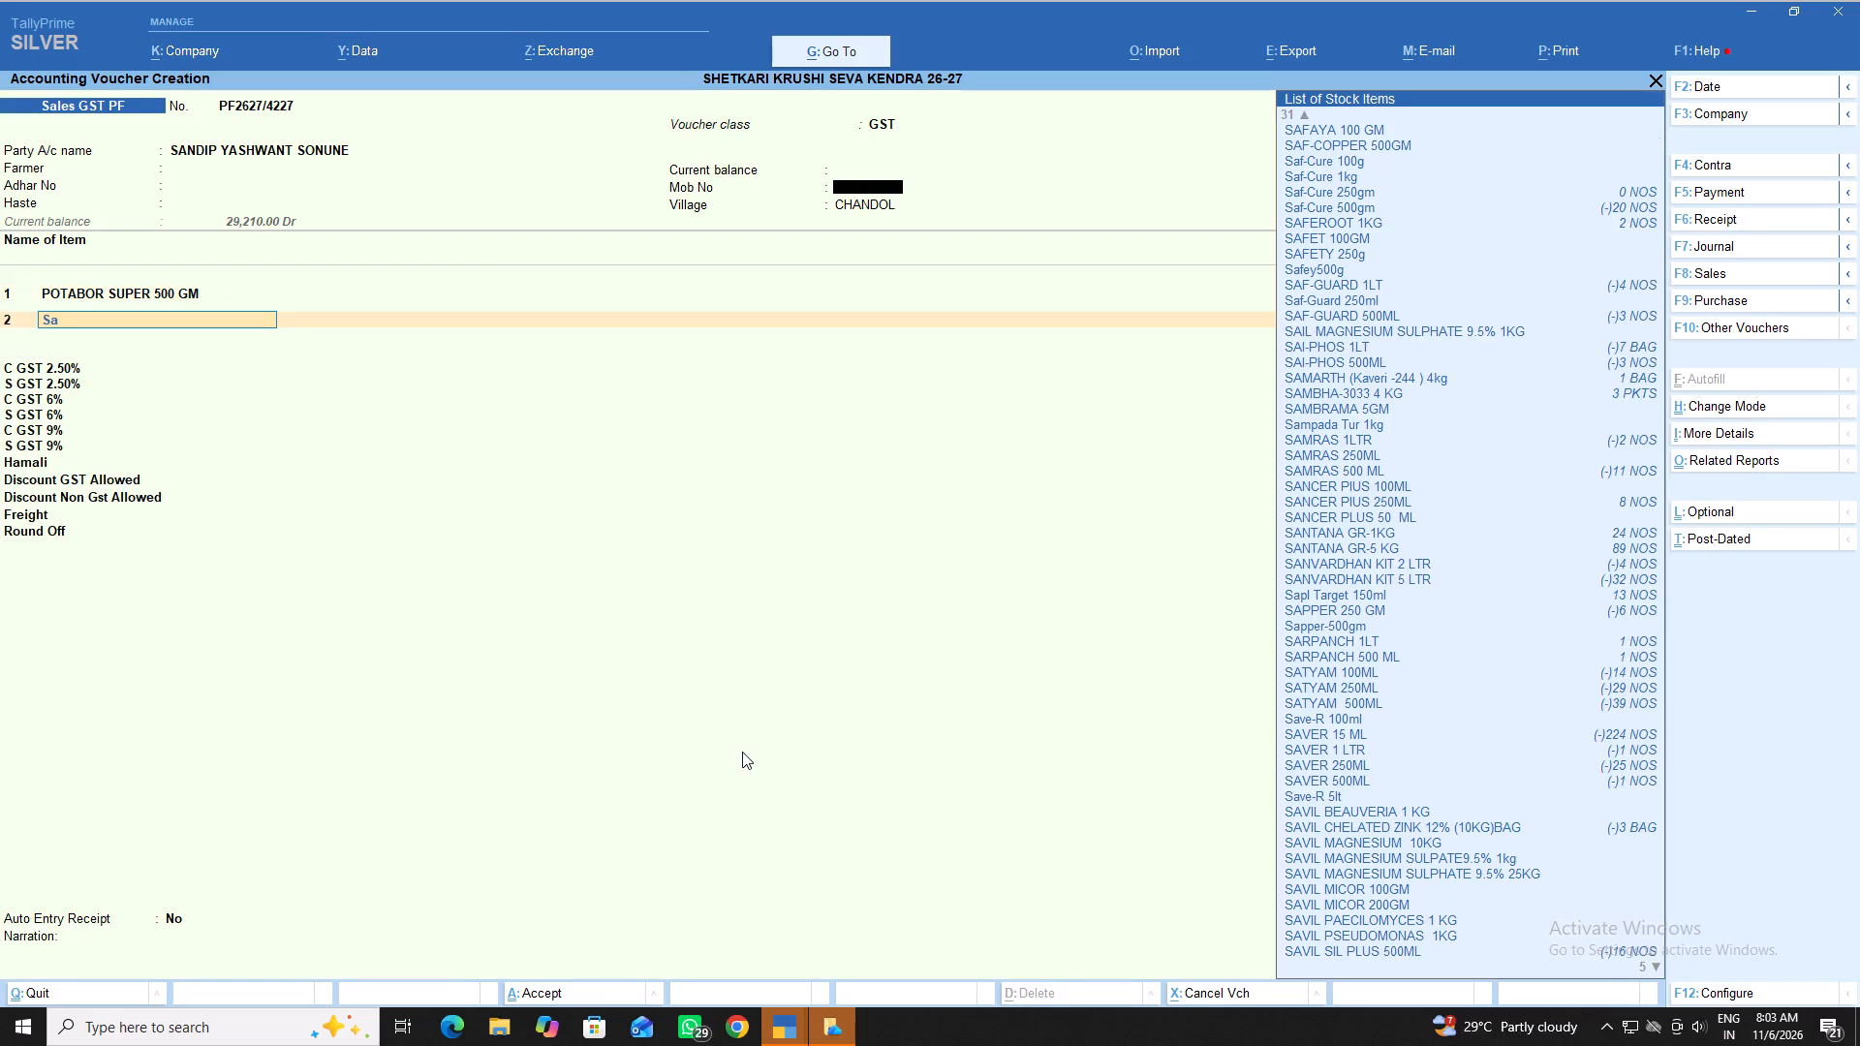
{"action": "key", "text": "Down"}
{"action": "key", "text": "Down"}
{"action": "key", "text": "Down"}
{"action": "key", "text": "Down"}
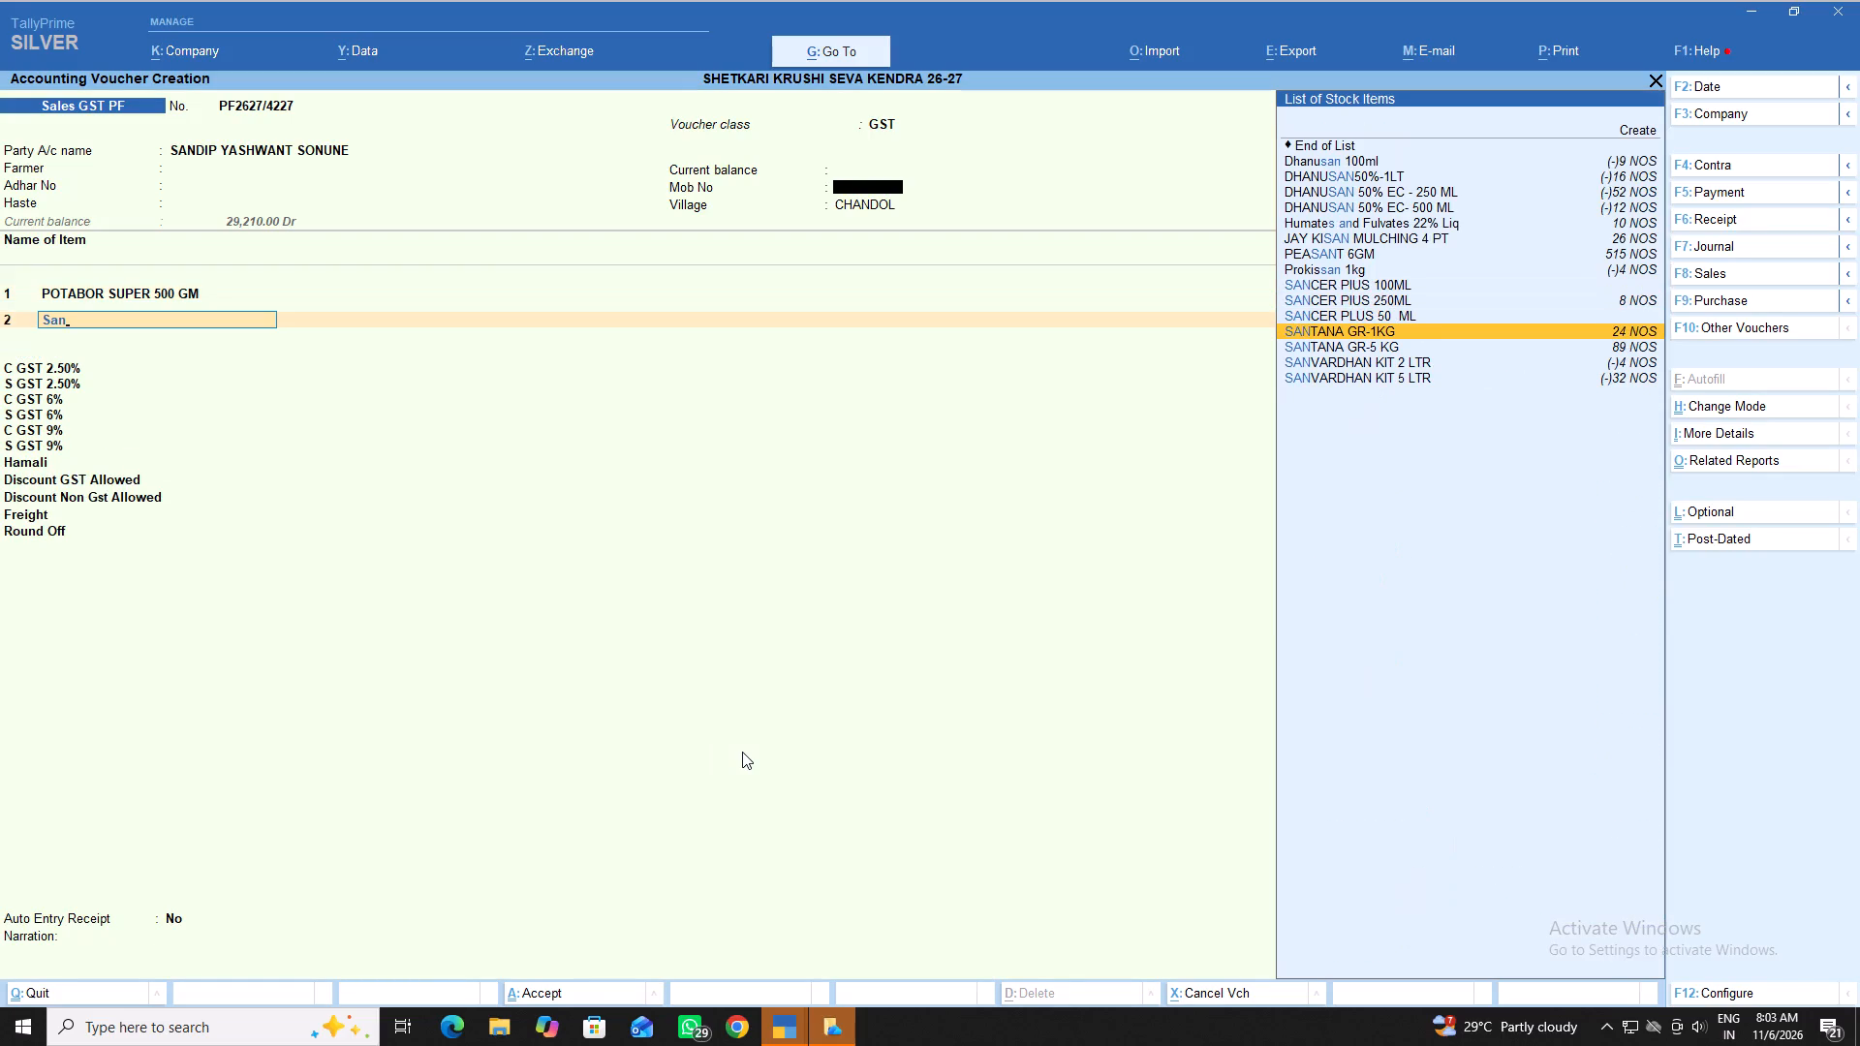
{"action": "key", "text": "Return"}
{"action": "key", "text": "Return"}
{"action": "key", "text": "1"}
{"action": "key", "text": "Return"}
{"action": "type", "text": "200"}
{"action": "key", "text": "Return"}
{"action": "key", "text": "Return"}
{"action": "key", "text": "Return"}
{"action": "key", "text": "Return"}
{"action": "key", "text": "Return"}
{"action": "key", "text": "Return"}
{"action": "key", "text": "Return"}
{"action": "key", "text": "Return"}
{"action": "key", "text": "Return"}
{"action": "key", "text": "Return"}
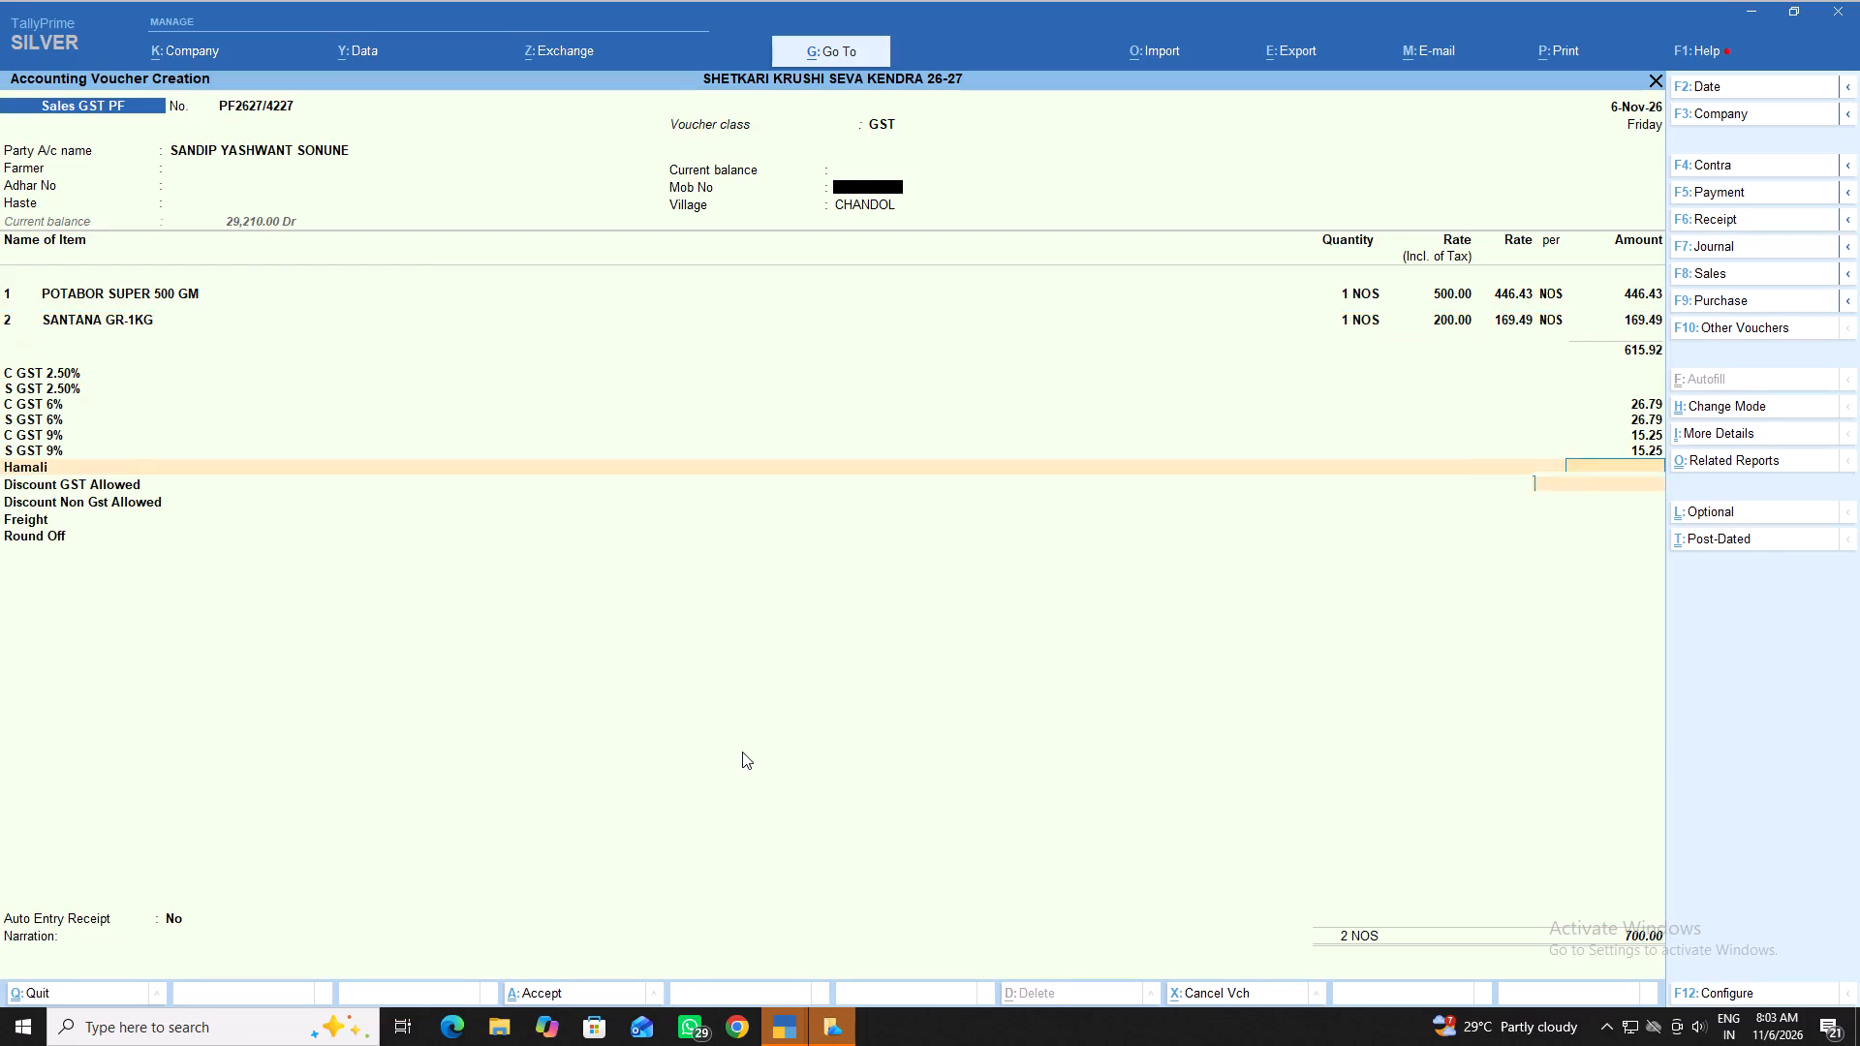
Leave the Hamali, discount and freight charges blank, keep Auto Entry Receipt at No, and save the voucher without a narration.
{"action": "key", "text": "Return"}
{"action": "key", "text": "Return"}
{"action": "key", "text": "Return"}
{"action": "key", "text": "Return"}
{"action": "key", "text": "Return"}
{"action": "key", "text": "Return"}
{"action": "key", "text": "Return"}
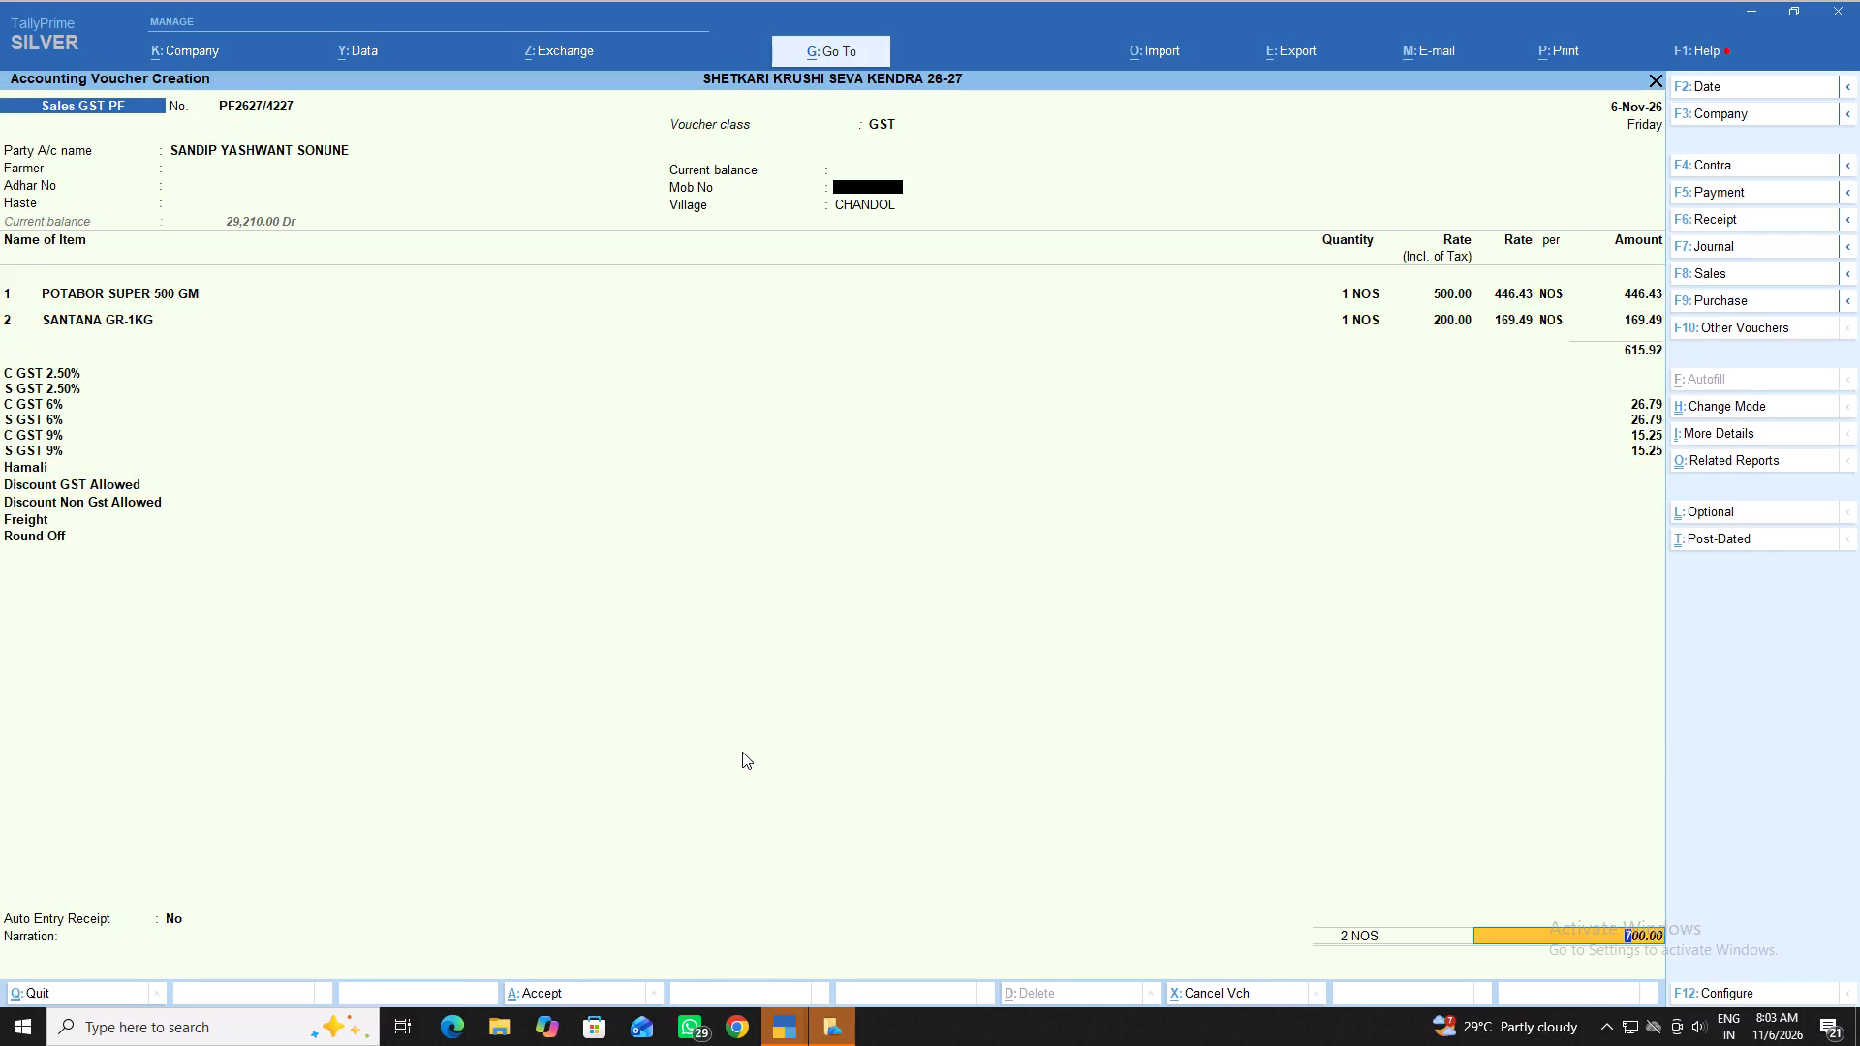
{"action": "key", "text": "Return"}
{"action": "key", "text": "Return"}
{"action": "key", "text": "Return"}
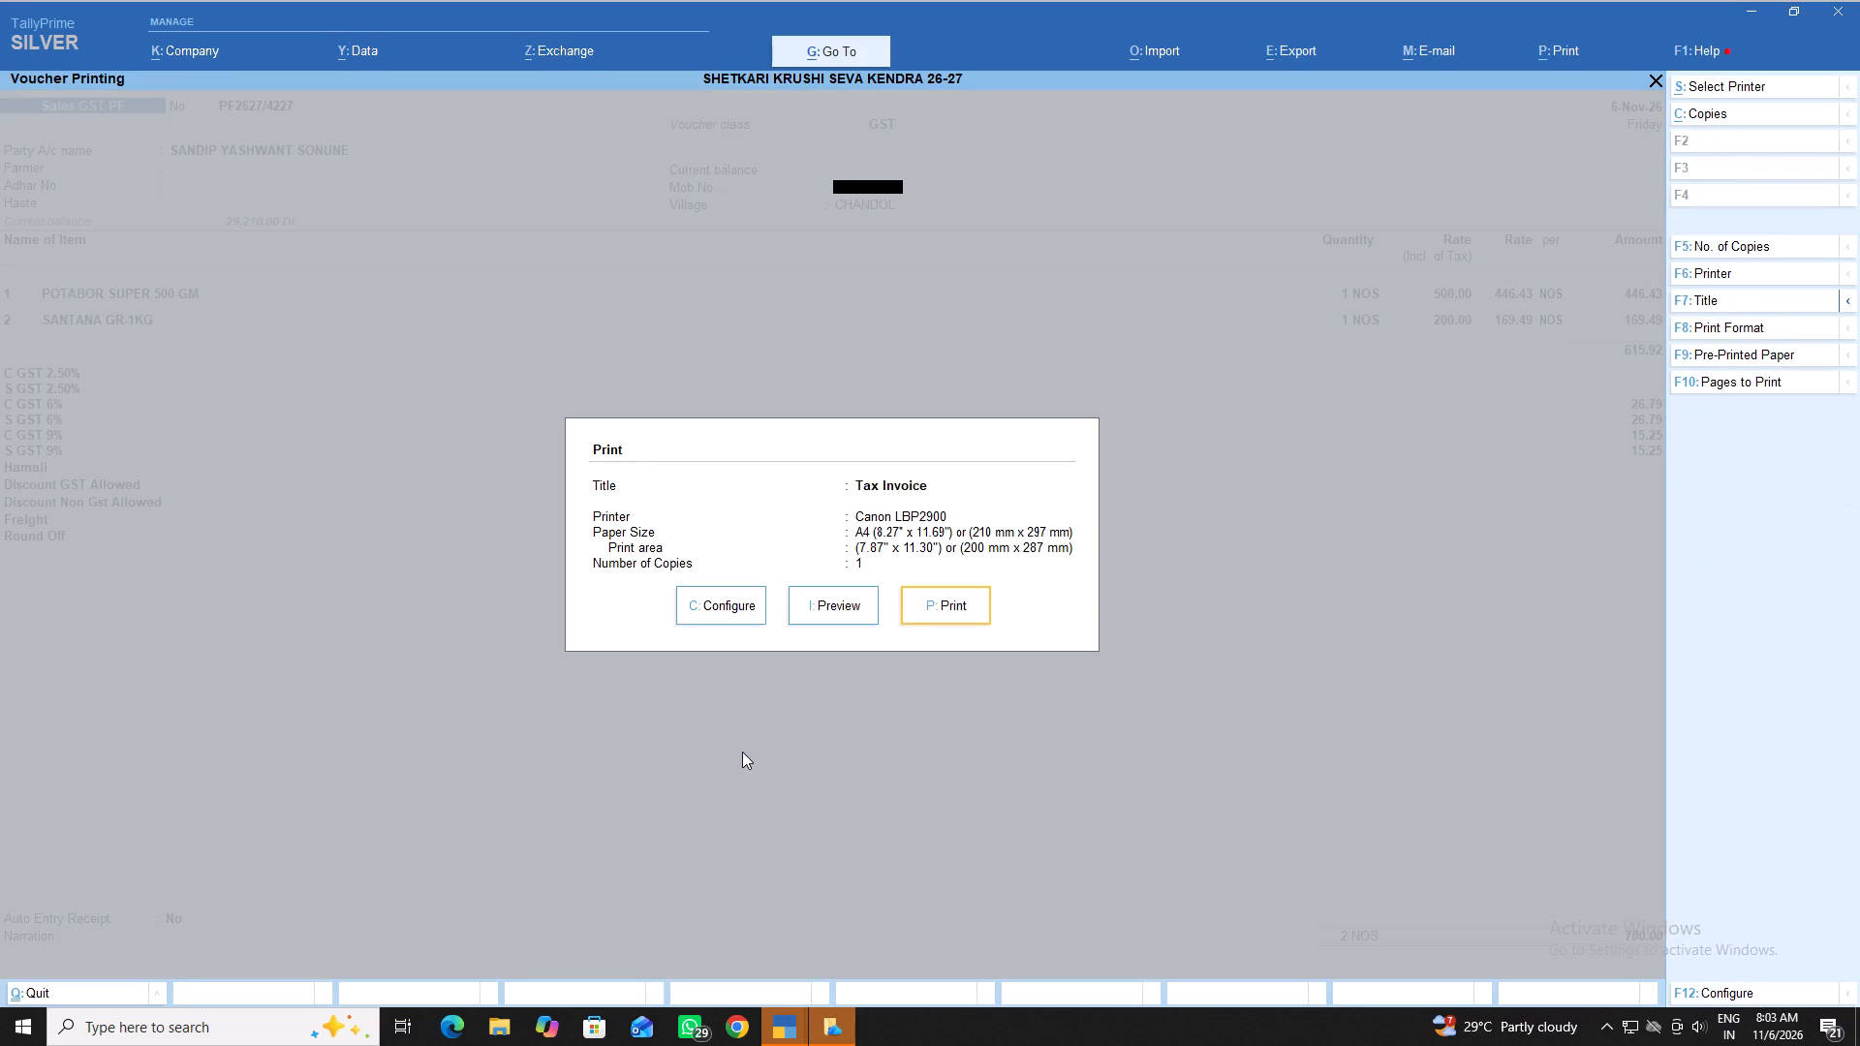
Print one copy of the Tax Invoice on the Canon LBP2900.
{"action": "key", "text": "Return"}
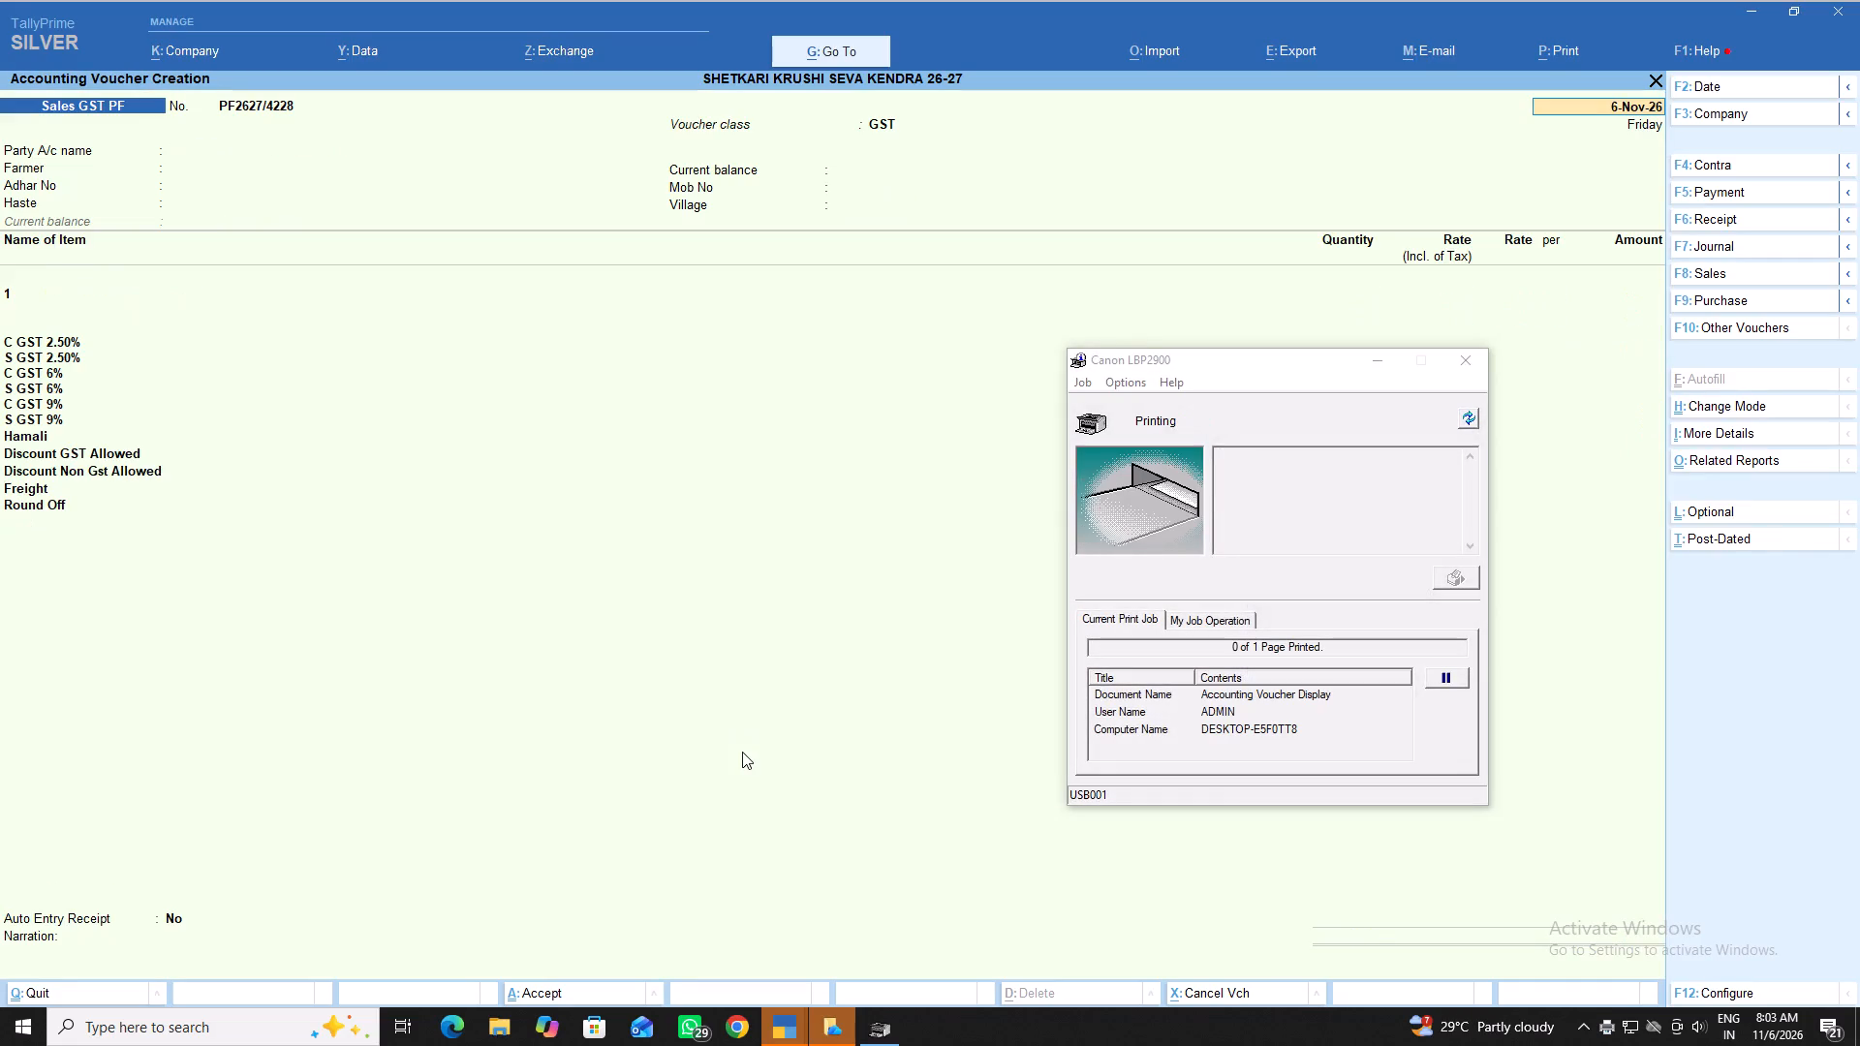
Set the new Sales GST PF voucher's date to 5.11.2026.
{"action": "type", "text": "5."}
{"action": "type", "text": "11.2026"}
{"action": "key", "text": "Return"}
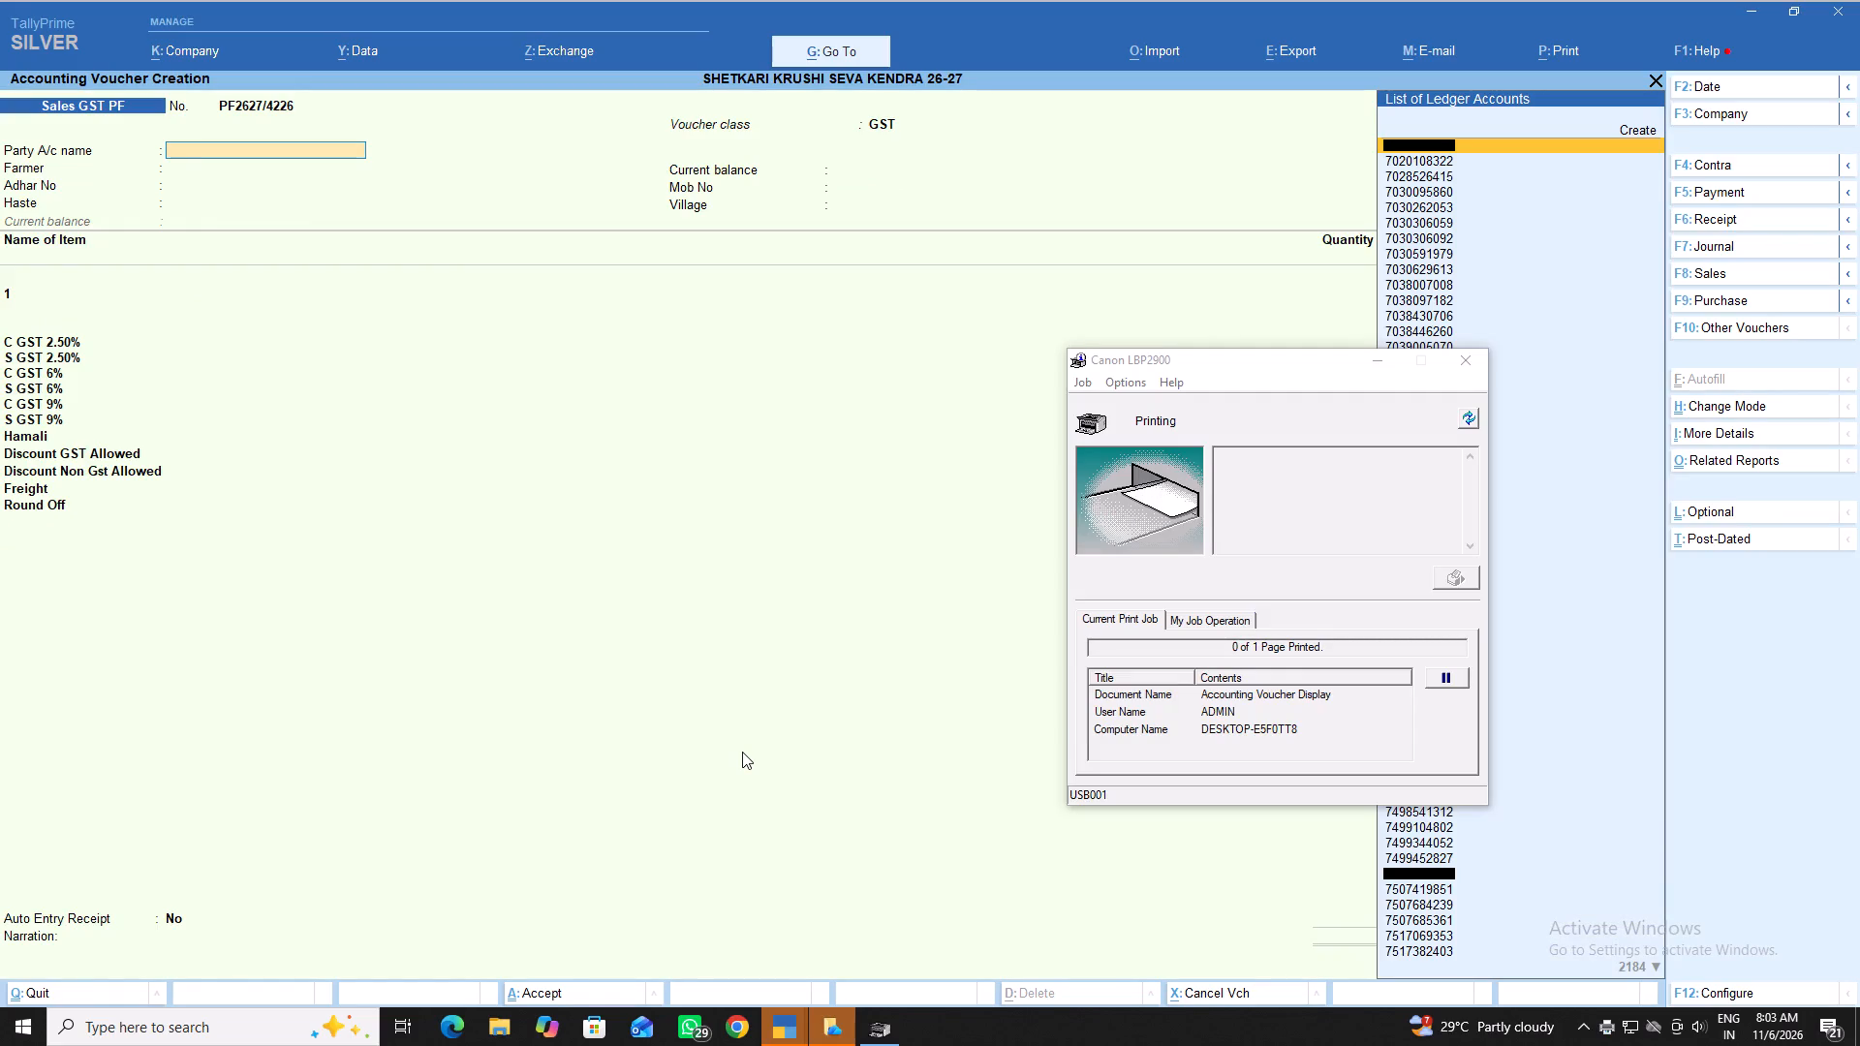
{"action": "type", "text": "gu"}
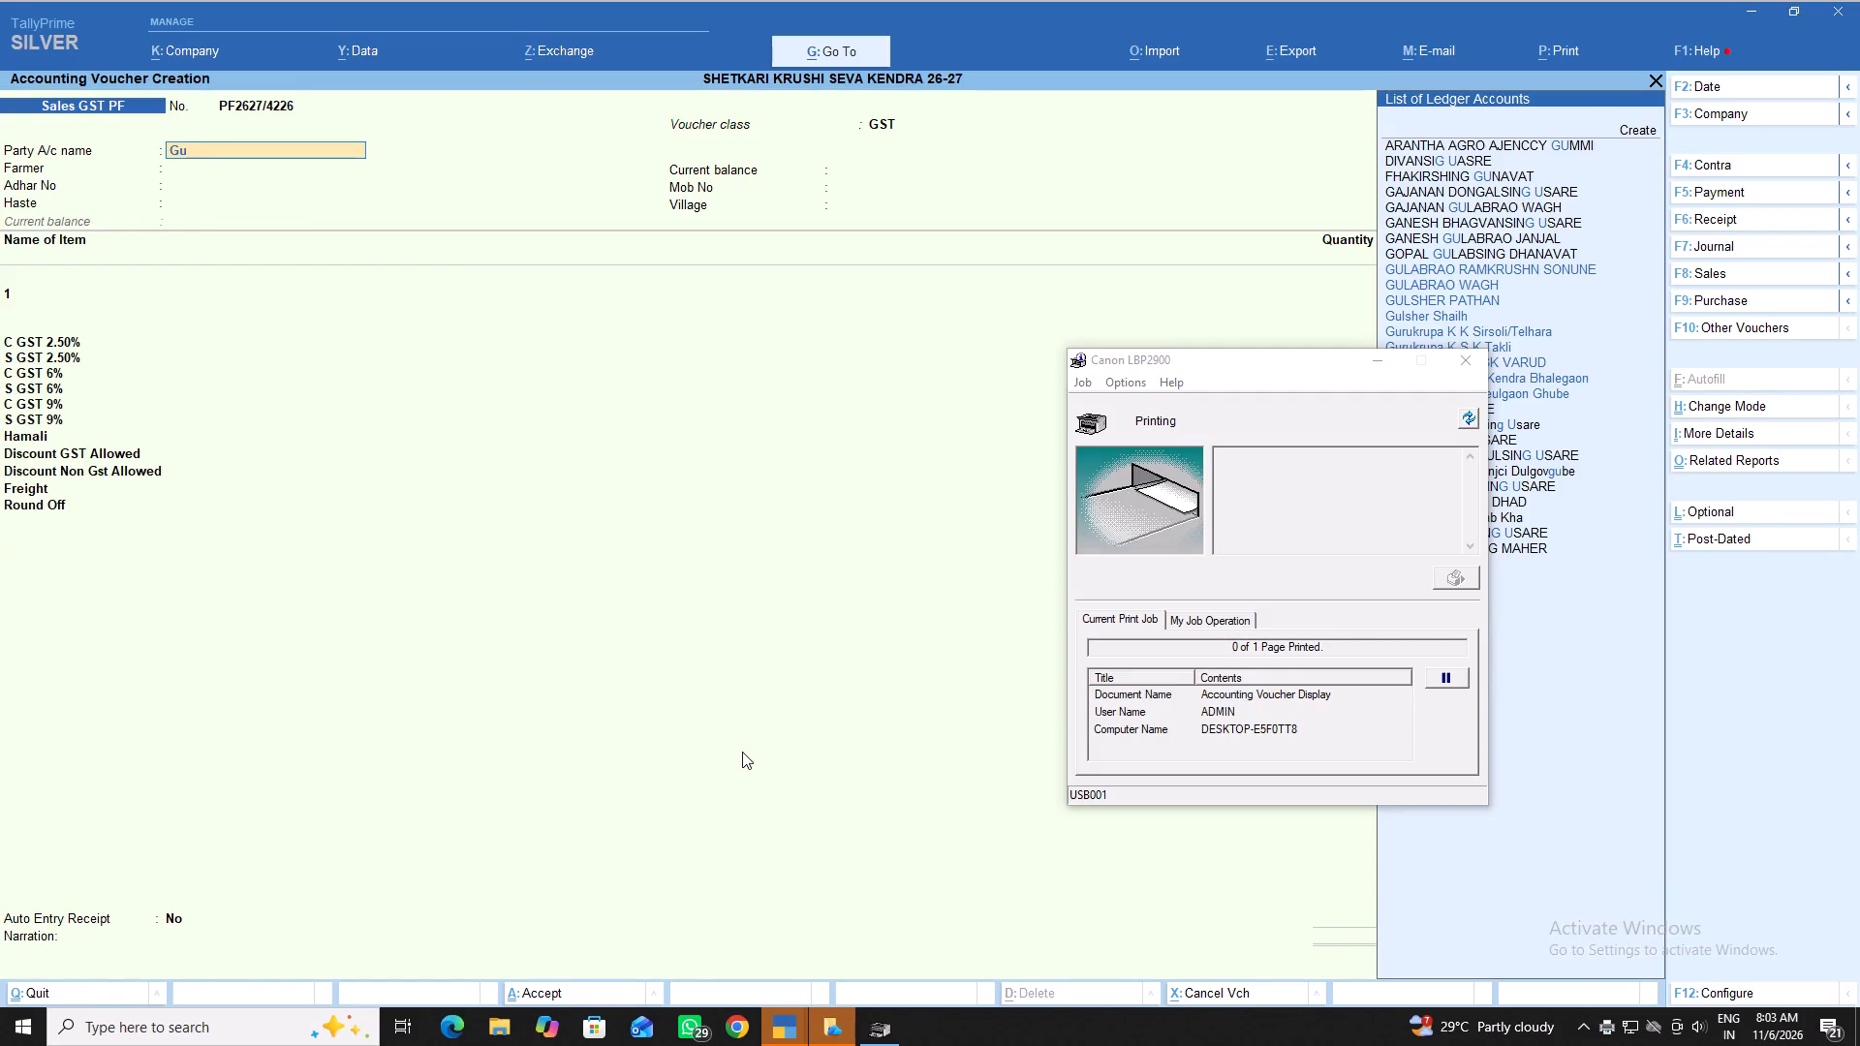
{"action": "key", "text": "Down"}
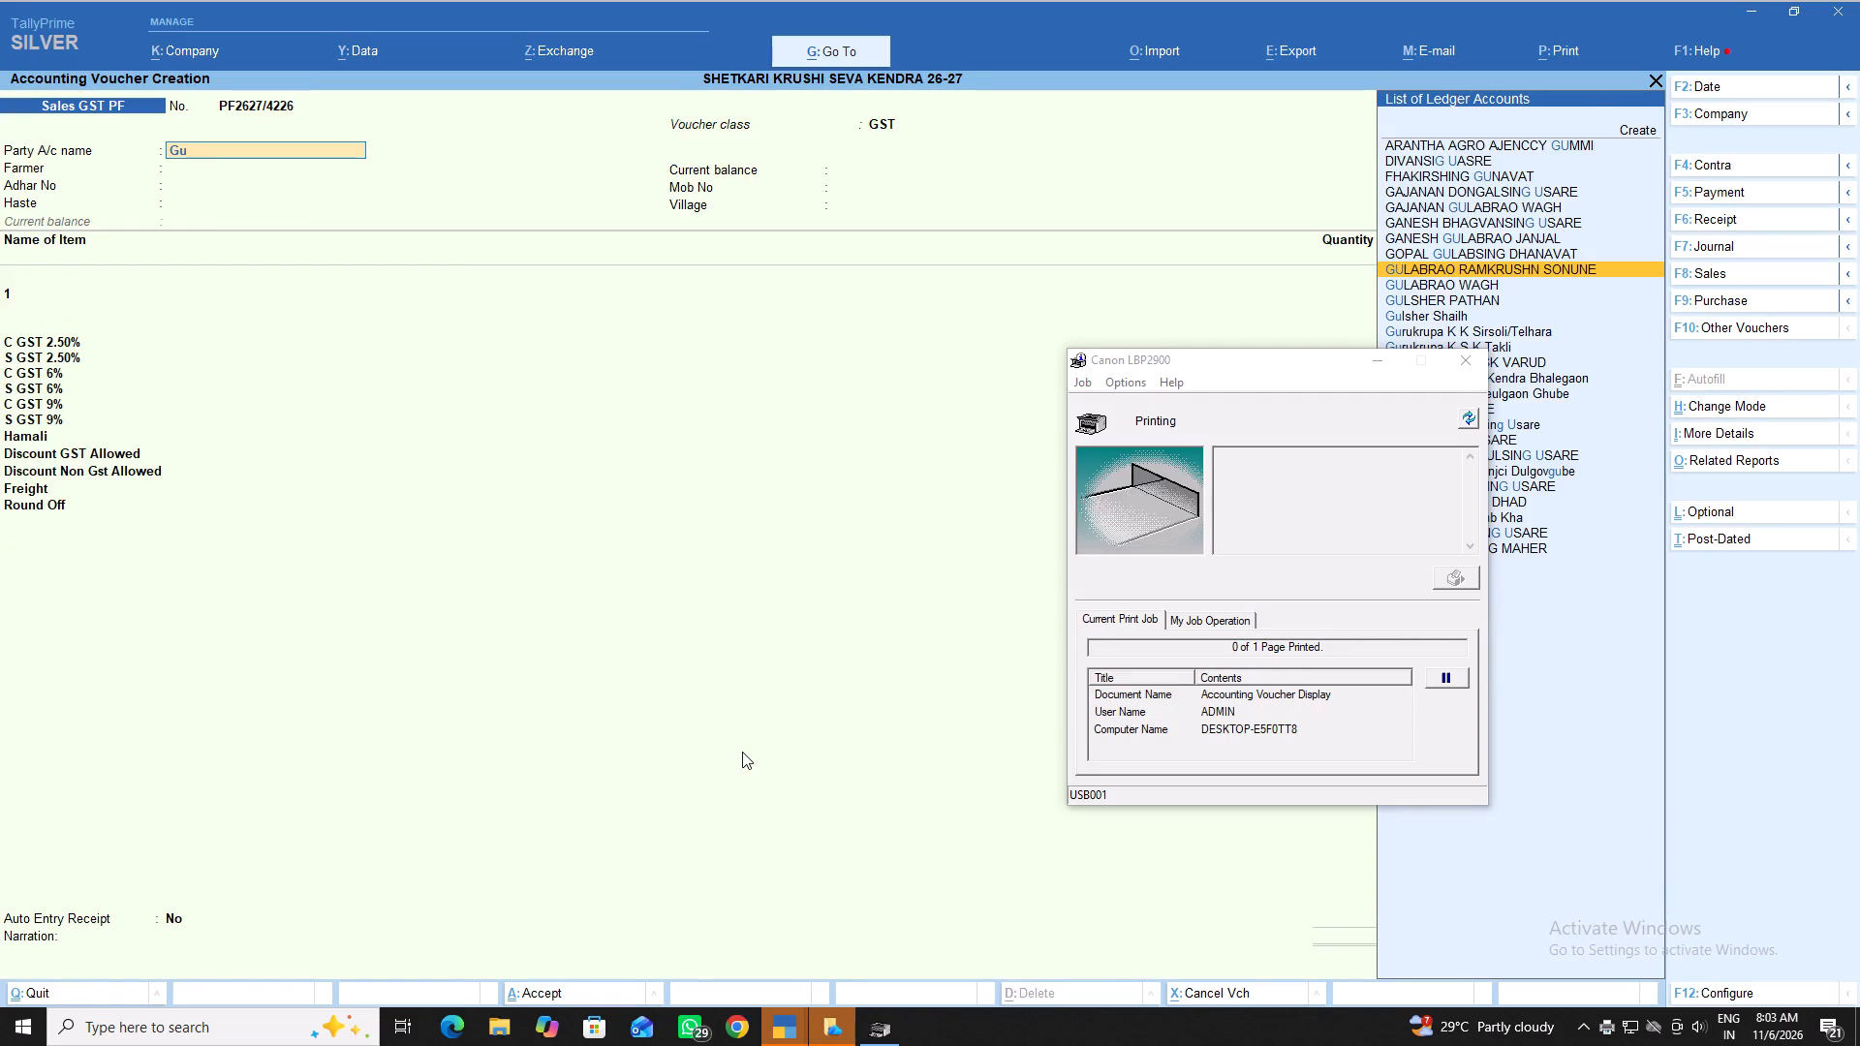
{"action": "key", "text": "Return"}
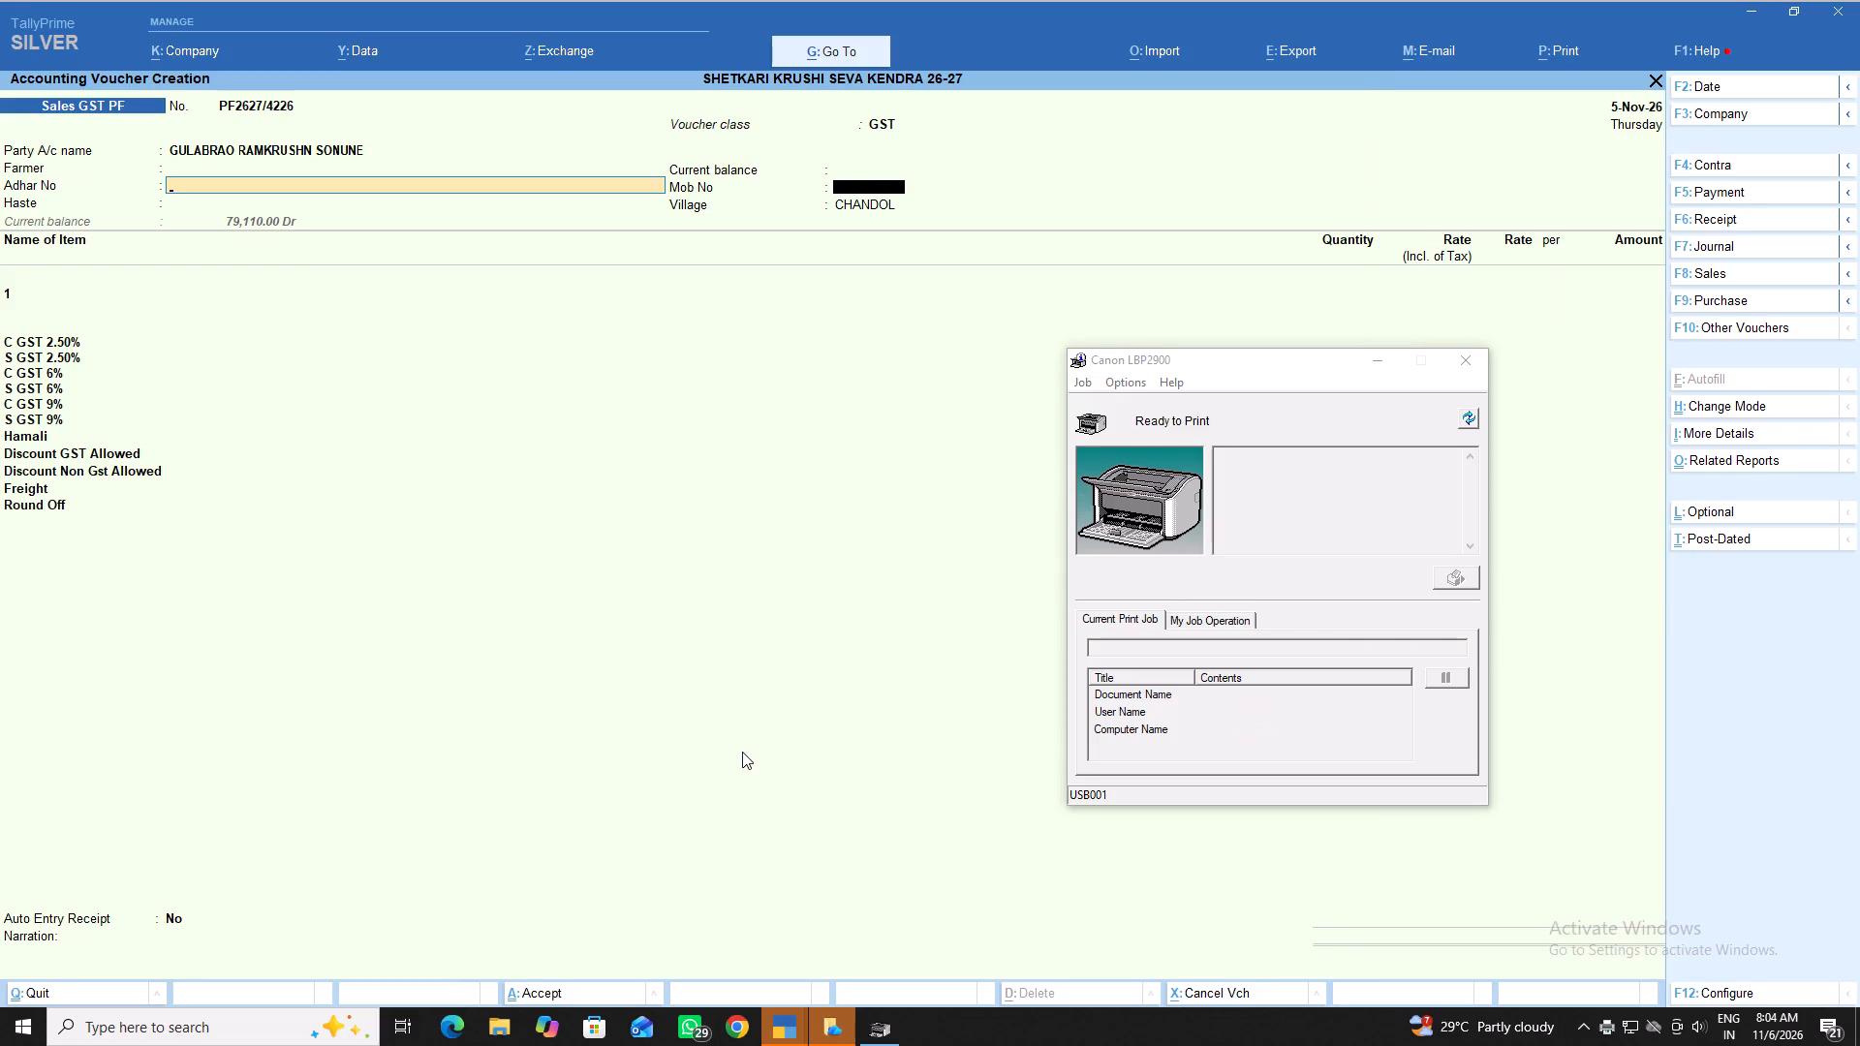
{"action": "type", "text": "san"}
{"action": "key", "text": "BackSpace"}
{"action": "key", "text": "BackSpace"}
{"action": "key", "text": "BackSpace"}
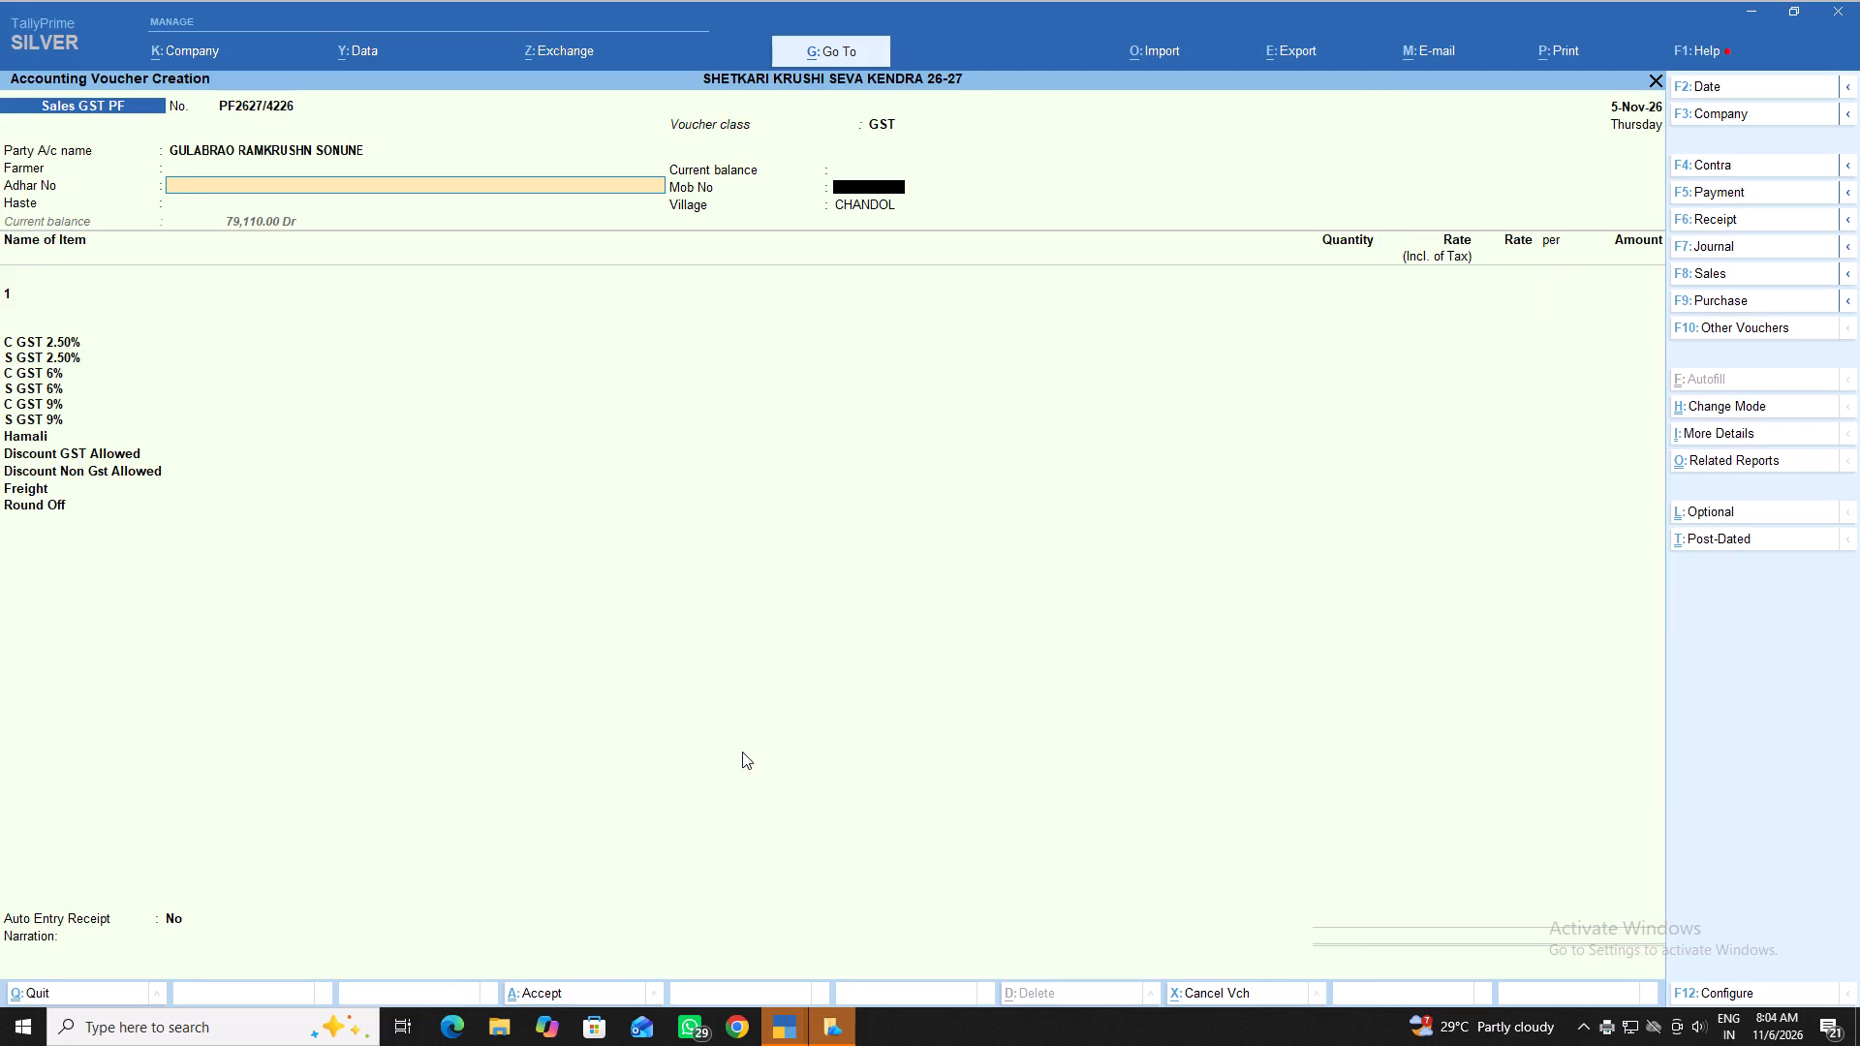
Leave the remaining party details, Adhar No and Haste, blank and proceed to the first item line.
{"action": "key", "text": "Return"}
{"action": "key", "text": "Return"}
{"action": "key", "text": "Return"}
{"action": "key", "text": "Return"}
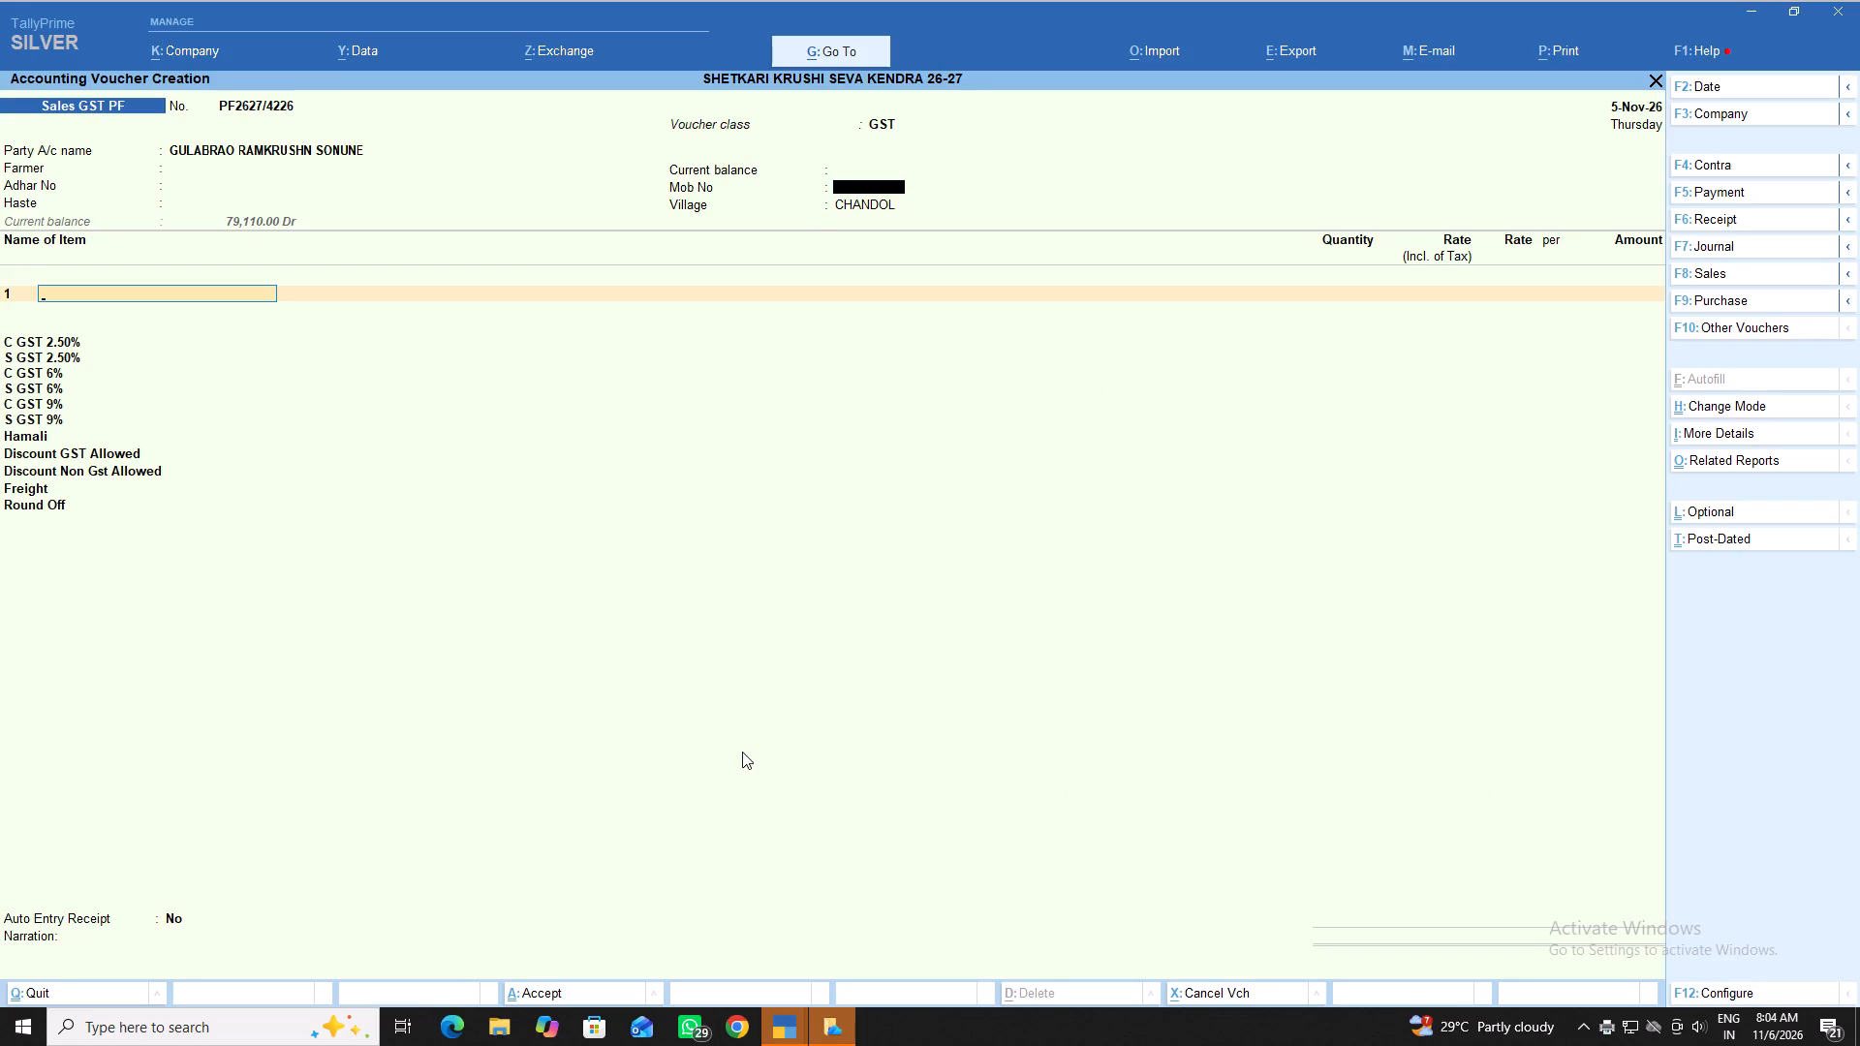
Add SANVARDHAN KIT 5 LTR as the first item, from batch 11, quantity 1, tax-inclusive rate 1,400, expiry 1.2.2029.
{"action": "type", "text": "san"}
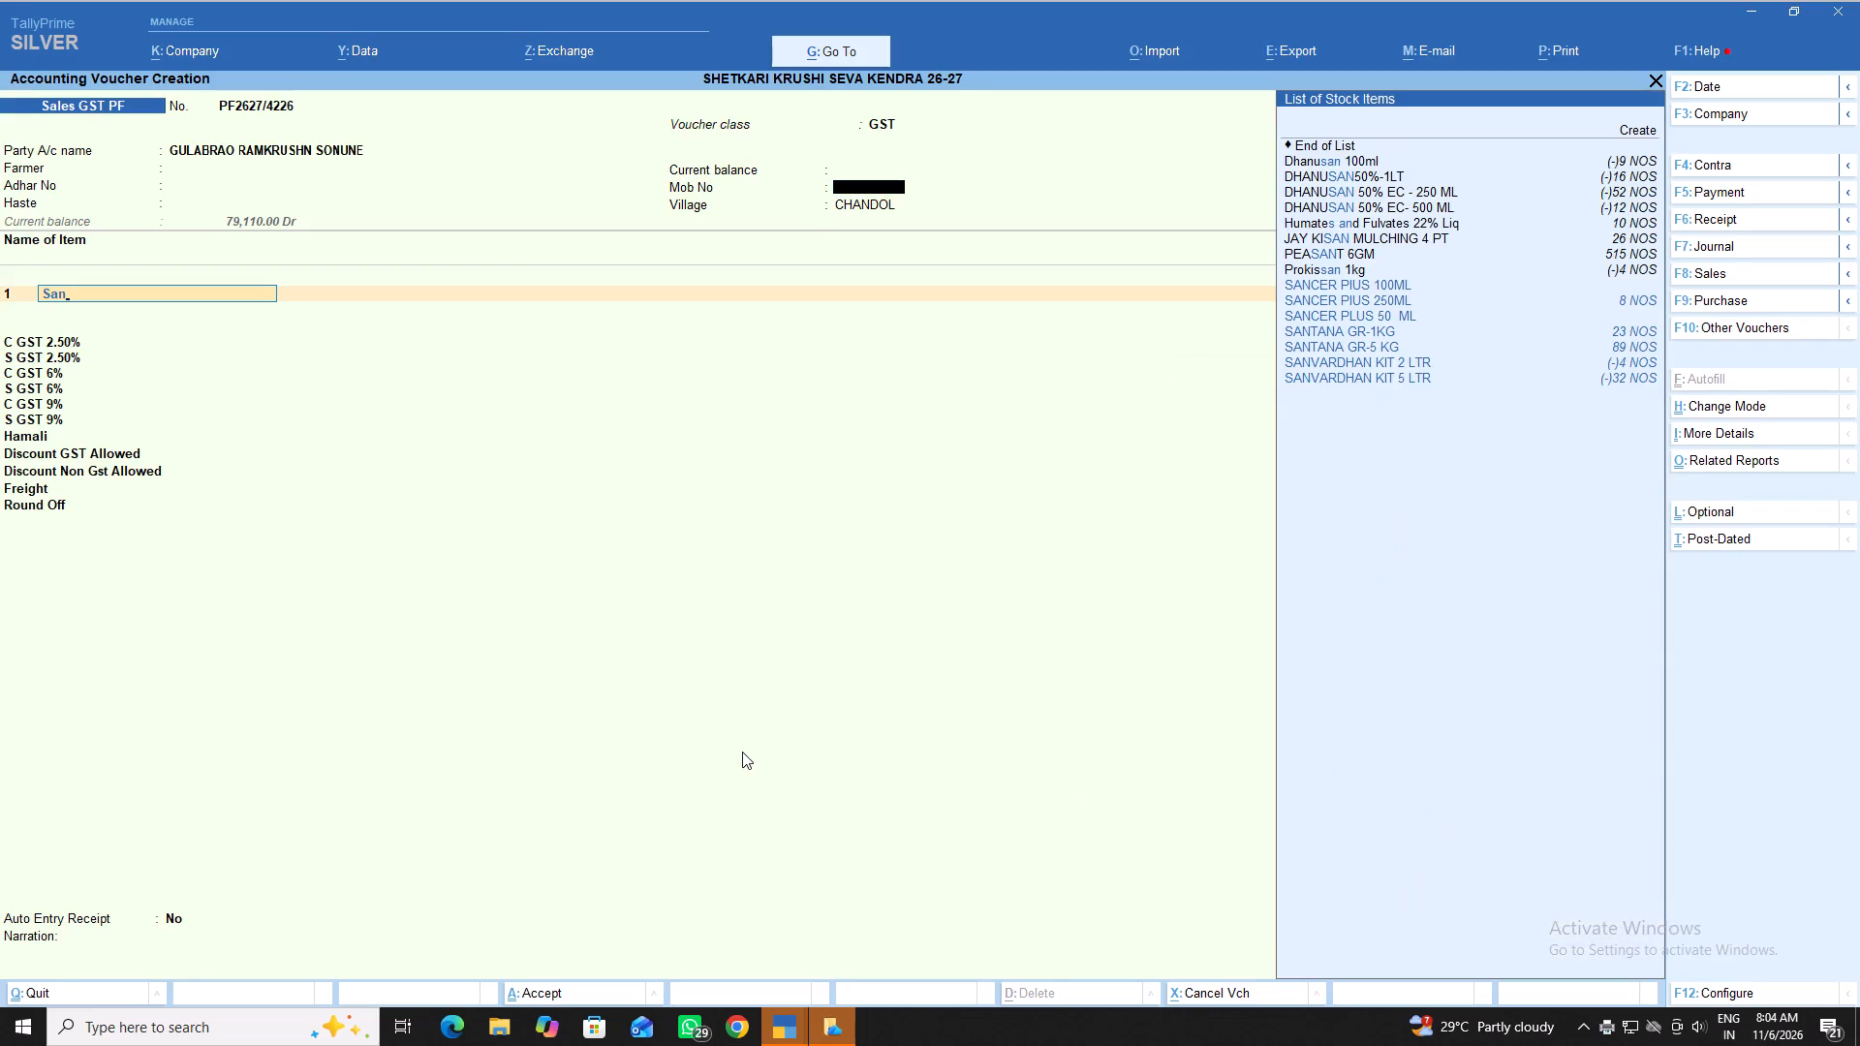
{"action": "key", "text": "Down"}
{"action": "key", "text": "Down"}
{"action": "key", "text": "Down"}
{"action": "key", "text": "Down"}
{"action": "key", "text": "Down"}
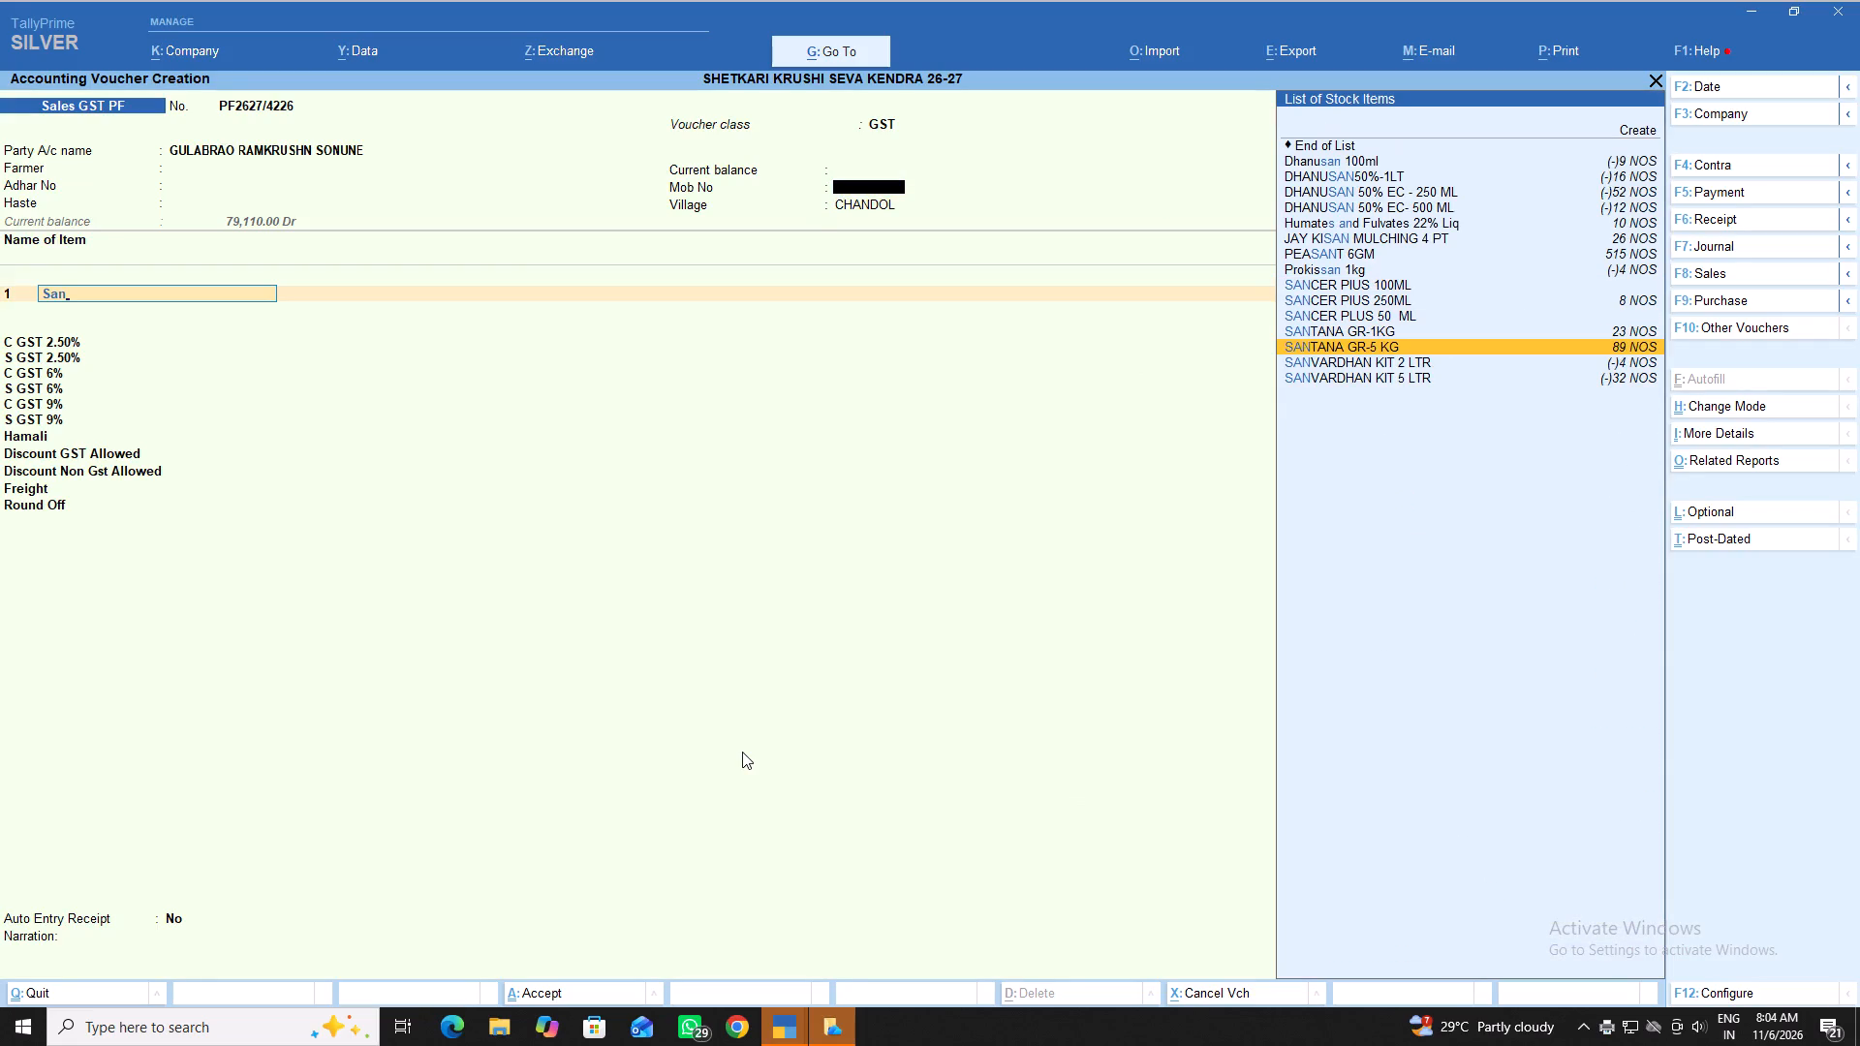
{"action": "key", "text": "Down"}
{"action": "key", "text": "Down"}
{"action": "key", "text": "Return"}
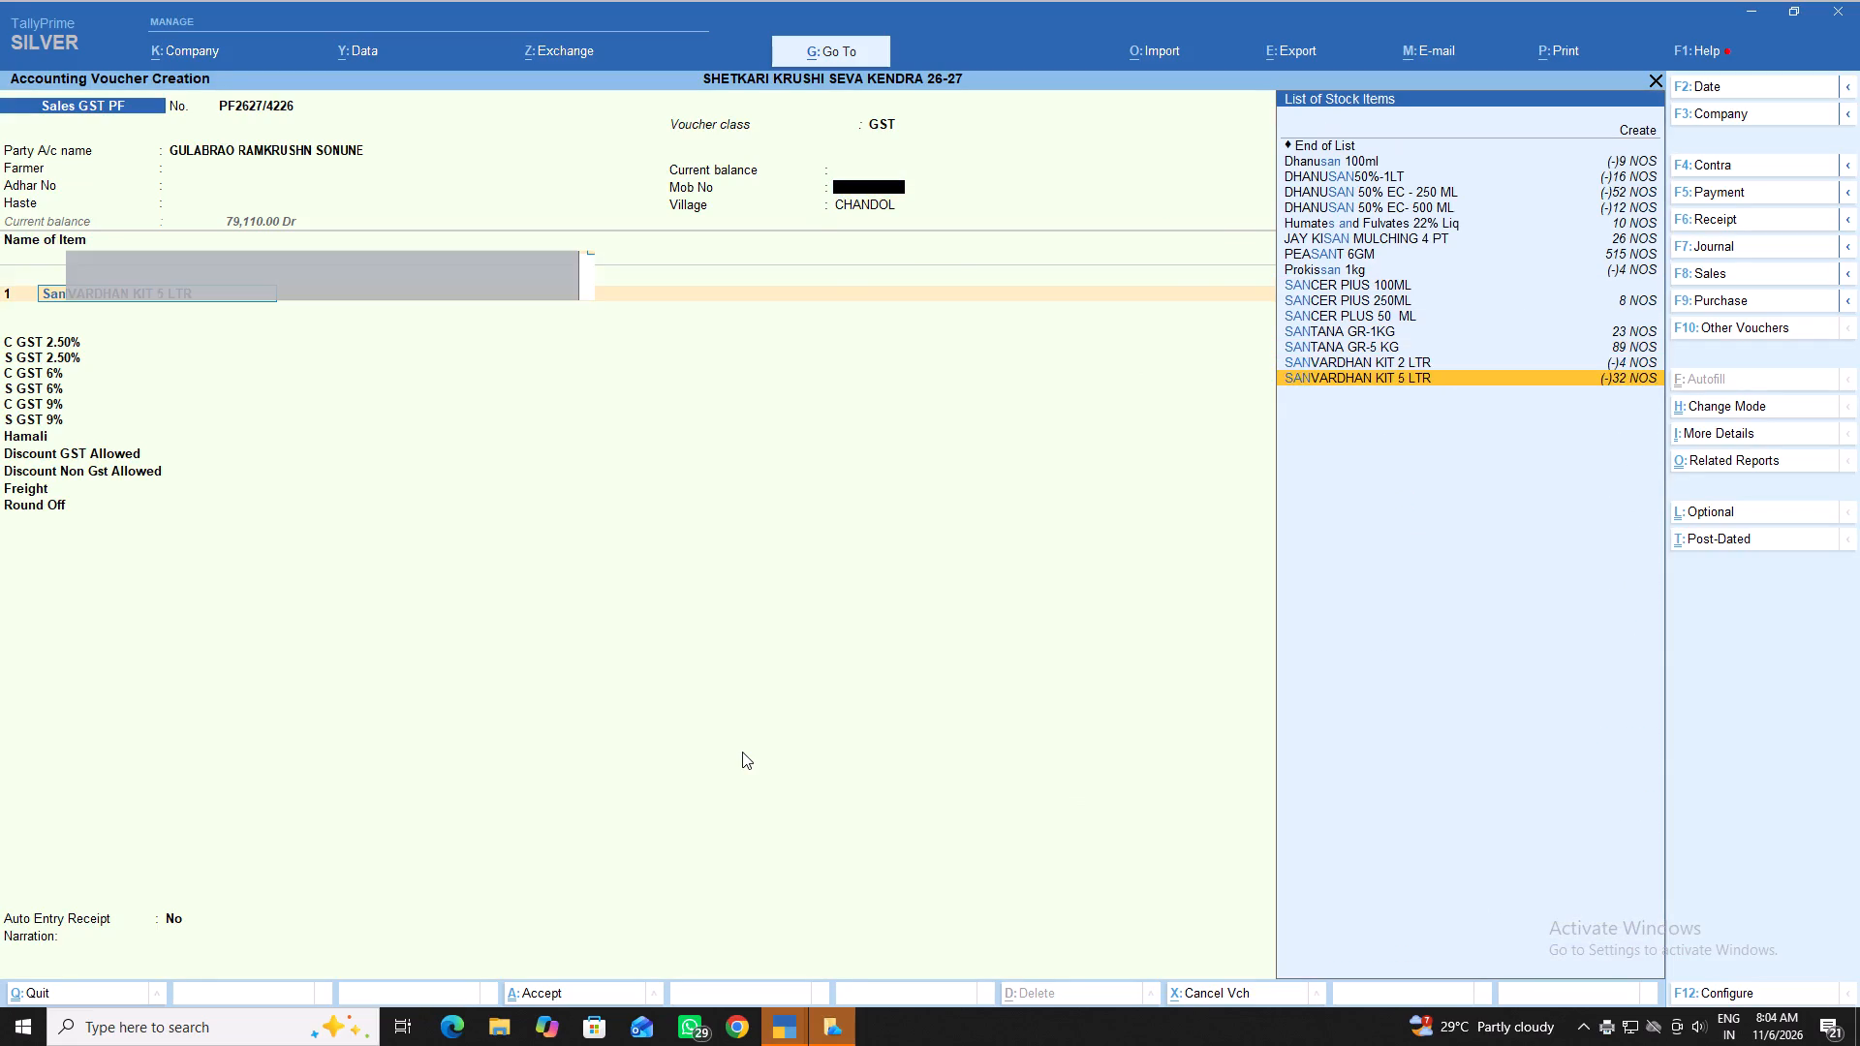
{"action": "key", "text": "Down"}
{"action": "key", "text": "Up"}
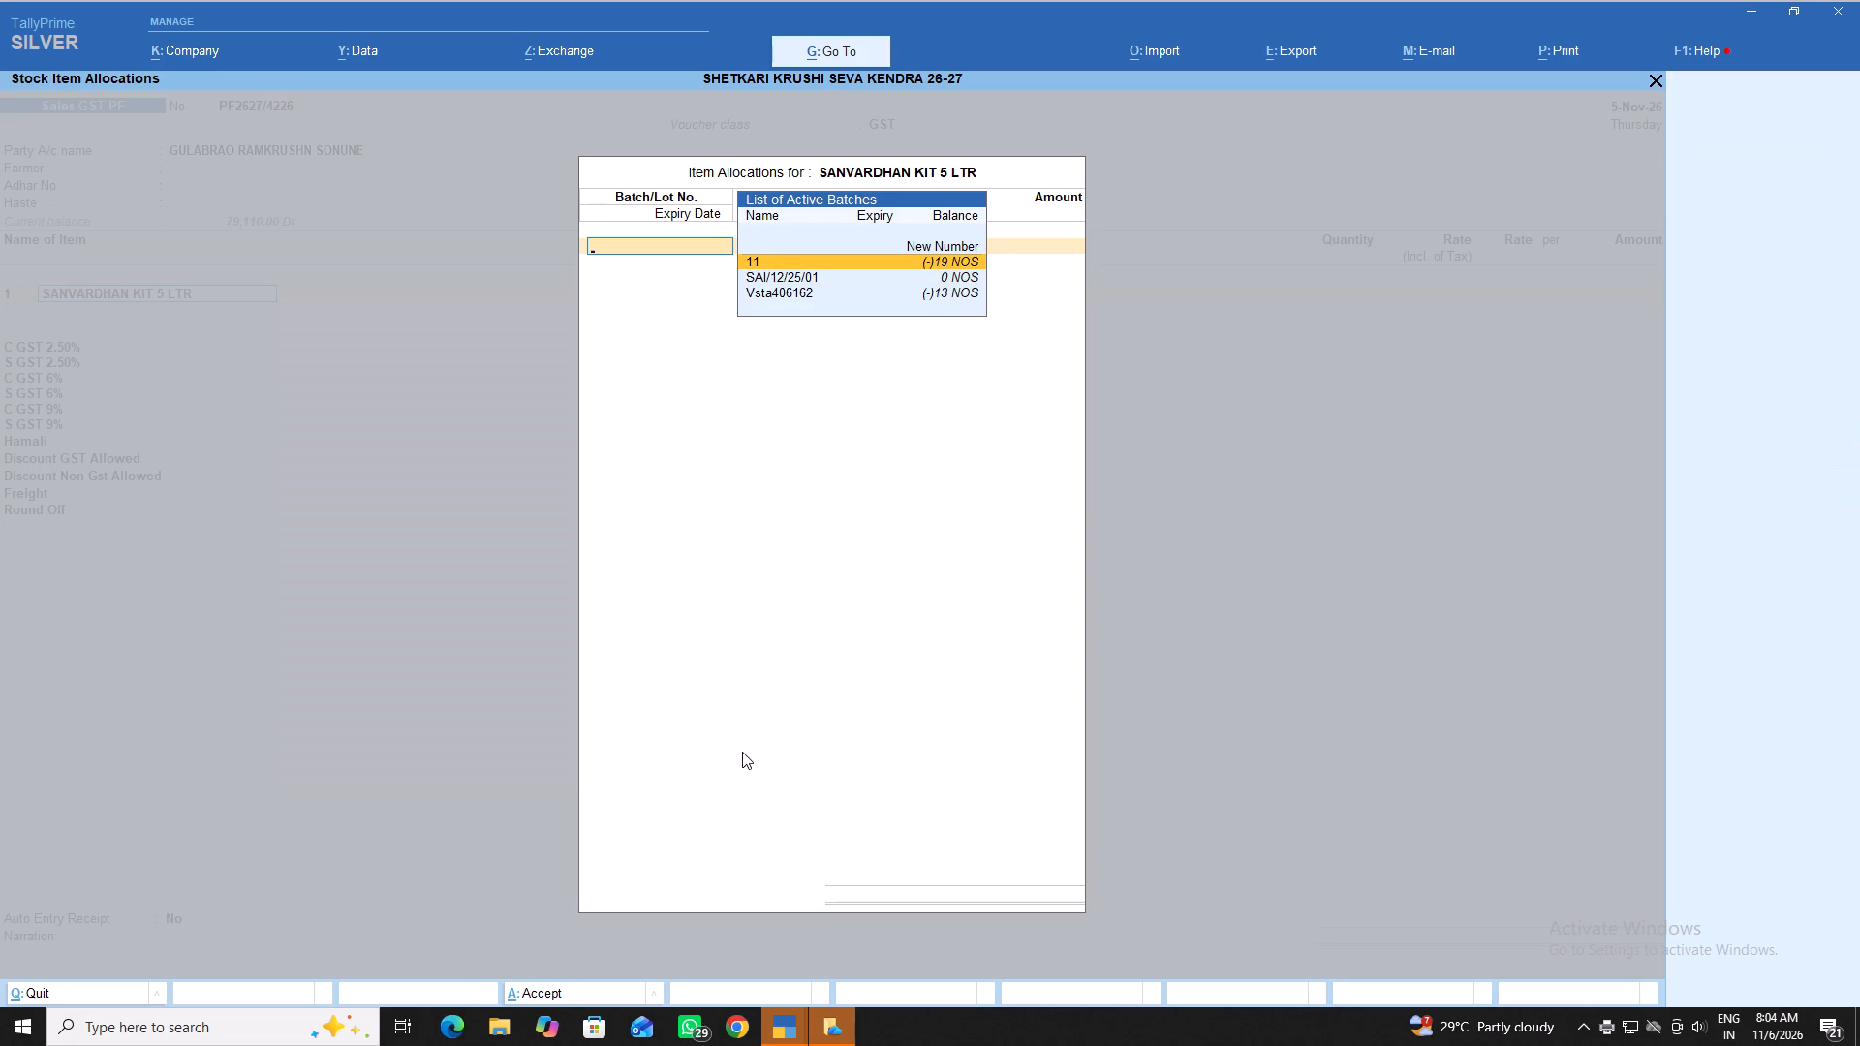
{"action": "key", "text": "Return"}
{"action": "key", "text": "1"}
{"action": "key", "text": "Return"}
{"action": "type", "text": "11400"}
{"action": "key", "text": "Return"}
{"action": "key", "text": "Return"}
{"action": "key", "text": "Return"}
{"action": "key", "text": "Return"}
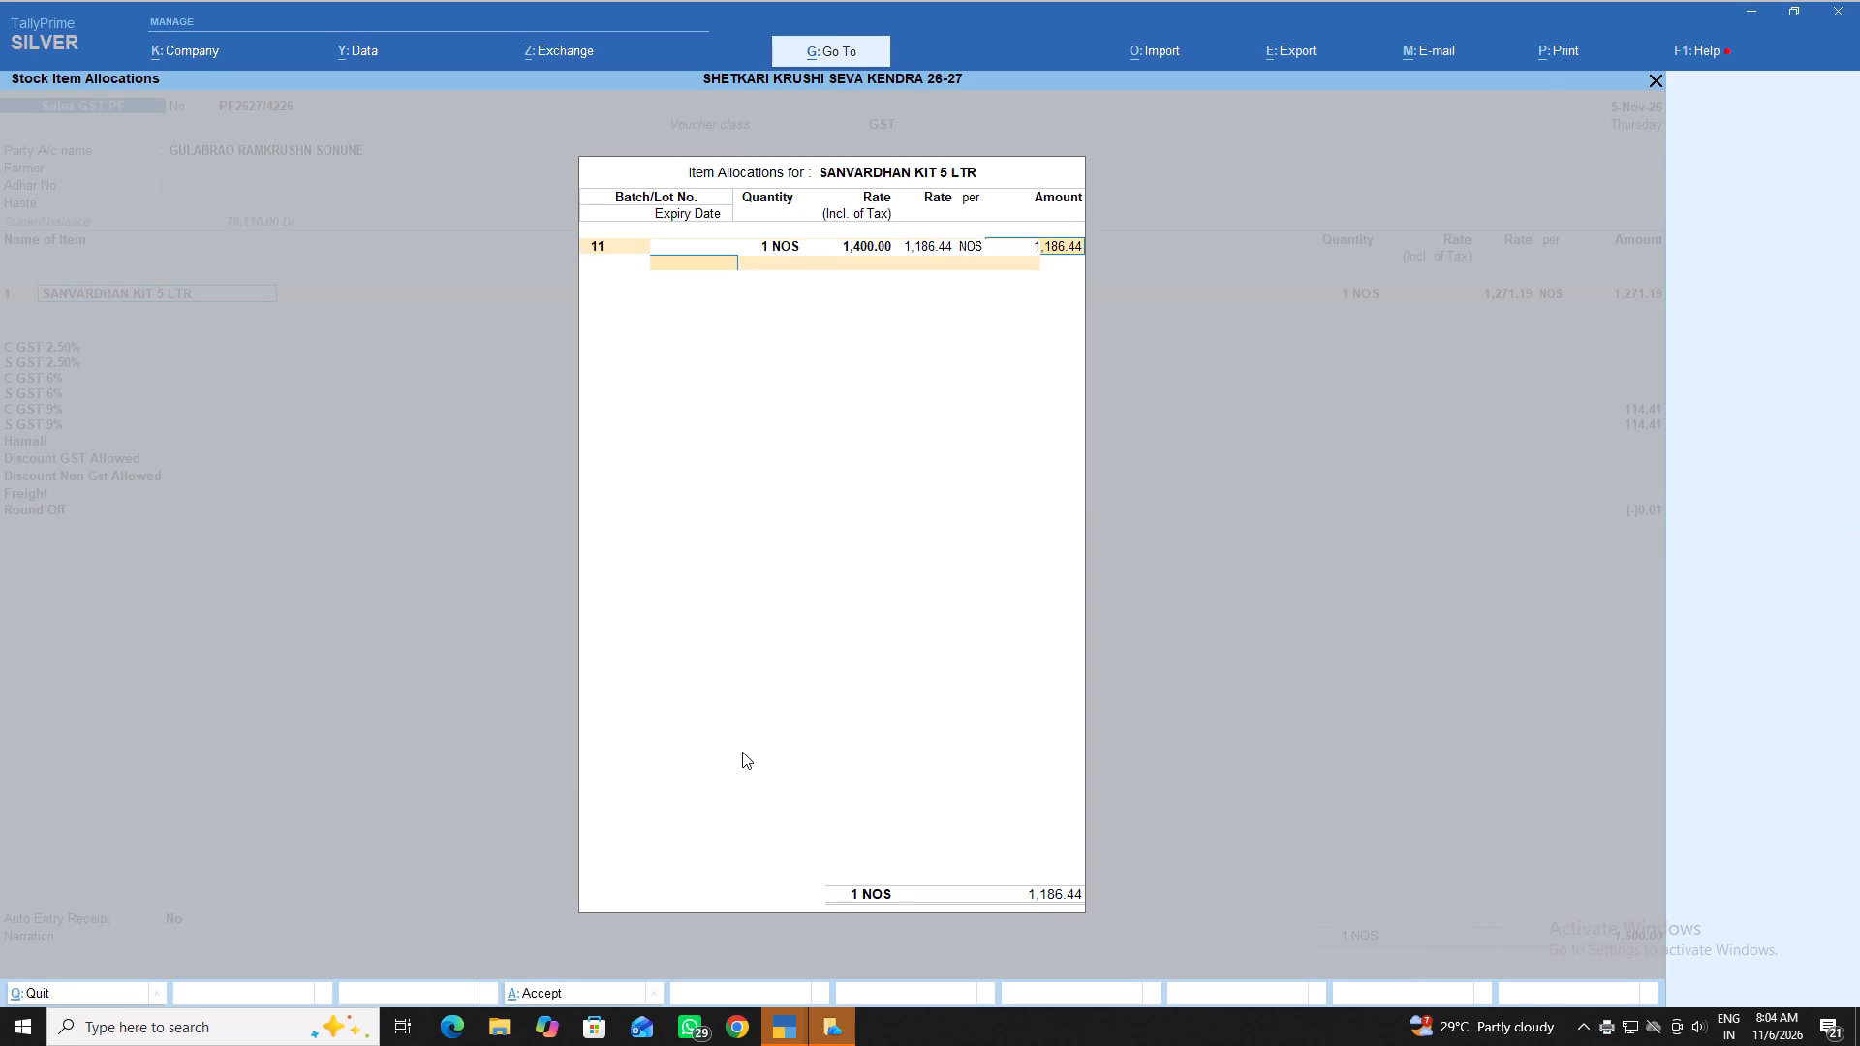
{"action": "type", "text": "1.2.2029"}
{"action": "key", "text": "Return"}
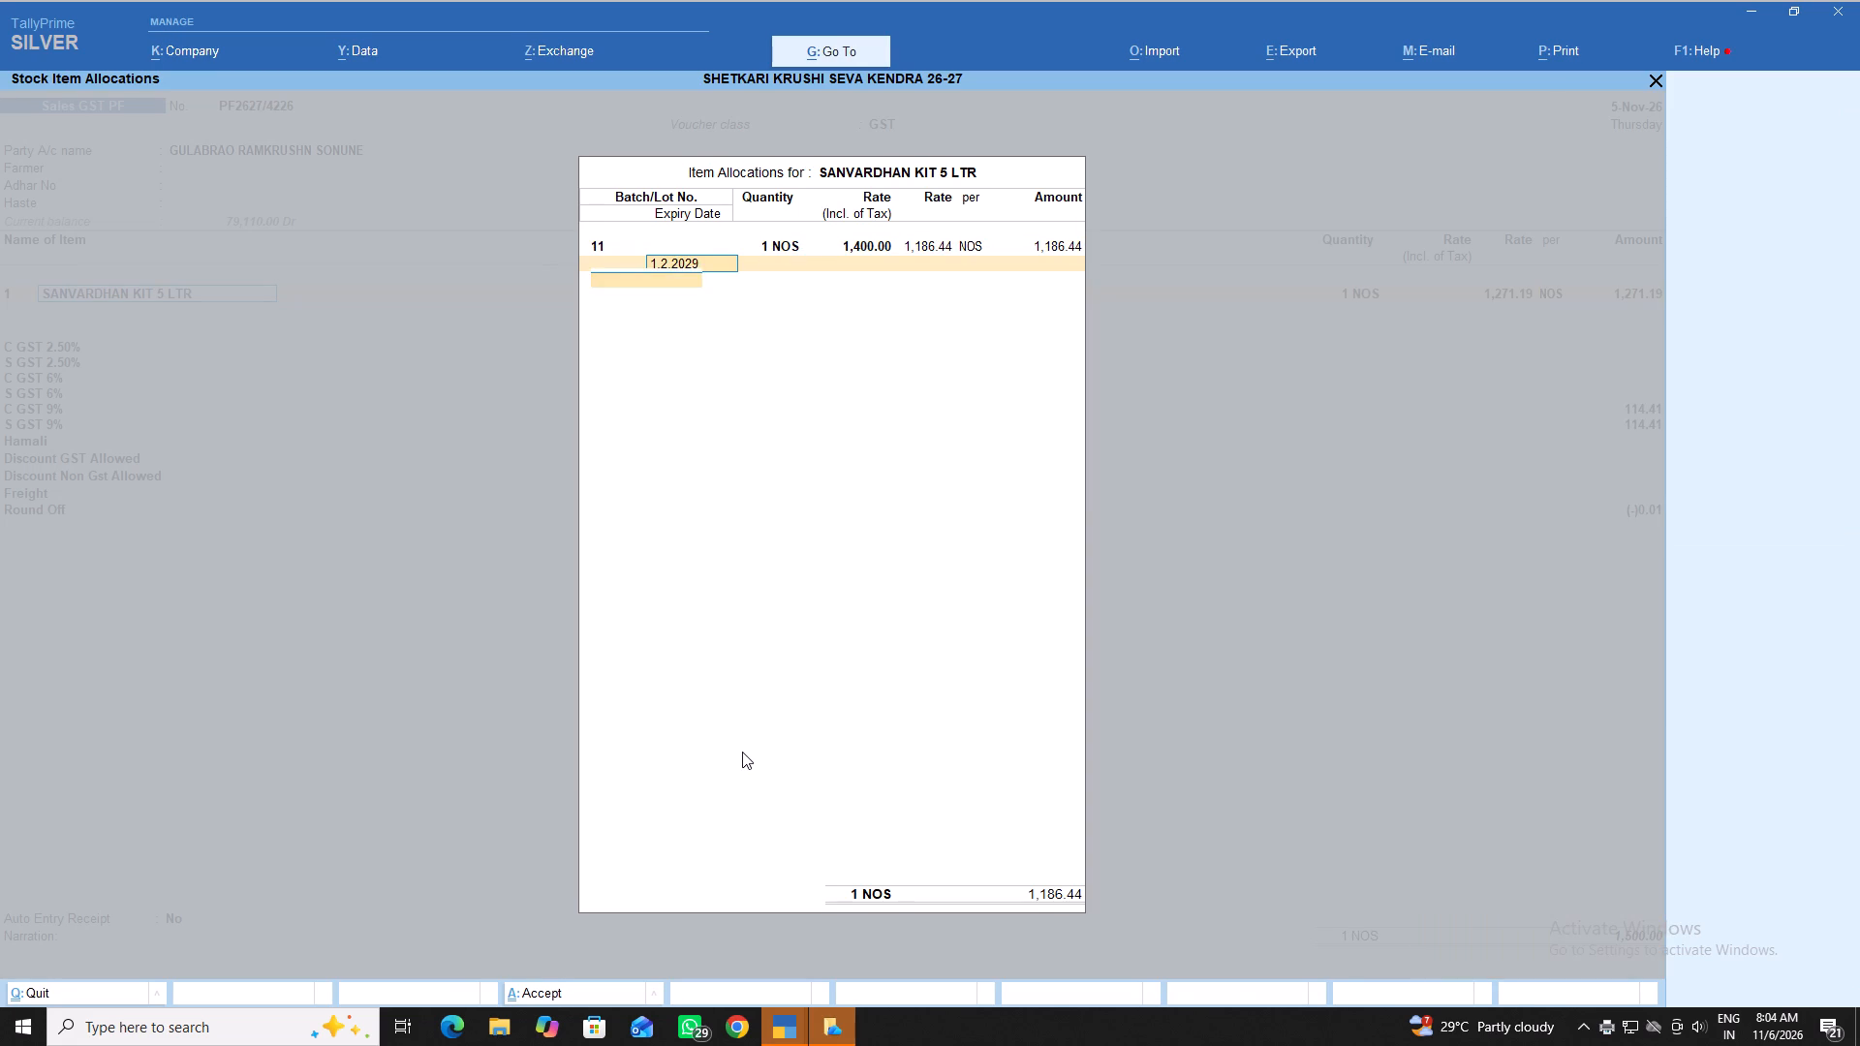
{"action": "key", "text": "Return"}
{"action": "key", "text": "Return"}
{"action": "key", "text": "Return"}
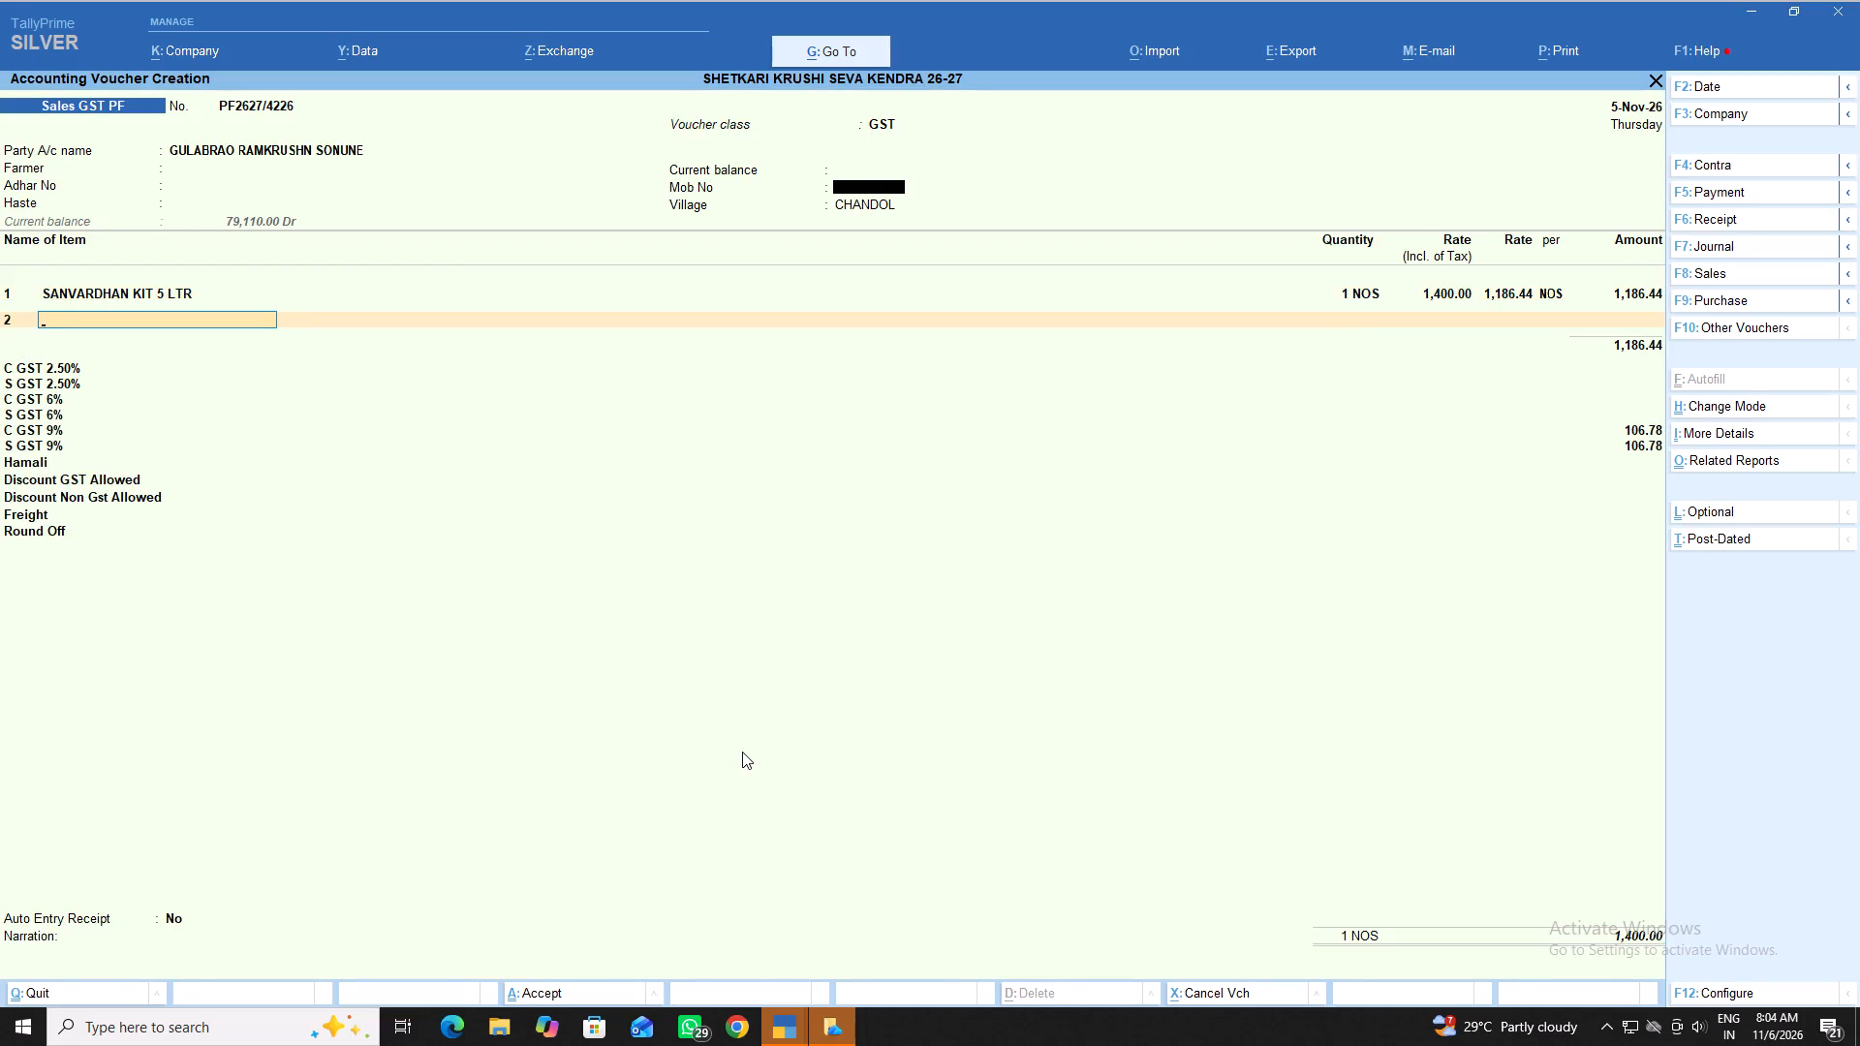
Add Chemdoot -250gm as the second item, from batch PEBIF24136, quantity 1, tax-inclusive rate 500.
{"action": "type", "text": "ch"}
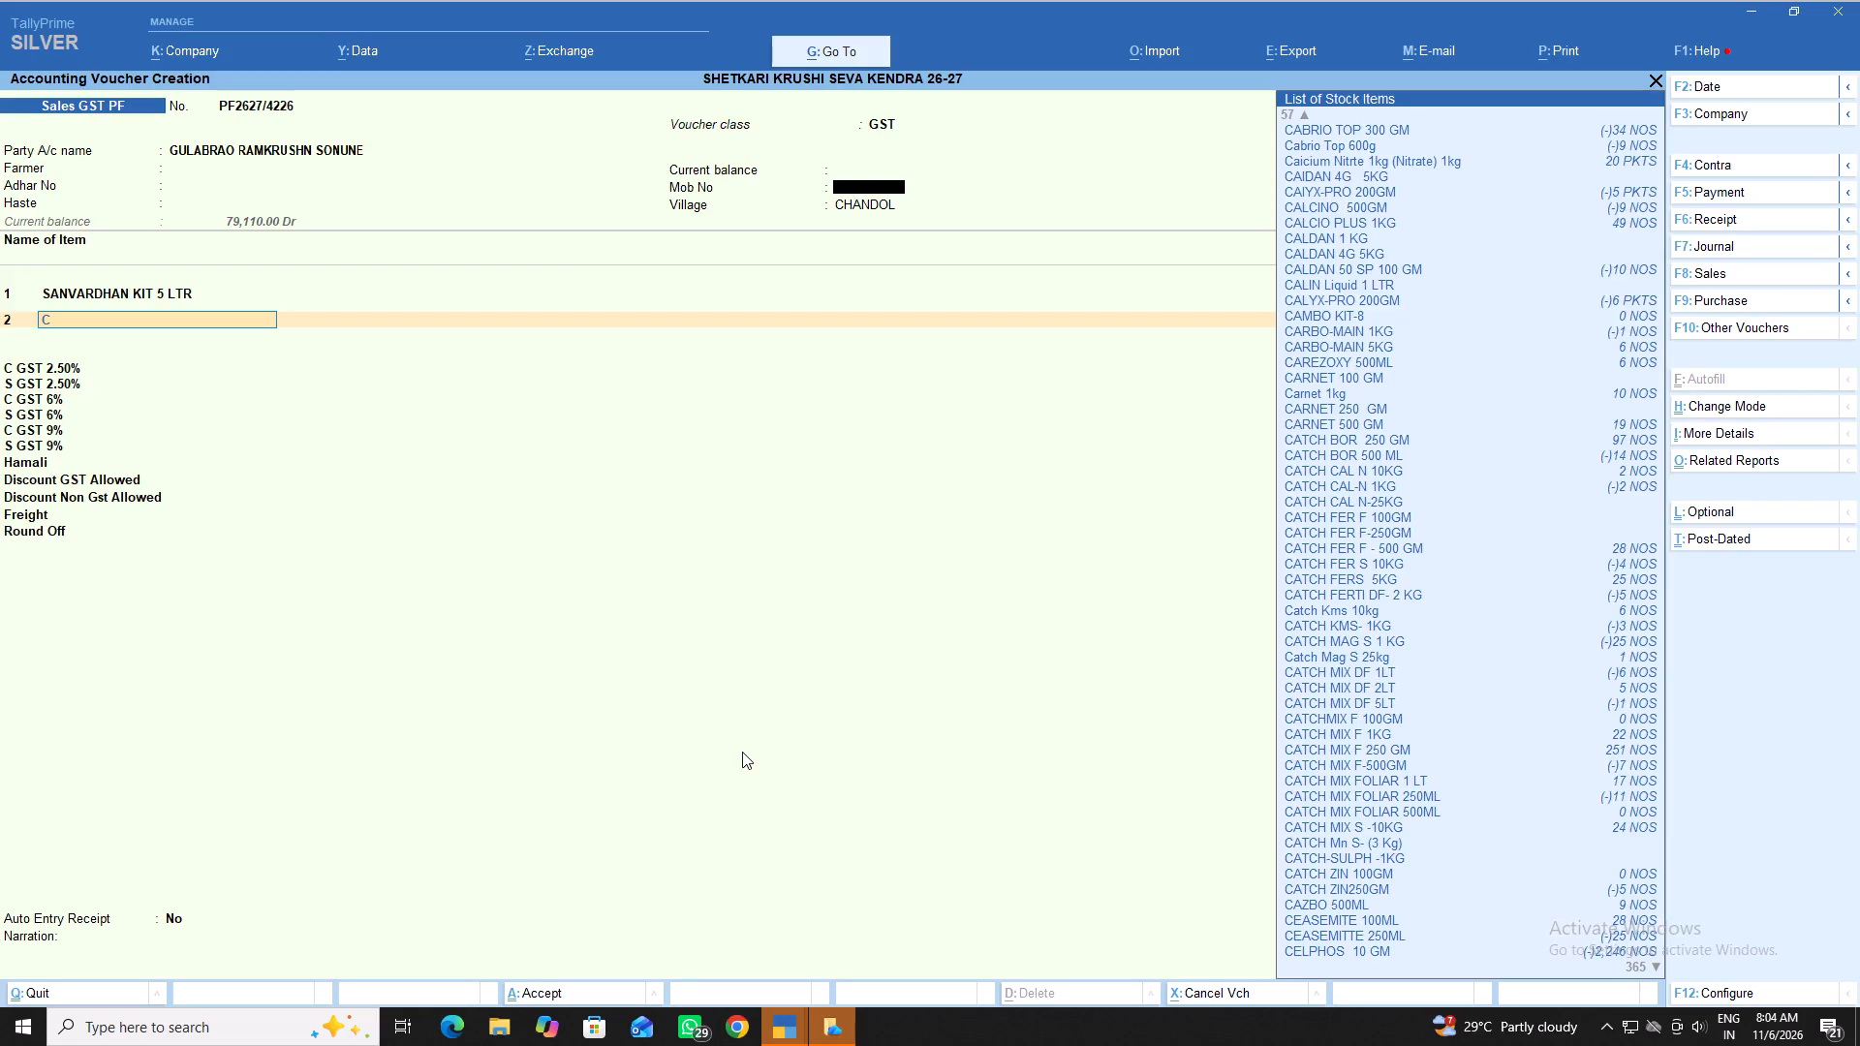
{"action": "key", "text": "Down"}
{"action": "key", "text": "Down"}
{"action": "key", "text": "Down"}
{"action": "key", "text": "Down"}
{"action": "key", "text": "Down"}
{"action": "key", "text": "Down"}
{"action": "key", "text": "Down"}
{"action": "key", "text": "Down"}
{"action": "key", "text": "Down"}
{"action": "key", "text": "Down"}
{"action": "key", "text": "Down"}
{"action": "key", "text": "Down"}
{"action": "key", "text": "Down"}
{"action": "key", "text": "Down"}
{"action": "key", "text": "Down"}
{"action": "key", "text": "Down"}
{"action": "key", "text": "Down"}
{"action": "key", "text": "Down"}
{"action": "key", "text": "Down"}
{"action": "key", "text": "Down"}
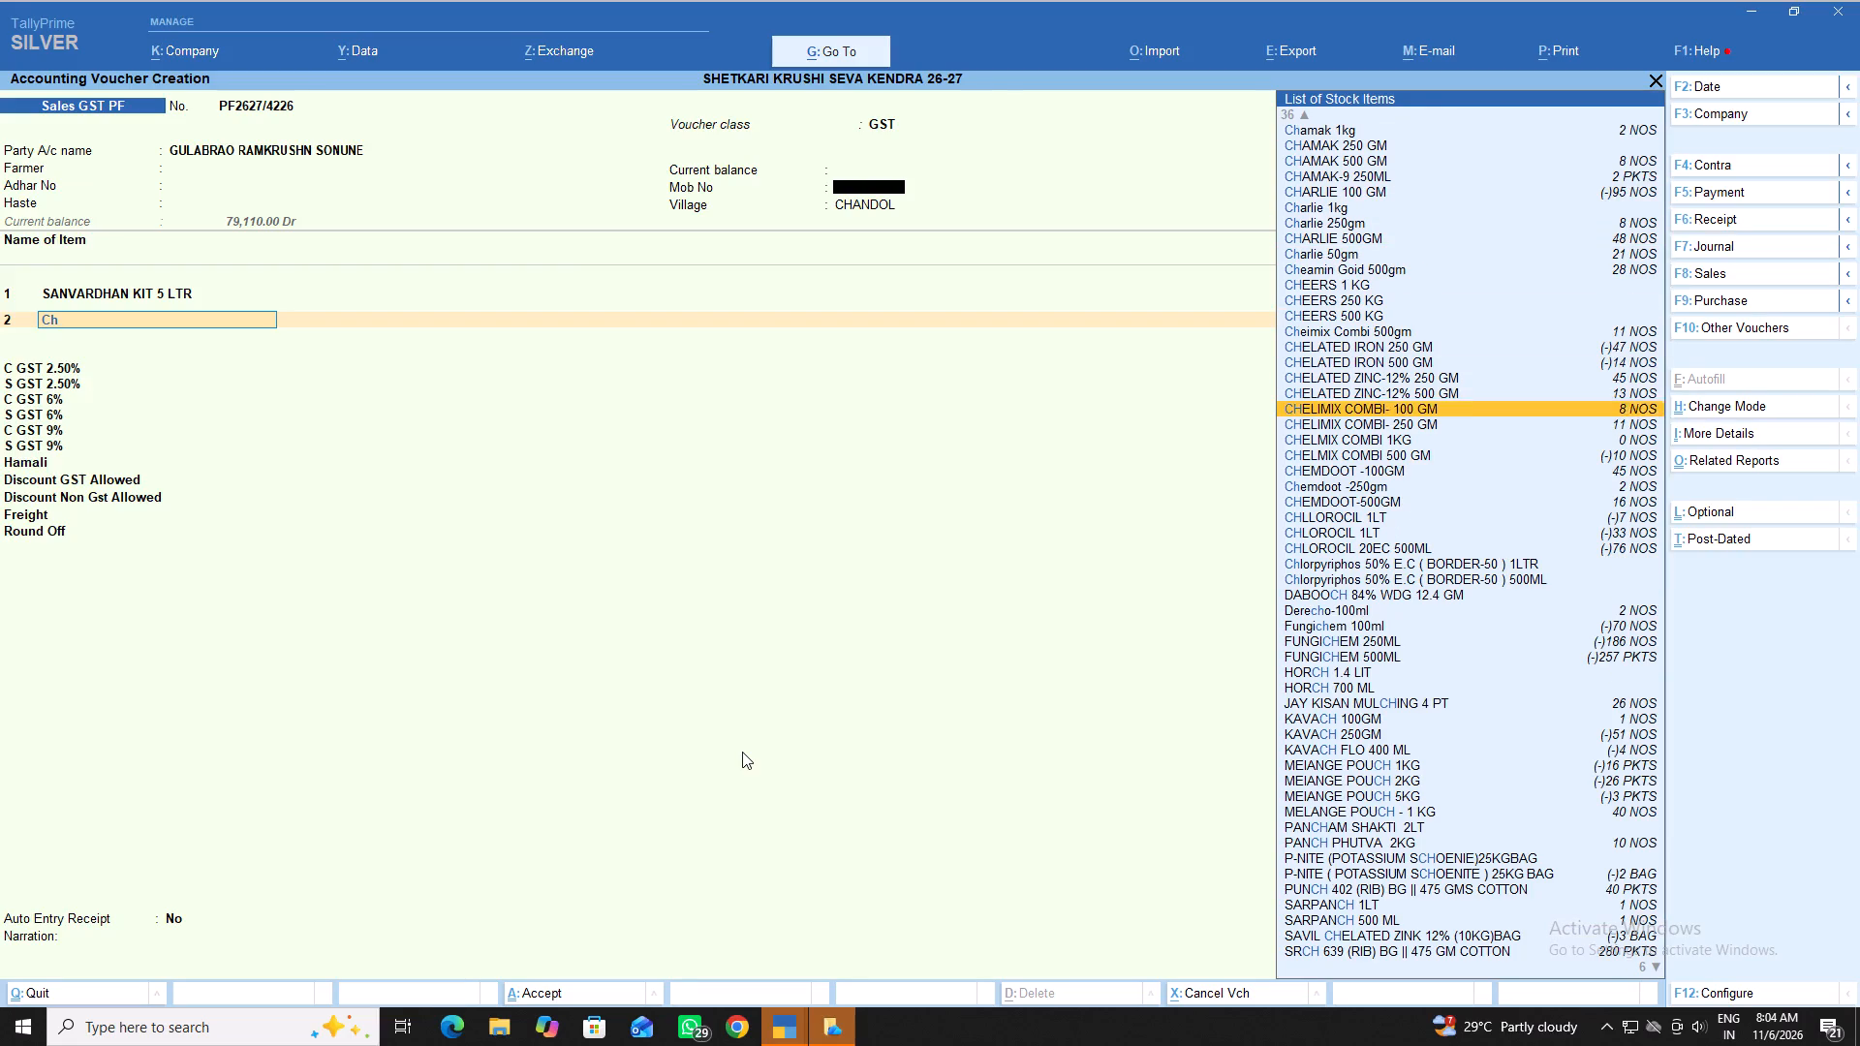
{"action": "key", "text": "Down"}
{"action": "key", "text": "Down"}
{"action": "key", "text": "Down"}
{"action": "key", "text": "Return"}
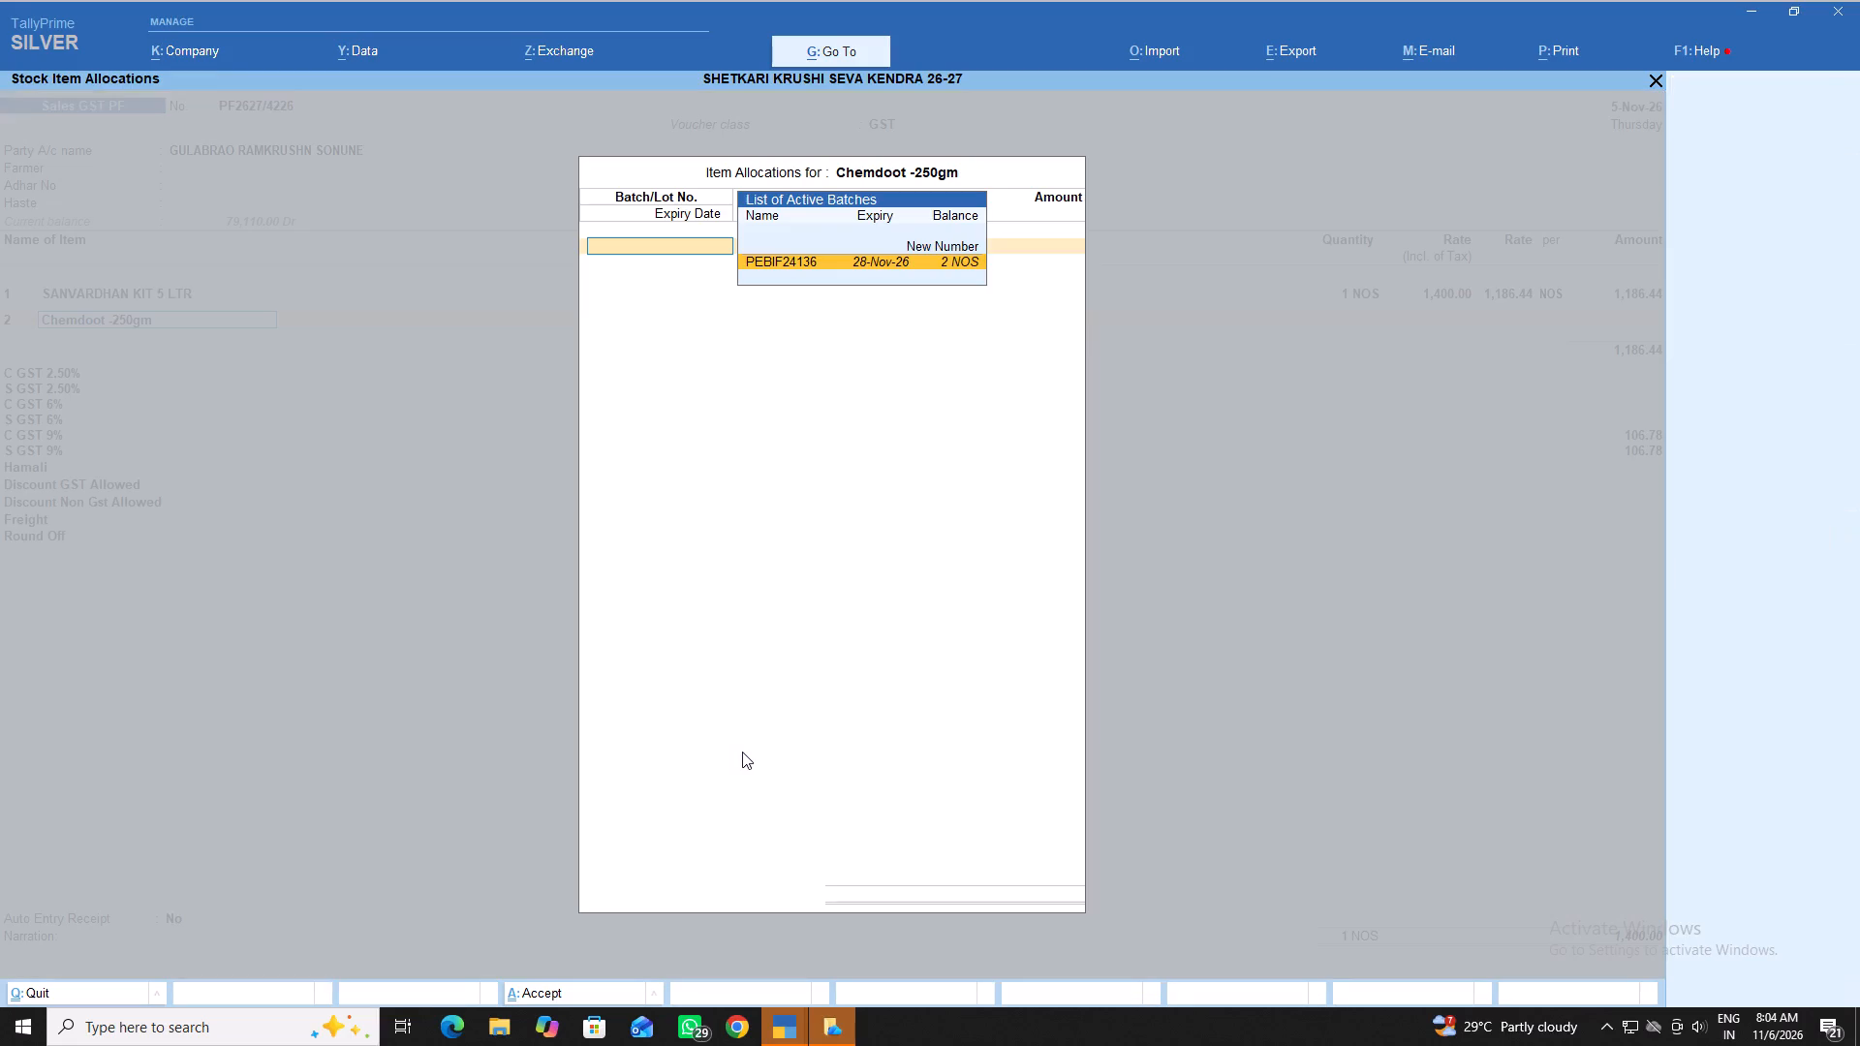
{"action": "key", "text": "Return"}
{"action": "key", "text": "1"}
{"action": "key", "text": "Return"}
{"action": "type", "text": "500"}
{"action": "key", "text": "Return"}
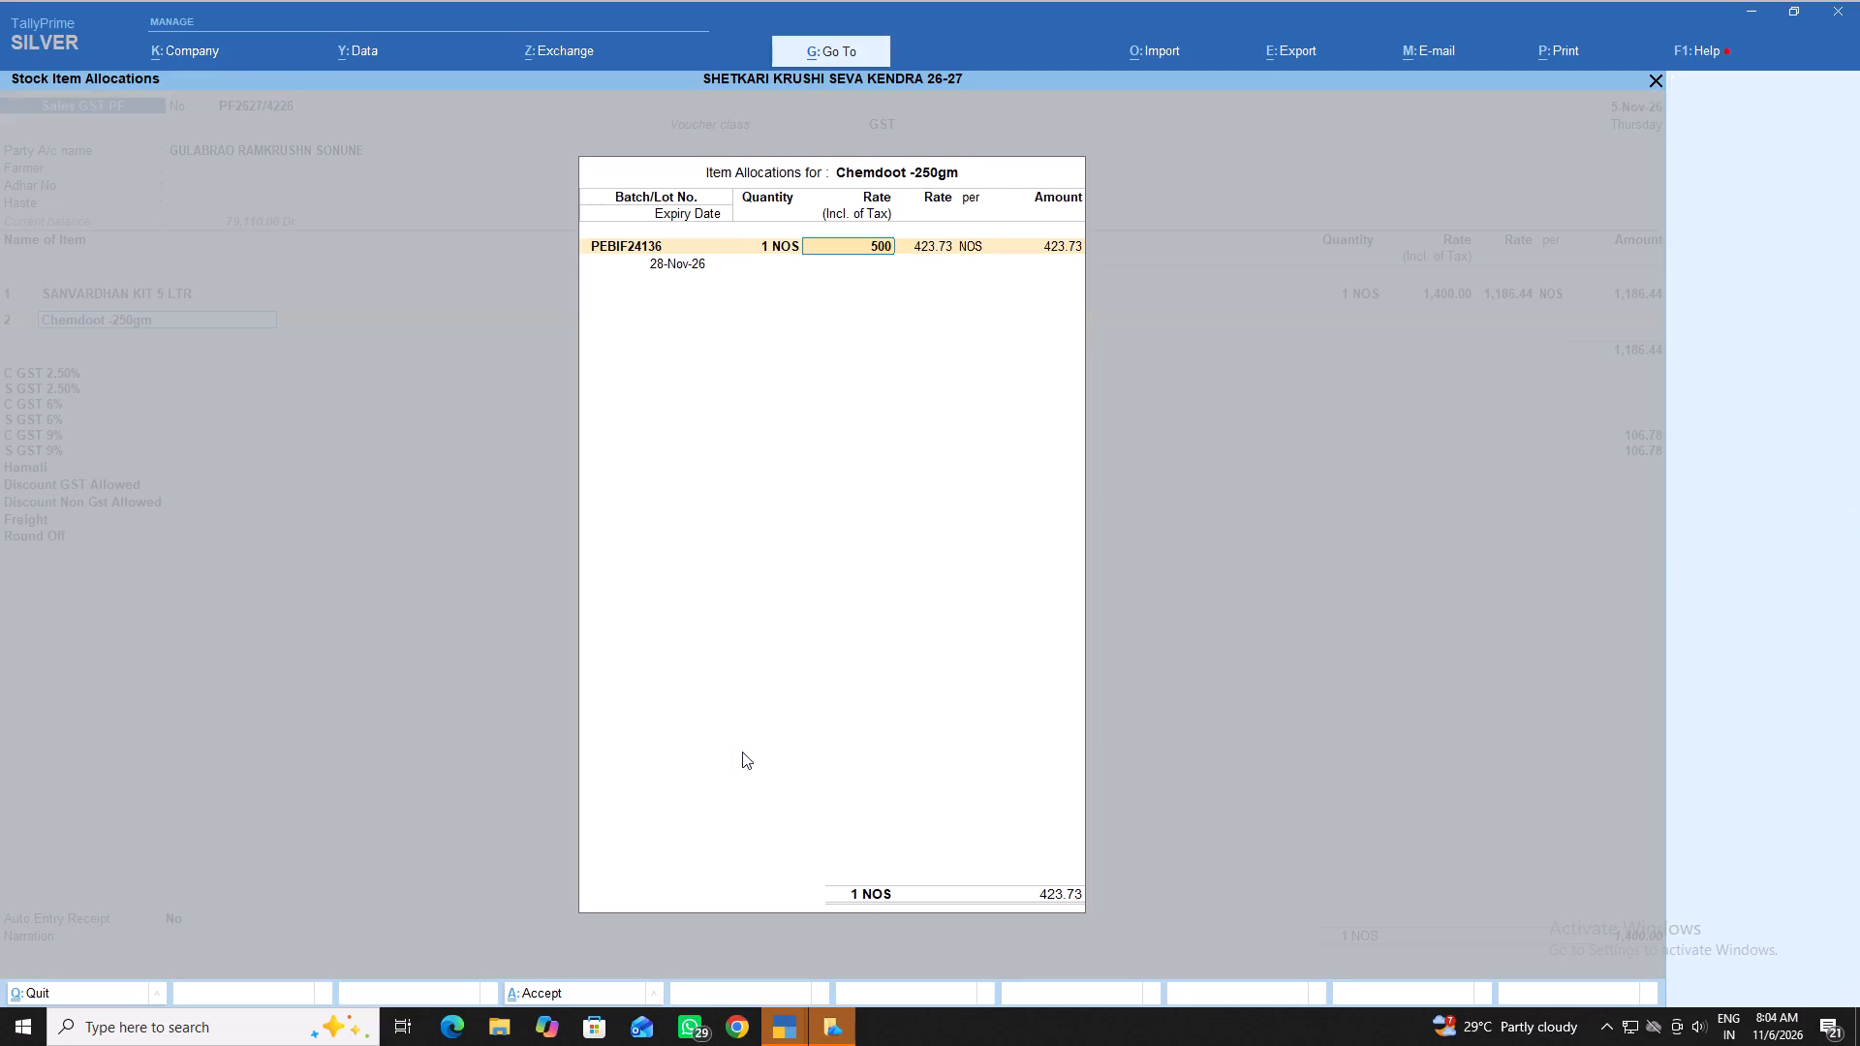
{"action": "key", "text": "Return"}
{"action": "key", "text": "Return"}
{"action": "key", "text": "Return"}
{"action": "key", "text": "Return"}
{"action": "key", "text": "Return"}
{"action": "key", "text": "Return"}
{"action": "key", "text": "Return"}
Finish the item list, leave the additional charges blank and Auto Entry Receipt at No, and save the voucher without printing it.
{"action": "key", "text": "Return"}
{"action": "key", "text": "Return"}
{"action": "key", "text": "Return"}
{"action": "key", "text": "Return"}
{"action": "key", "text": "Return"}
{"action": "key", "text": "Return"}
{"action": "key", "text": "Return"}
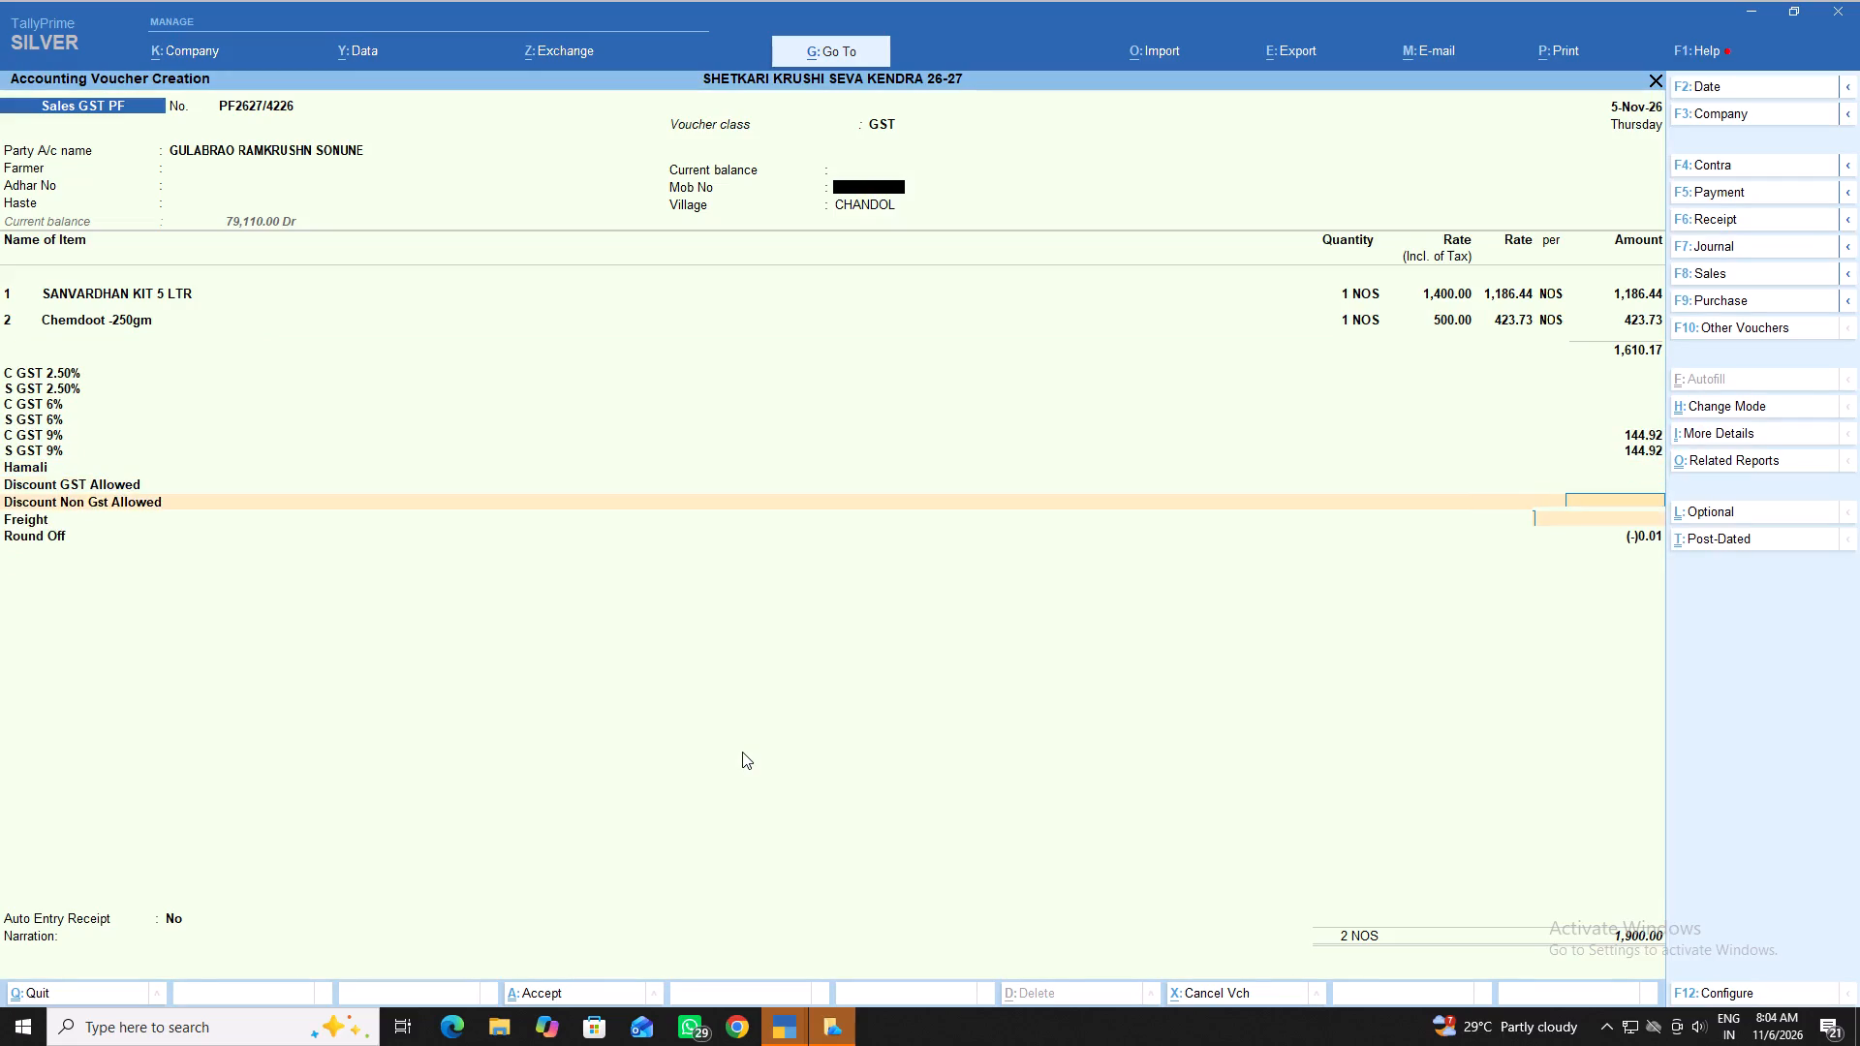
{"action": "key", "text": "Return"}
{"action": "key", "text": "Return"}
{"action": "key", "text": "Return"}
{"action": "key", "text": "Return"}
{"action": "key", "text": "Return"}
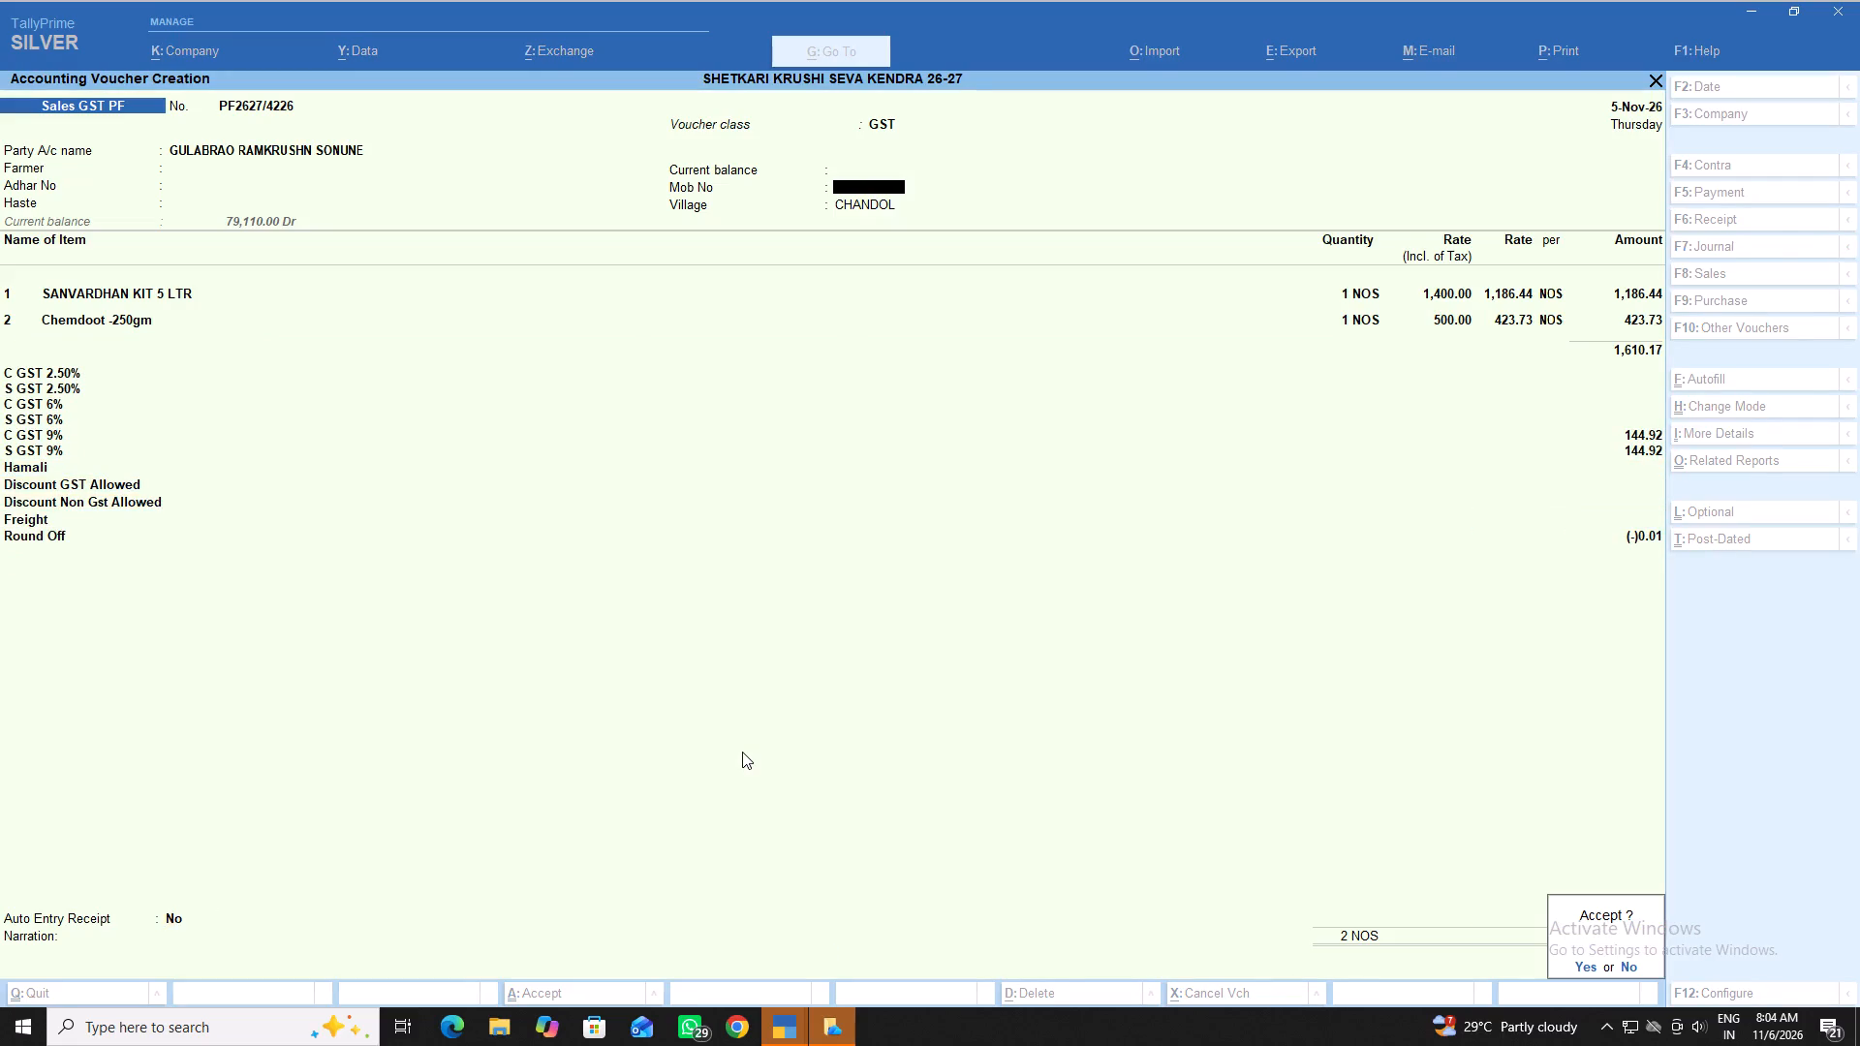
{"action": "key", "text": "Return"}
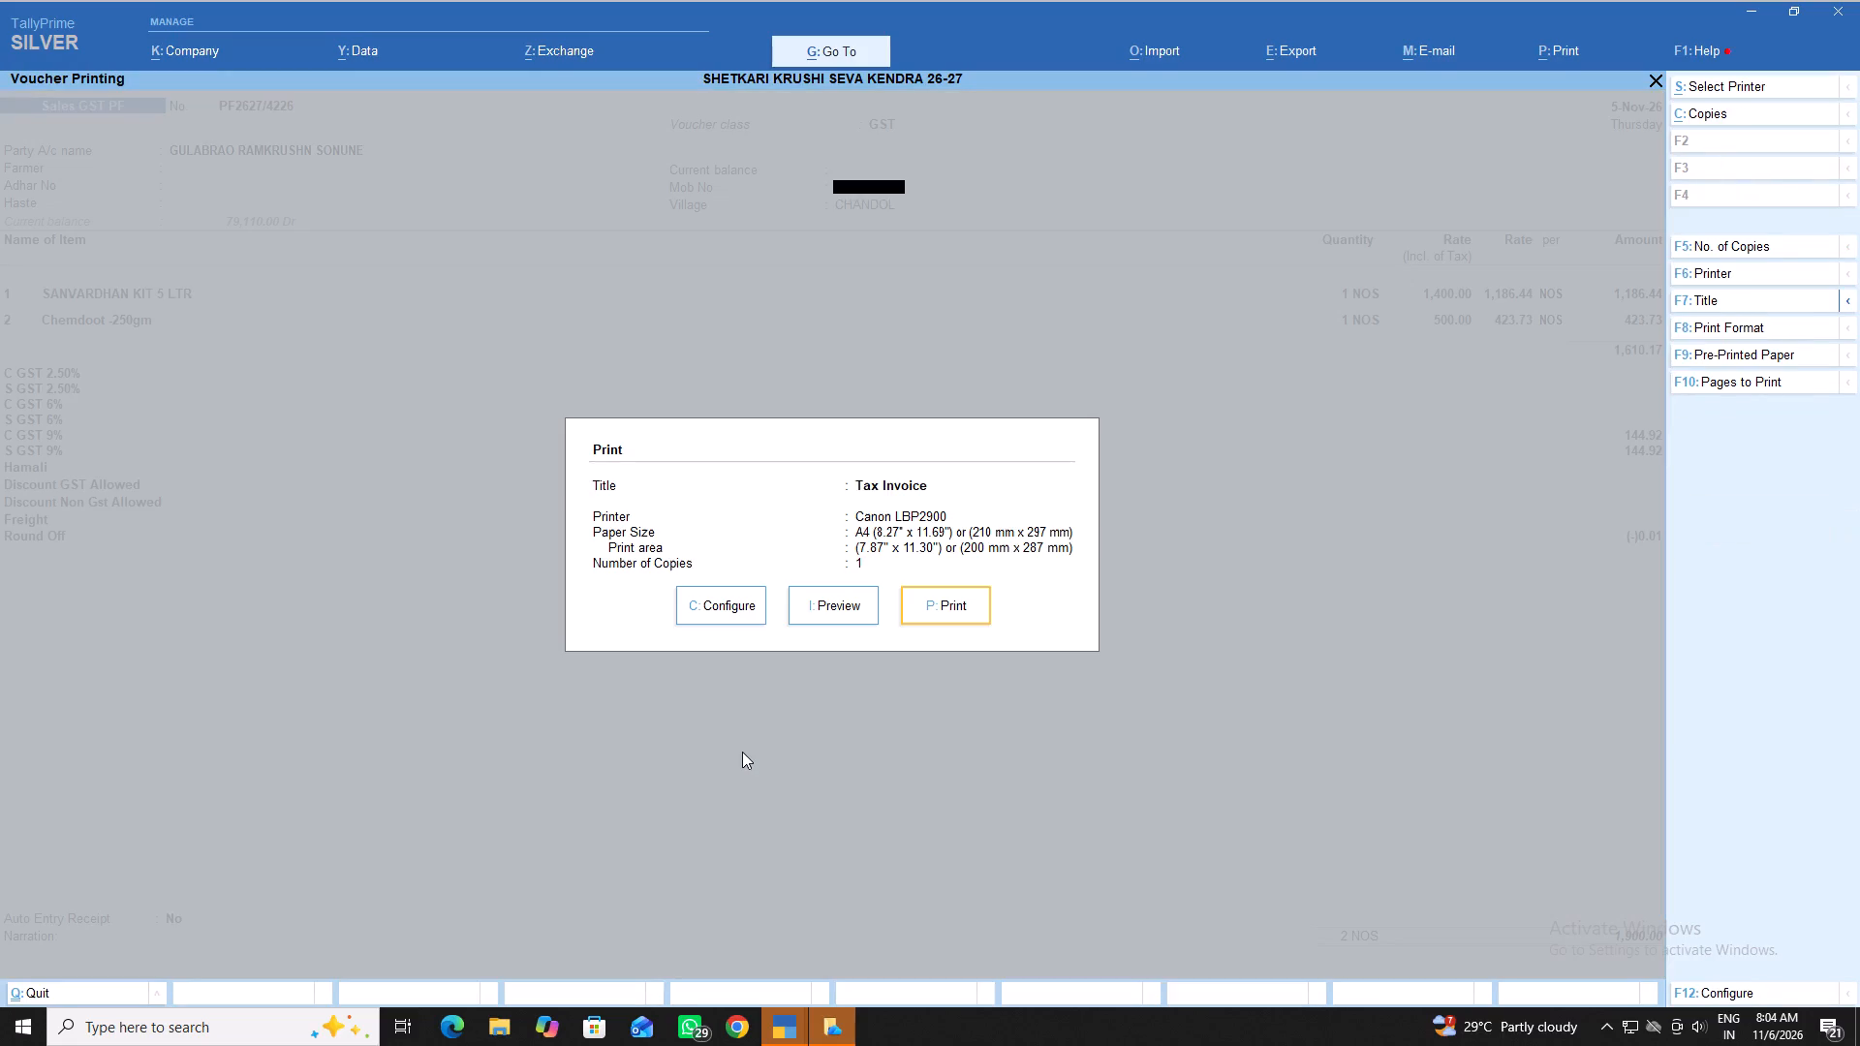
{"action": "key", "text": "Escape"}
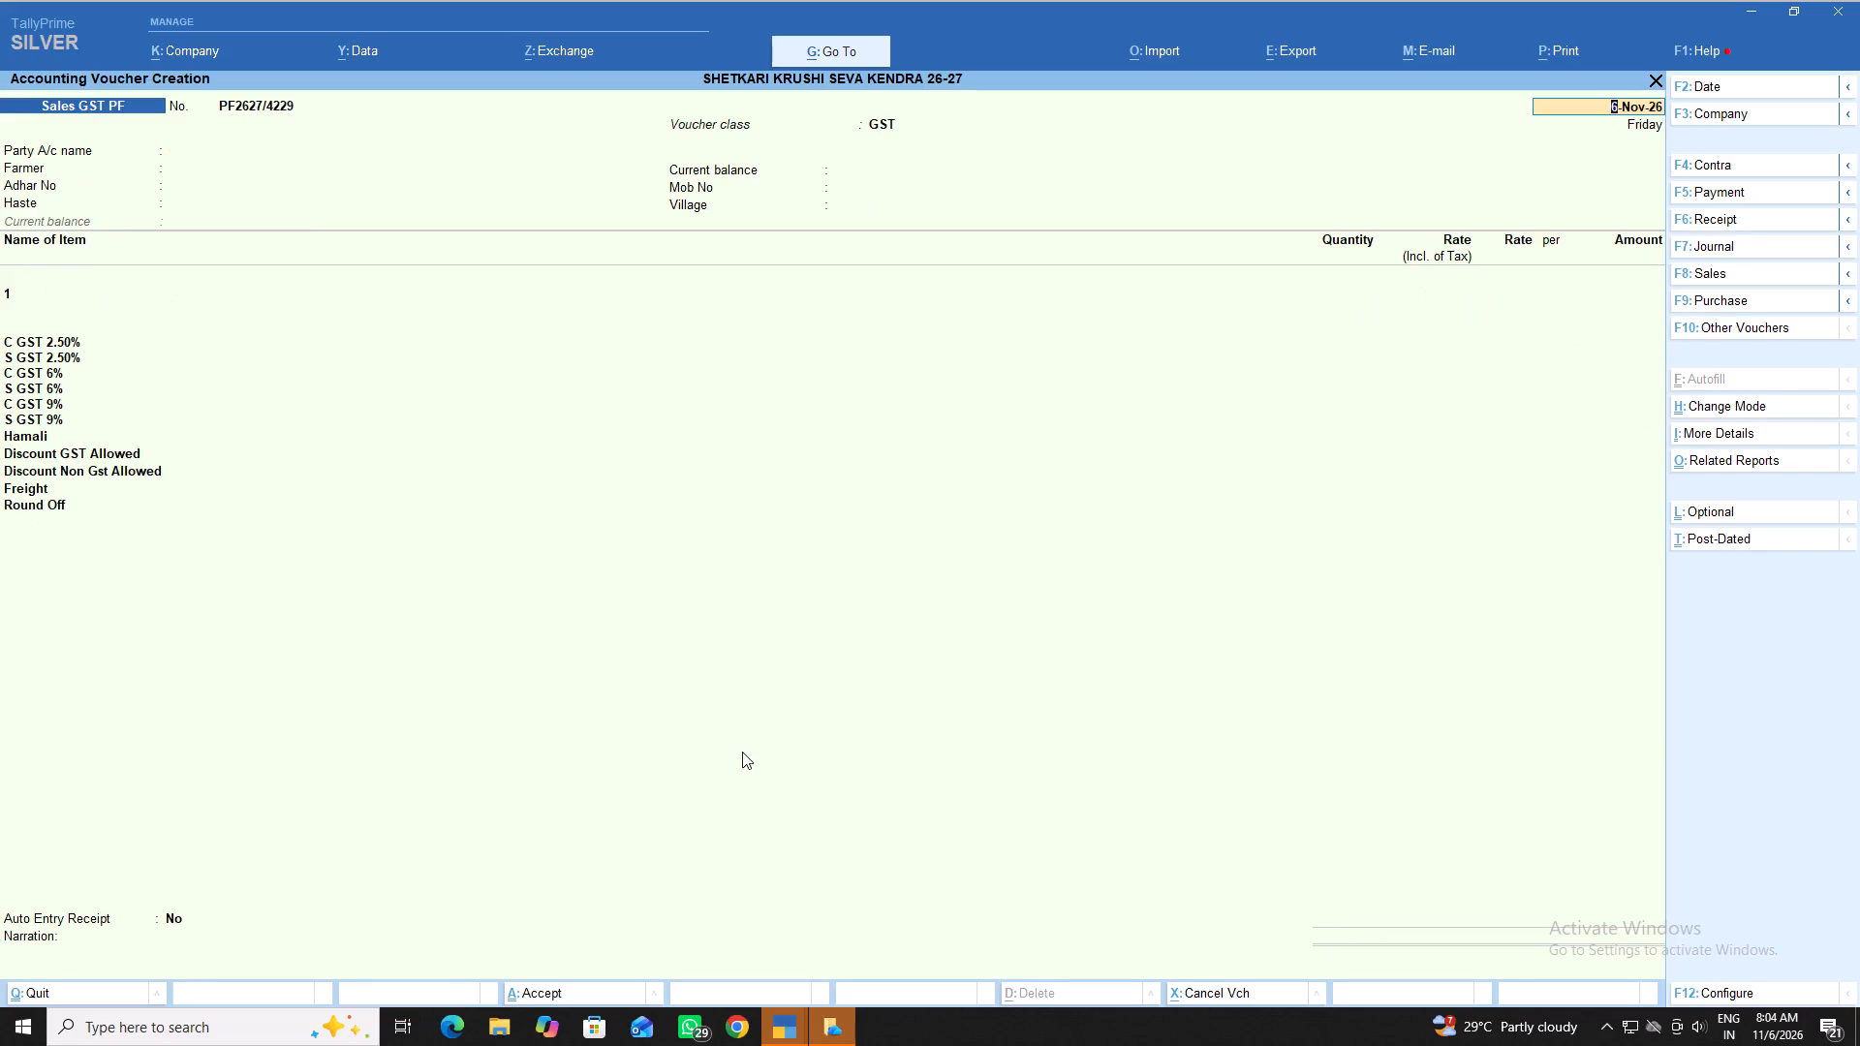
{"action": "key", "text": "Return"}
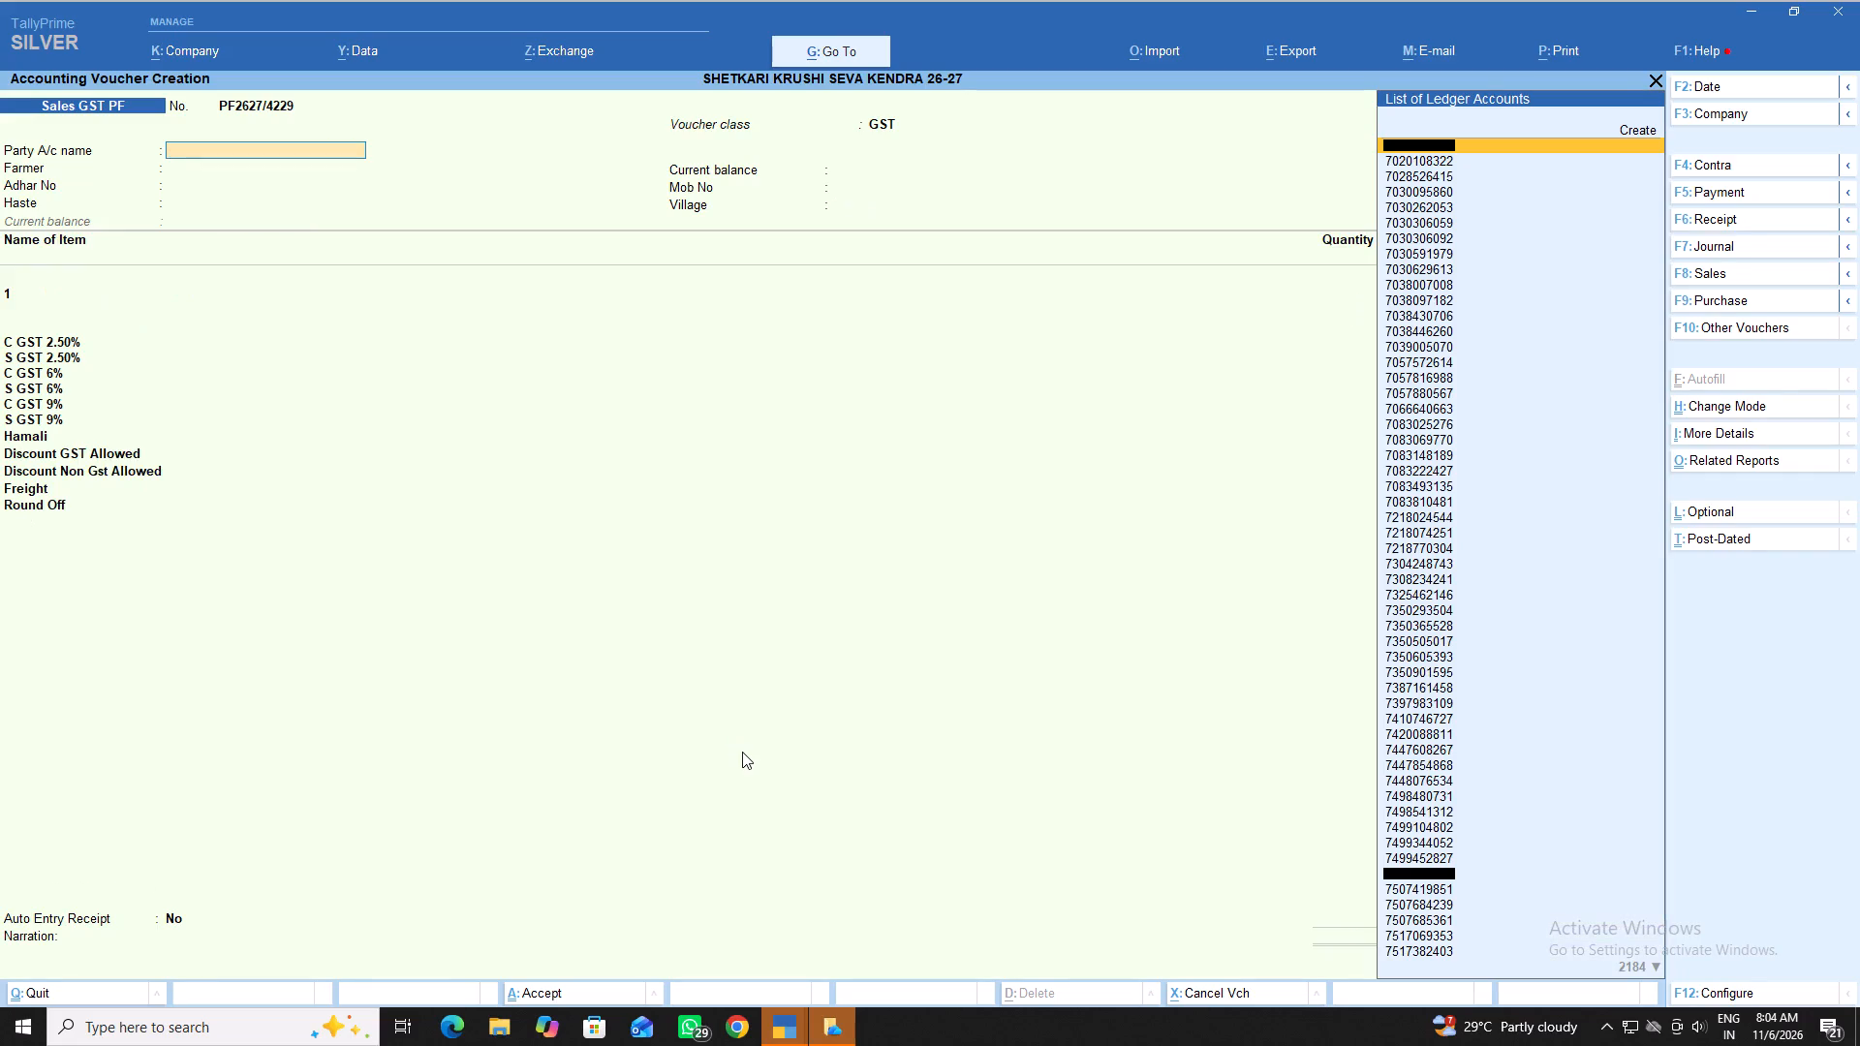
{"action": "key", "text": "n"}
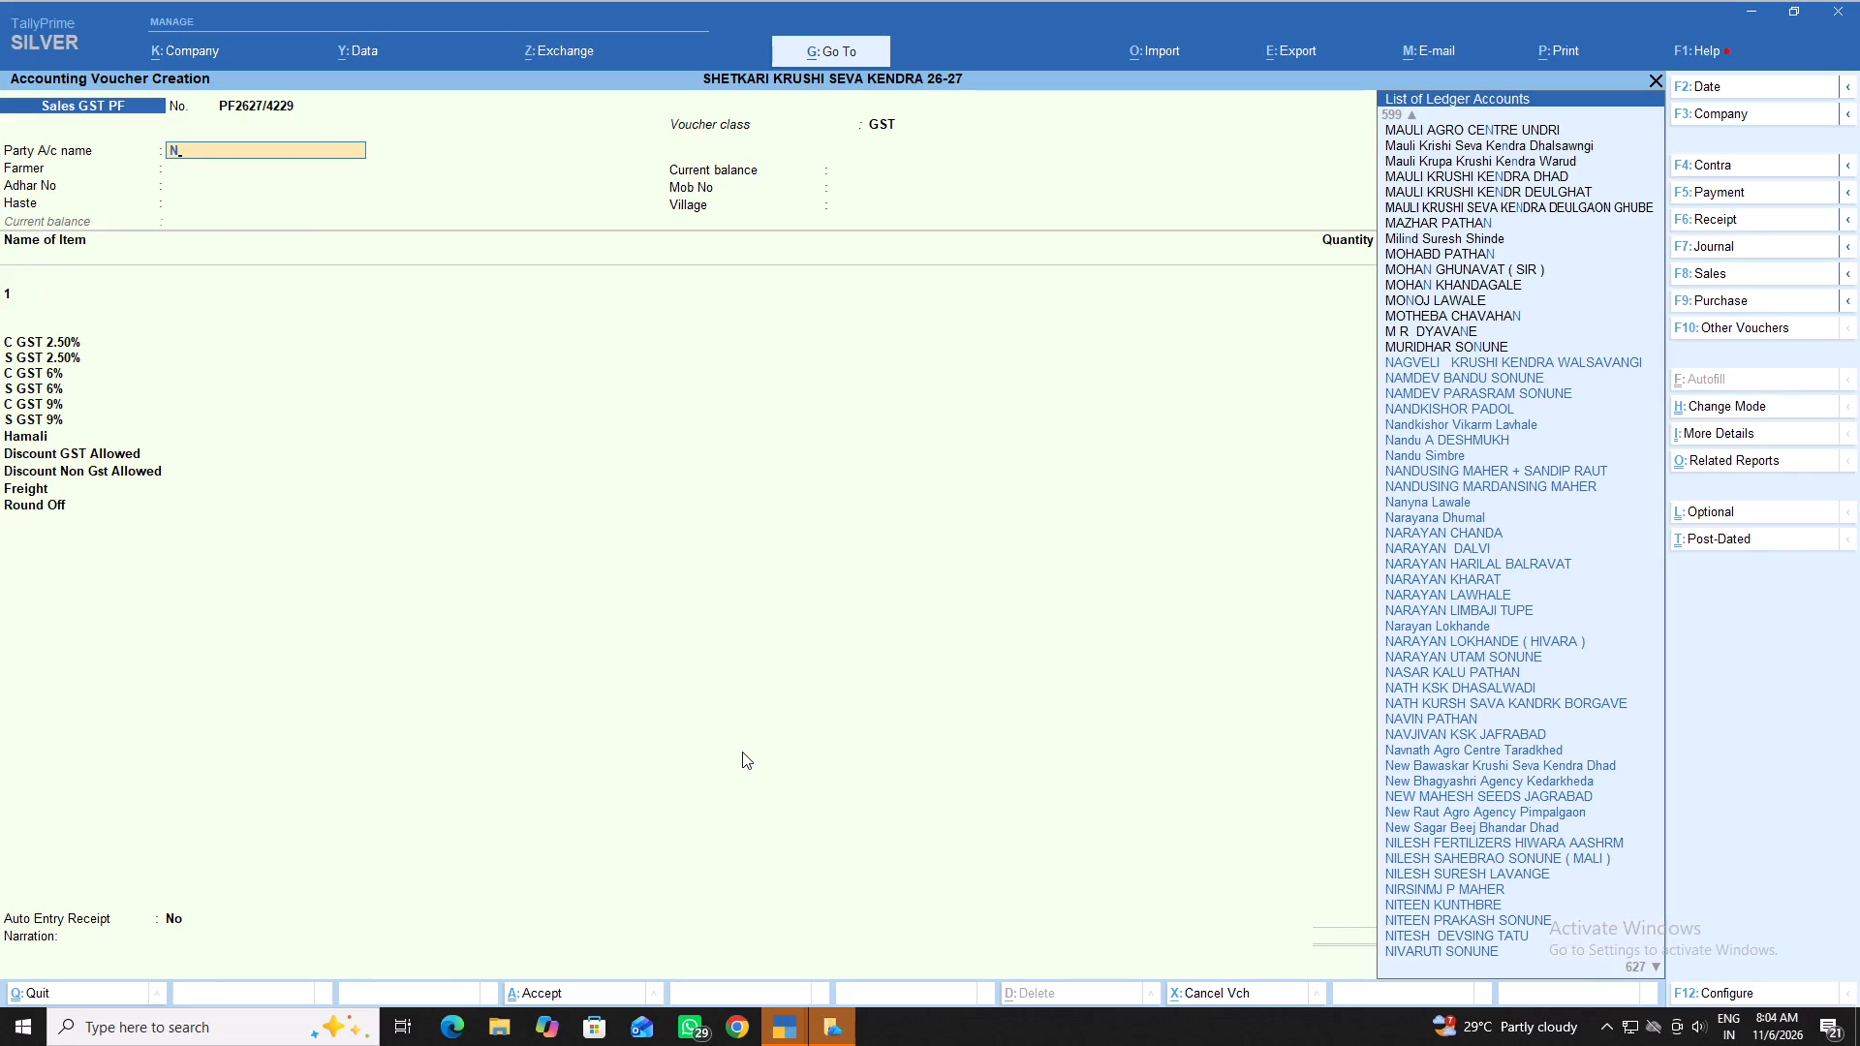
{"action": "key", "text": "i"}
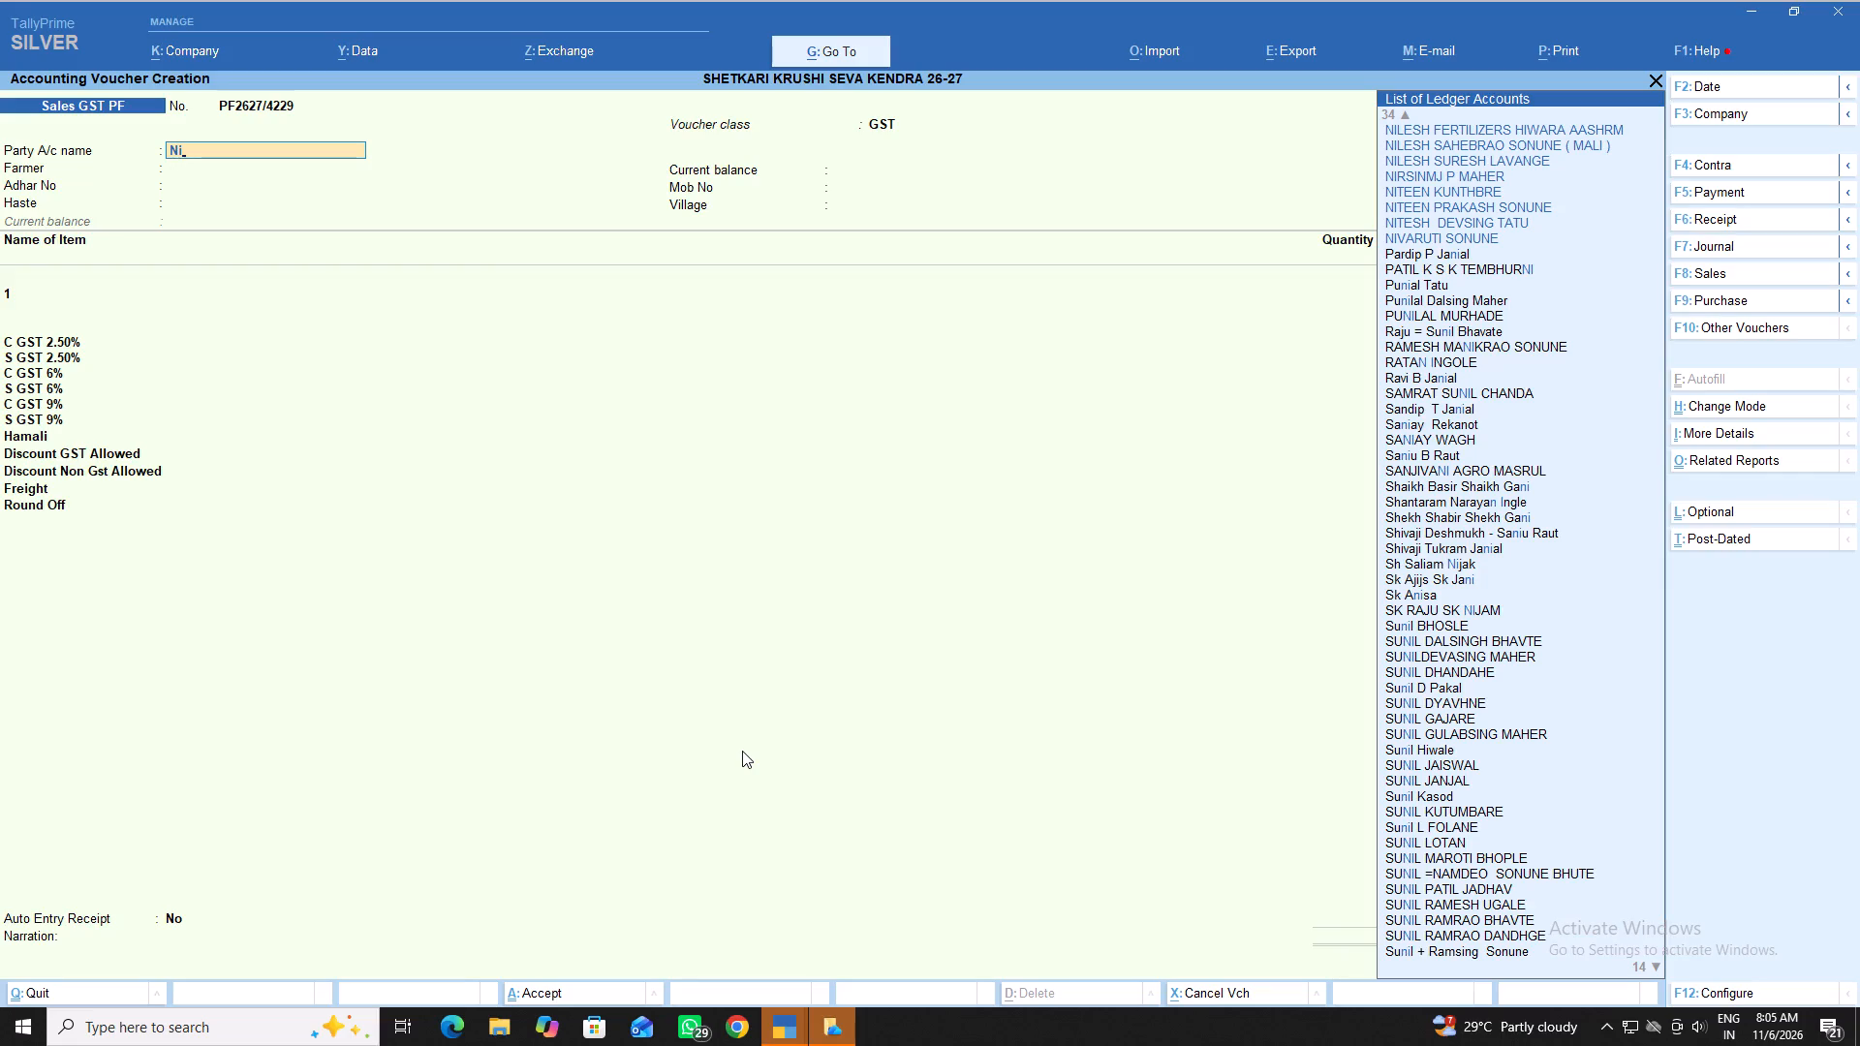
{"action": "key", "text": "Down"}
{"action": "key", "text": "Down"}
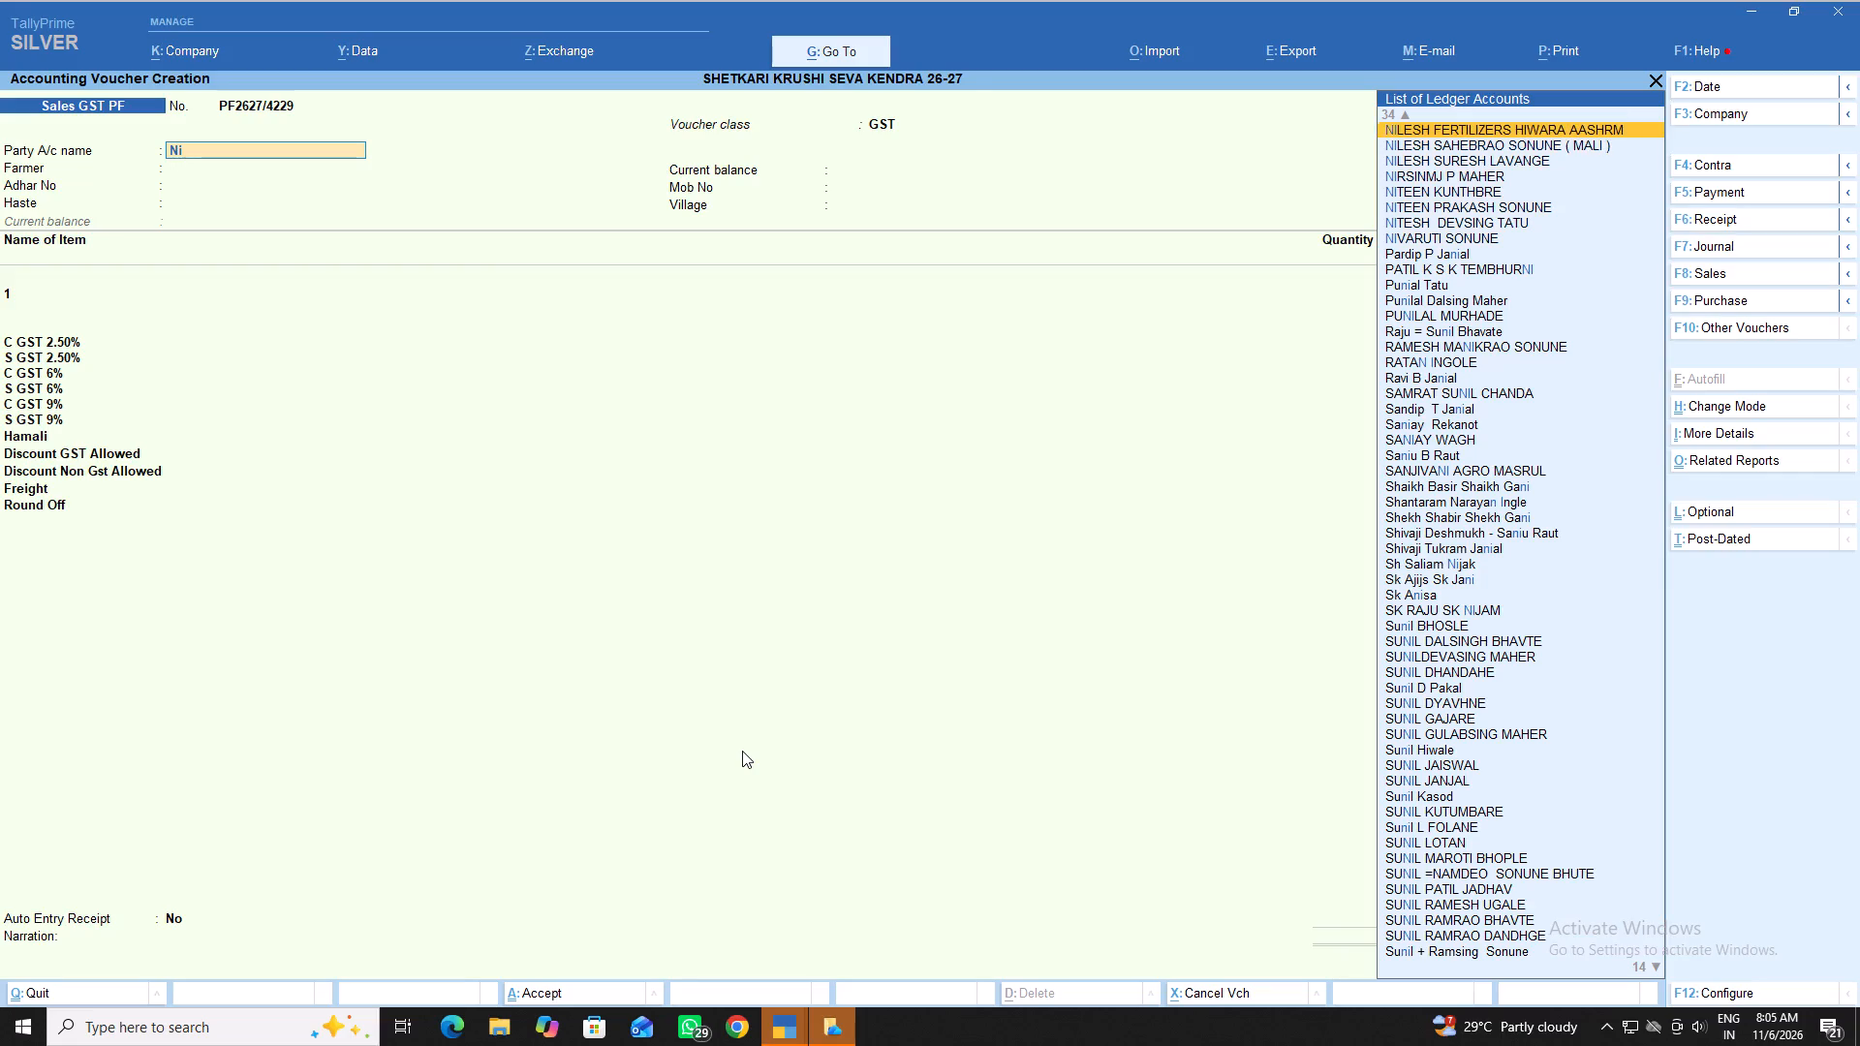
{"action": "key", "text": "Down"}
{"action": "key", "text": "Up"}
{"action": "key", "text": "Return"}
{"action": "key", "text": "Return"}
{"action": "key", "text": "Return"}
{"action": "key", "text": "Return"}
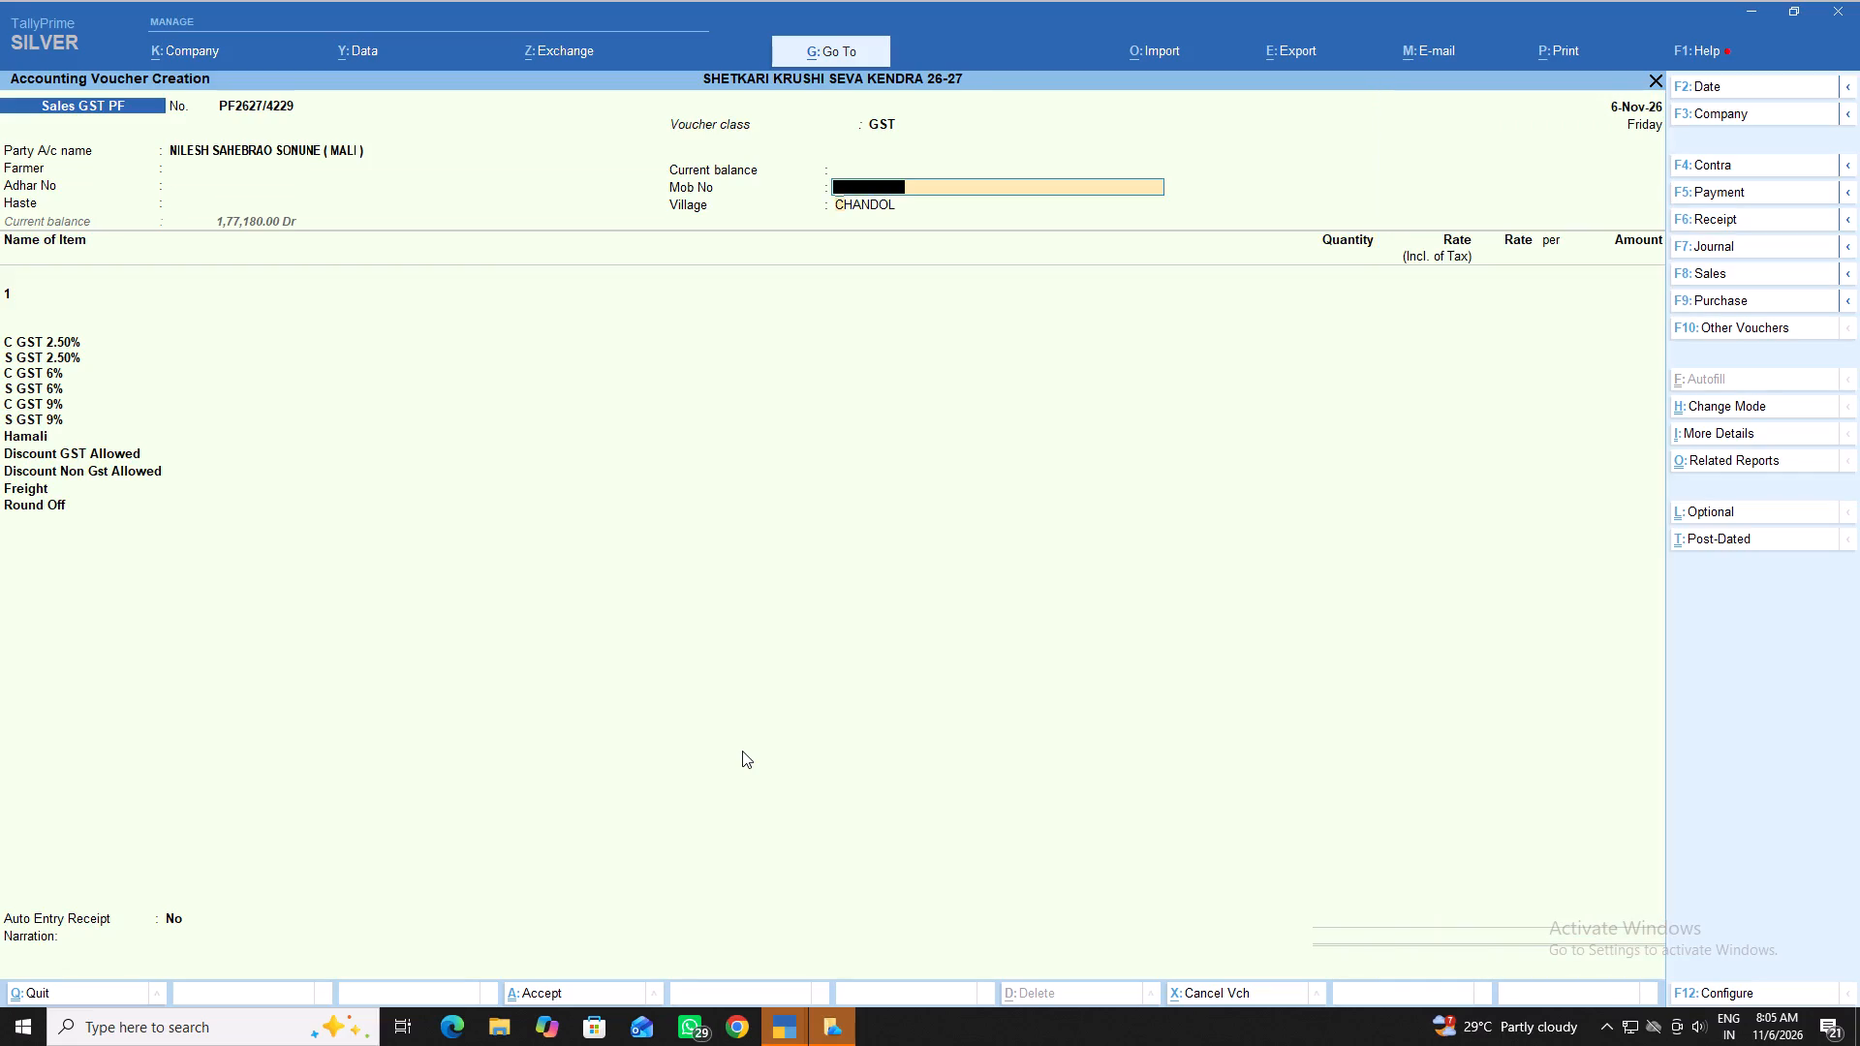
{"action": "key", "text": "Return"}
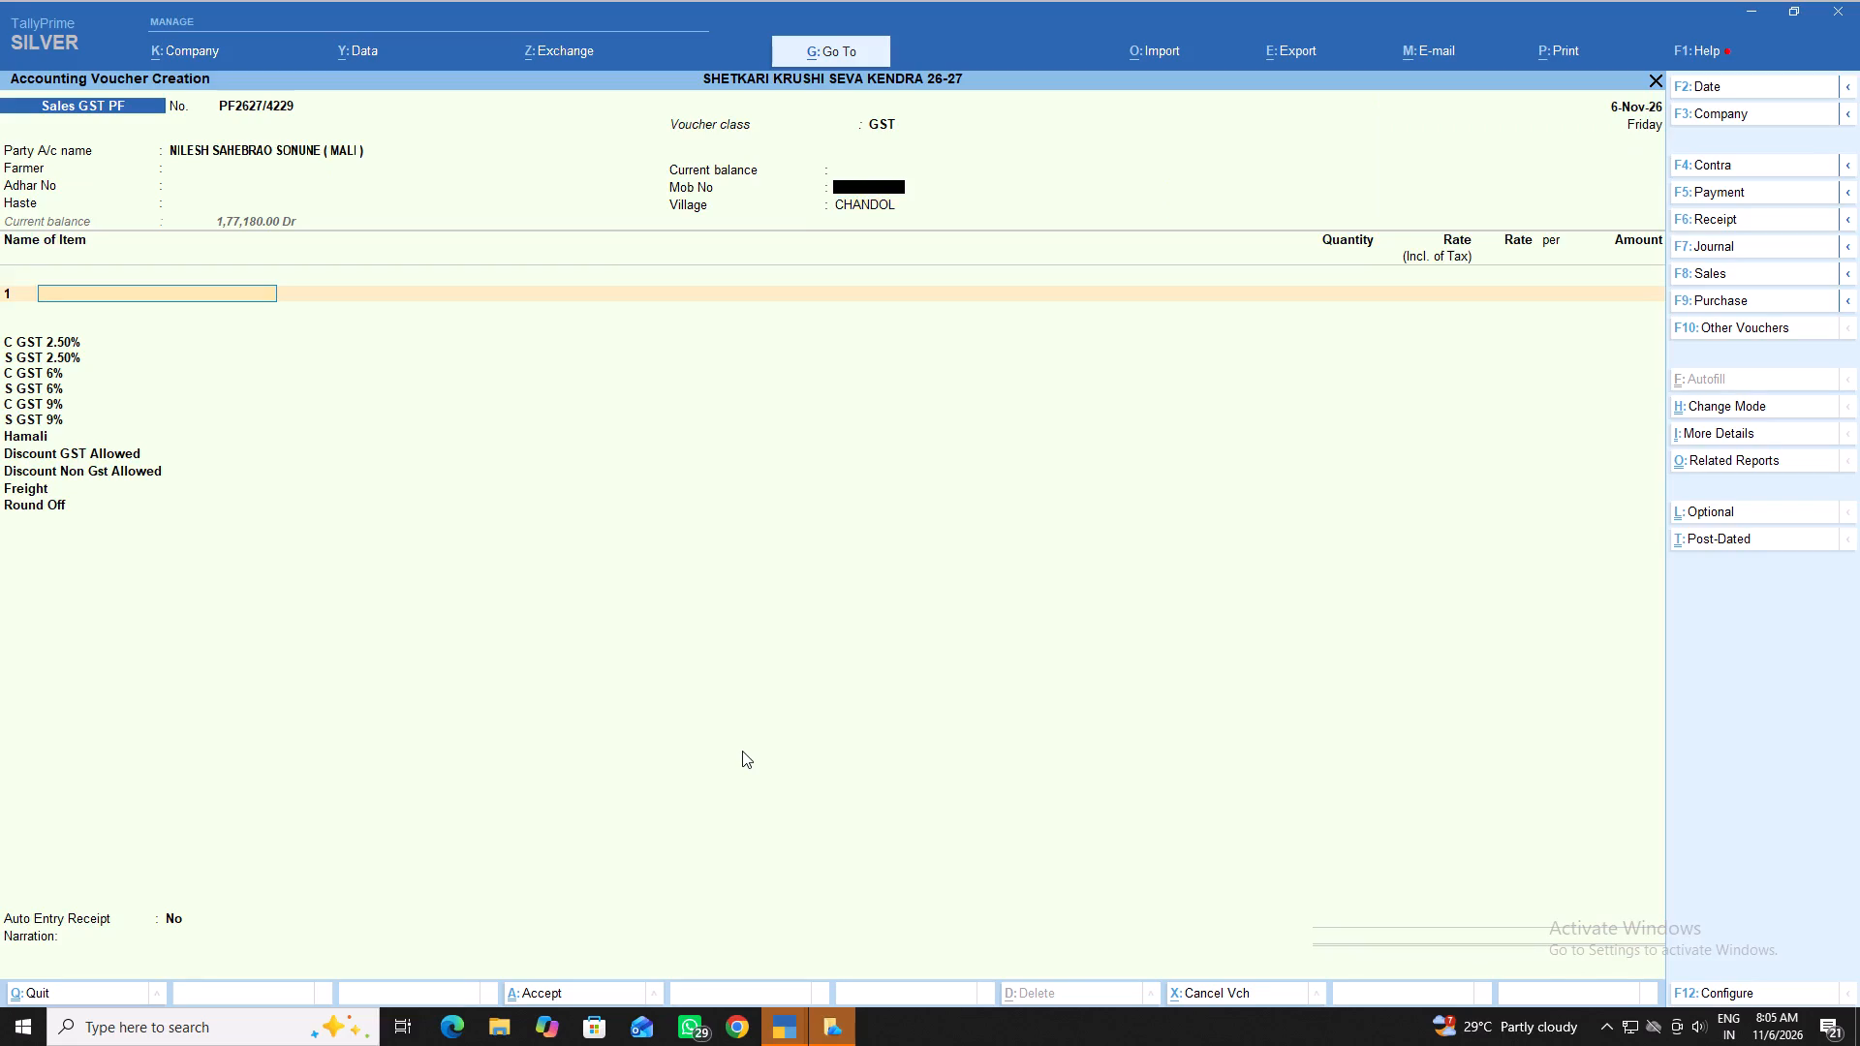
Add G-Sef 1 LTR as the first item, from batch A-062/0063, quantity 1, tax-inclusive rate 450.
{"action": "key", "text": "g"}
{"action": "key", "text": "Down"}
{"action": "key", "text": "Down"}
{"action": "key", "text": "Down"}
{"action": "key", "text": "Down"}
{"action": "key", "text": "Down"}
{"action": "key", "text": "Down"}
{"action": "key", "text": "Down"}
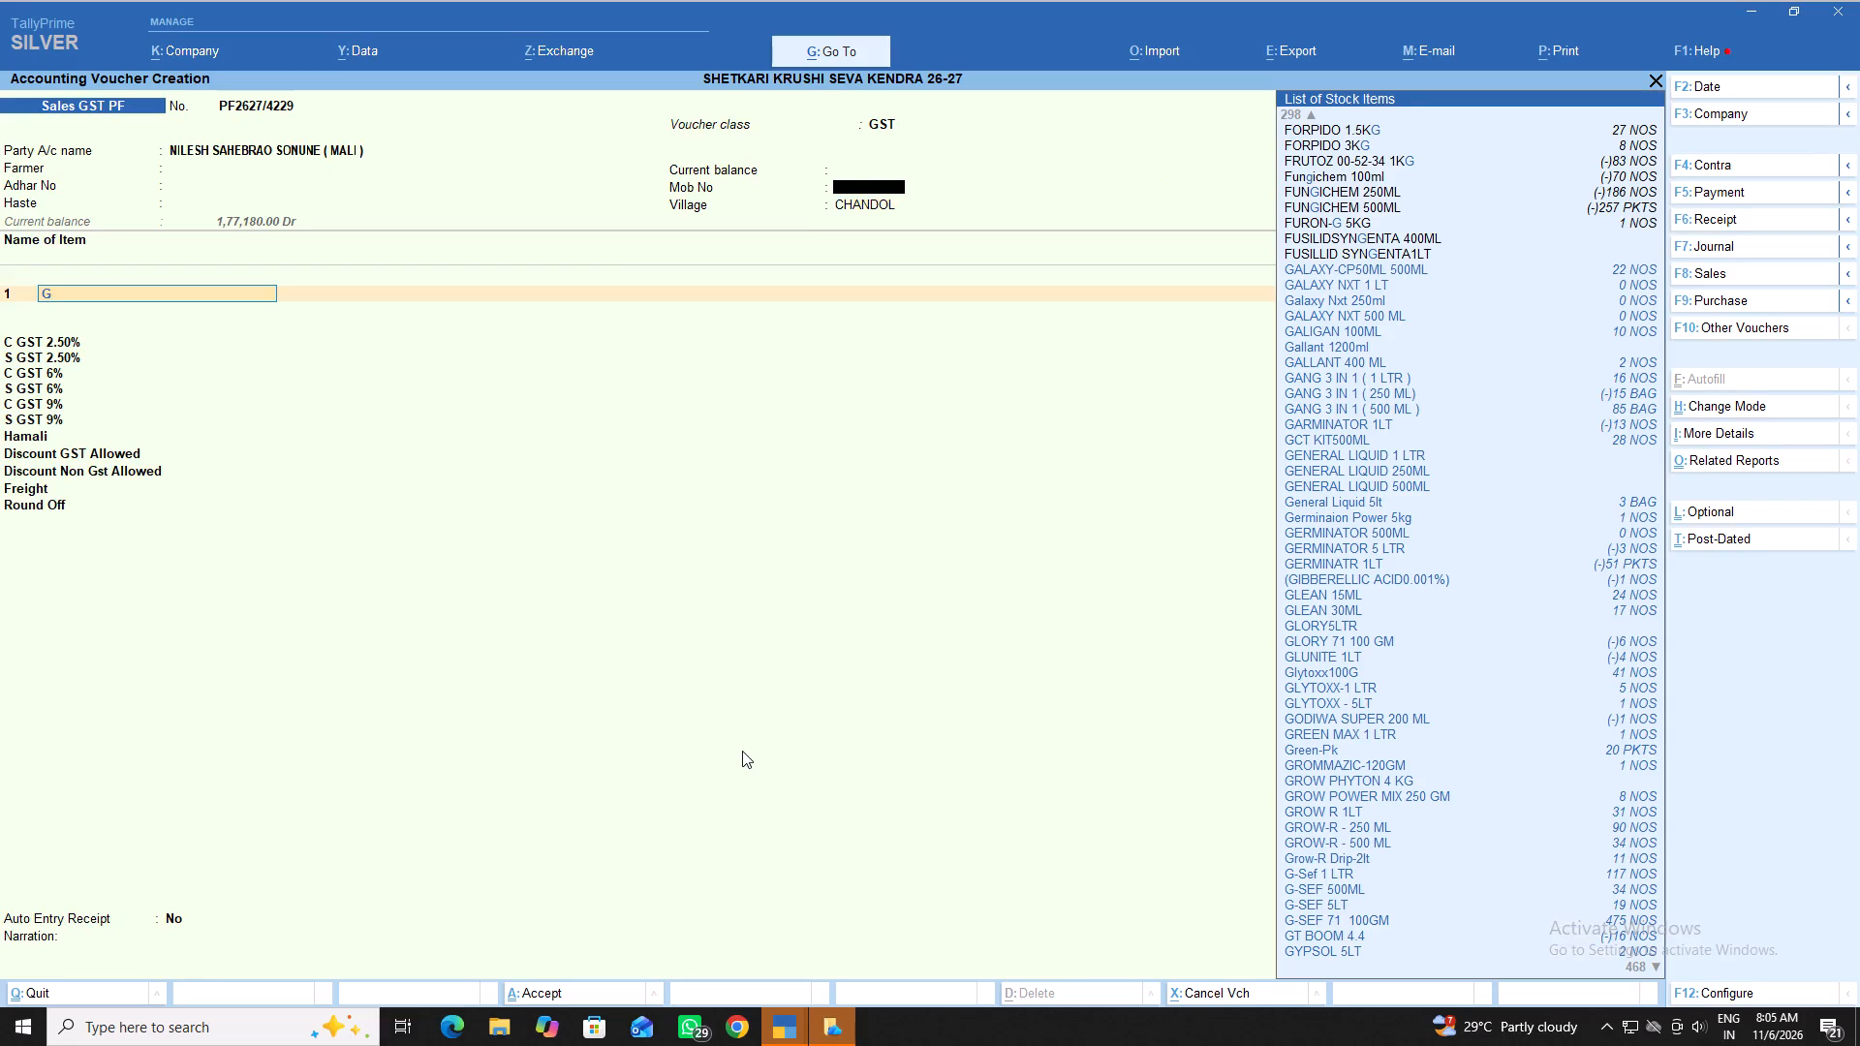
{"action": "key", "text": "Down"}
{"action": "key", "text": "Down"}
{"action": "key", "text": "Down"}
{"action": "key", "text": "Down"}
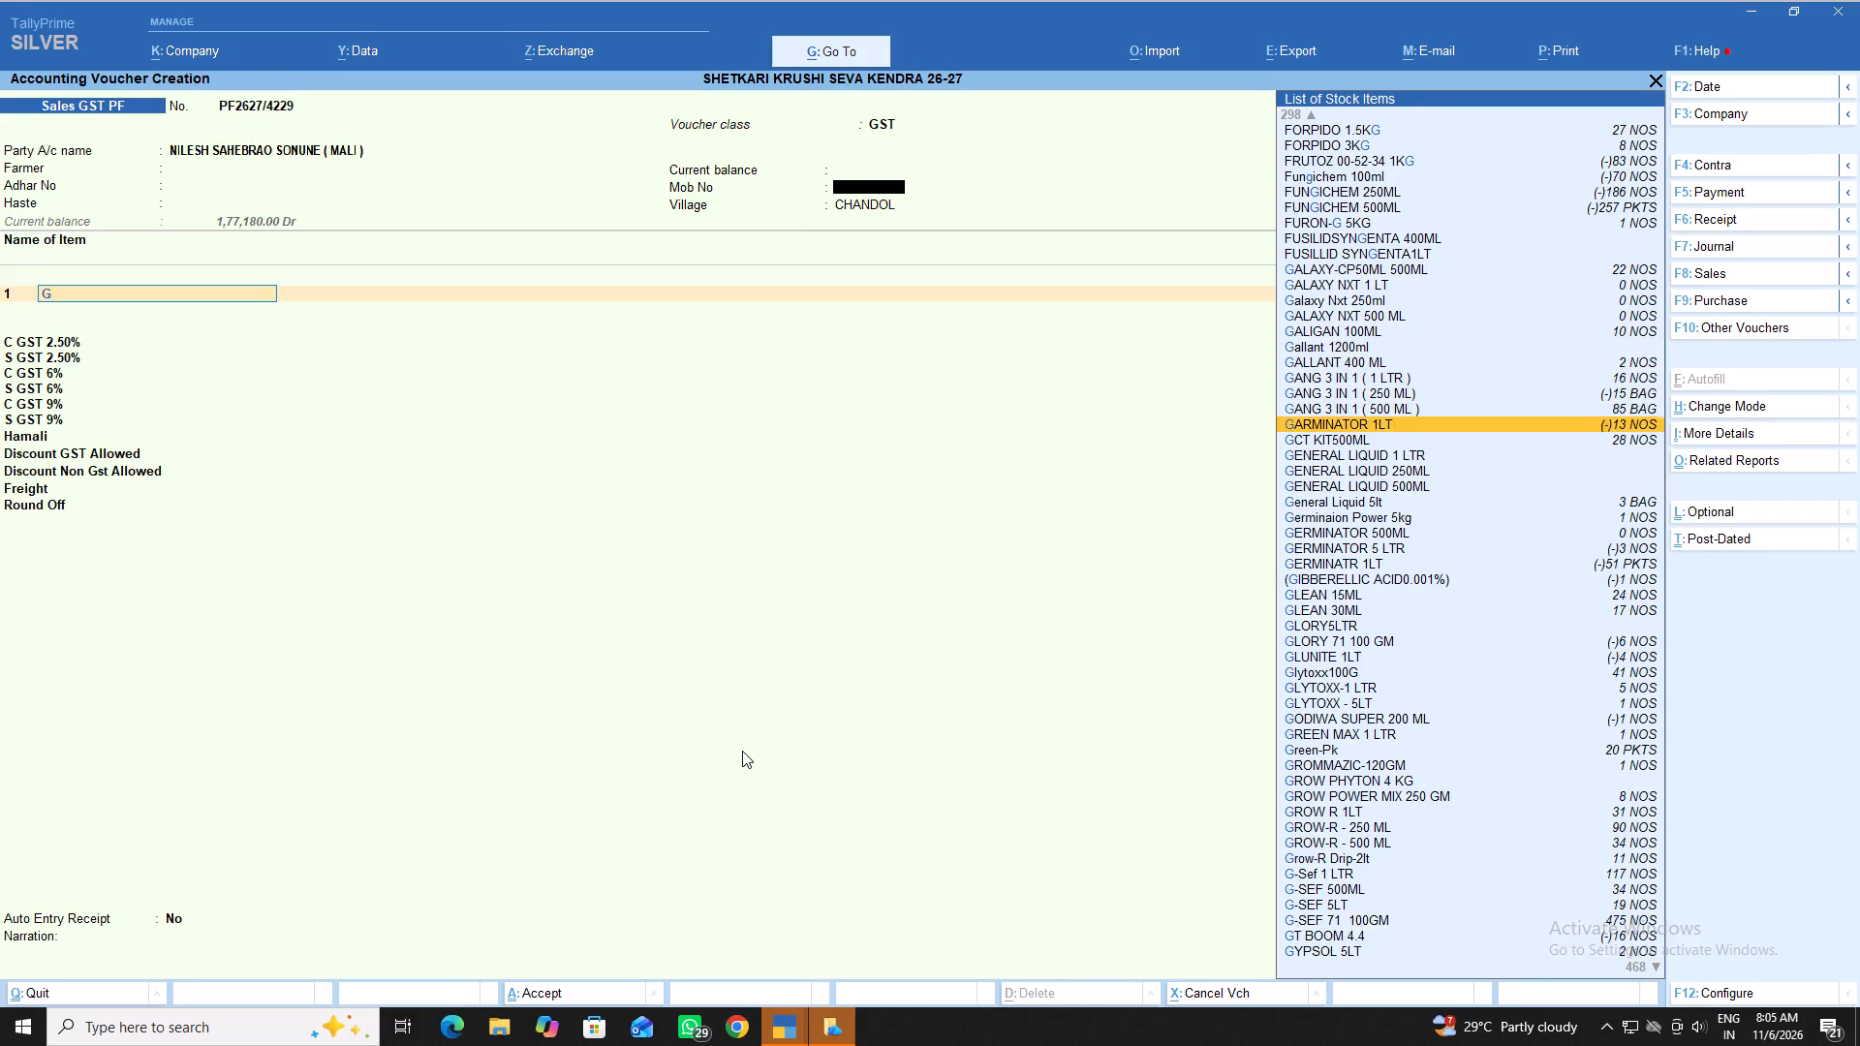
{"action": "key", "text": "Down"}
{"action": "key", "text": "Down"}
{"action": "key", "text": "Down"}
{"action": "key", "text": "Down"}
{"action": "key", "text": "Down"}
{"action": "key", "text": "Down"}
{"action": "key", "text": "Down"}
{"action": "key", "text": "Down"}
{"action": "key", "text": "Down"}
{"action": "key", "text": "Down"}
{"action": "key", "text": "Down"}
{"action": "key", "text": "Down"}
{"action": "key", "text": "Down"}
{"action": "key", "text": "Down"}
{"action": "key", "text": "Down"}
{"action": "key", "text": "Down"}
{"action": "key", "text": "Down"}
{"action": "key", "text": "Down"}
{"action": "key", "text": "Down"}
{"action": "key", "text": "Down"}
{"action": "key", "text": "Down"}
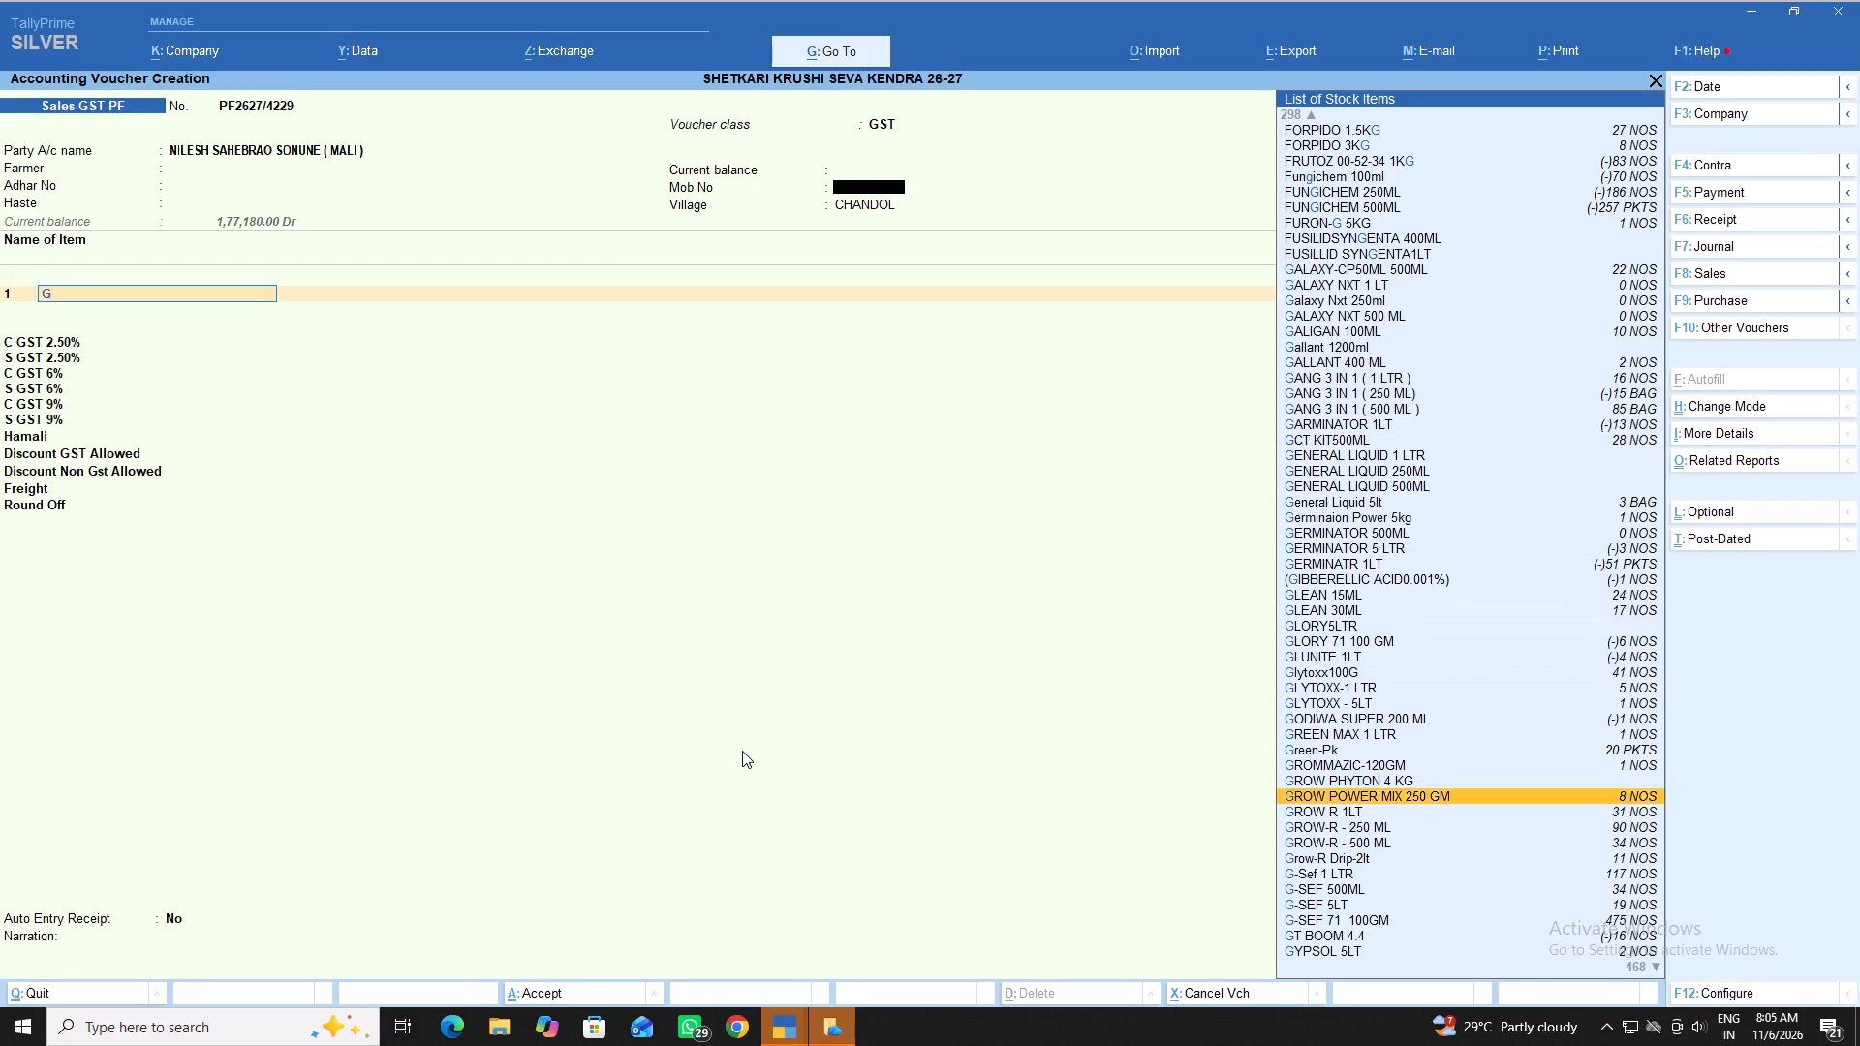
{"action": "key", "text": "Down"}
{"action": "key", "text": "Down"}
{"action": "key", "text": "Return"}
{"action": "key", "text": "Down"}
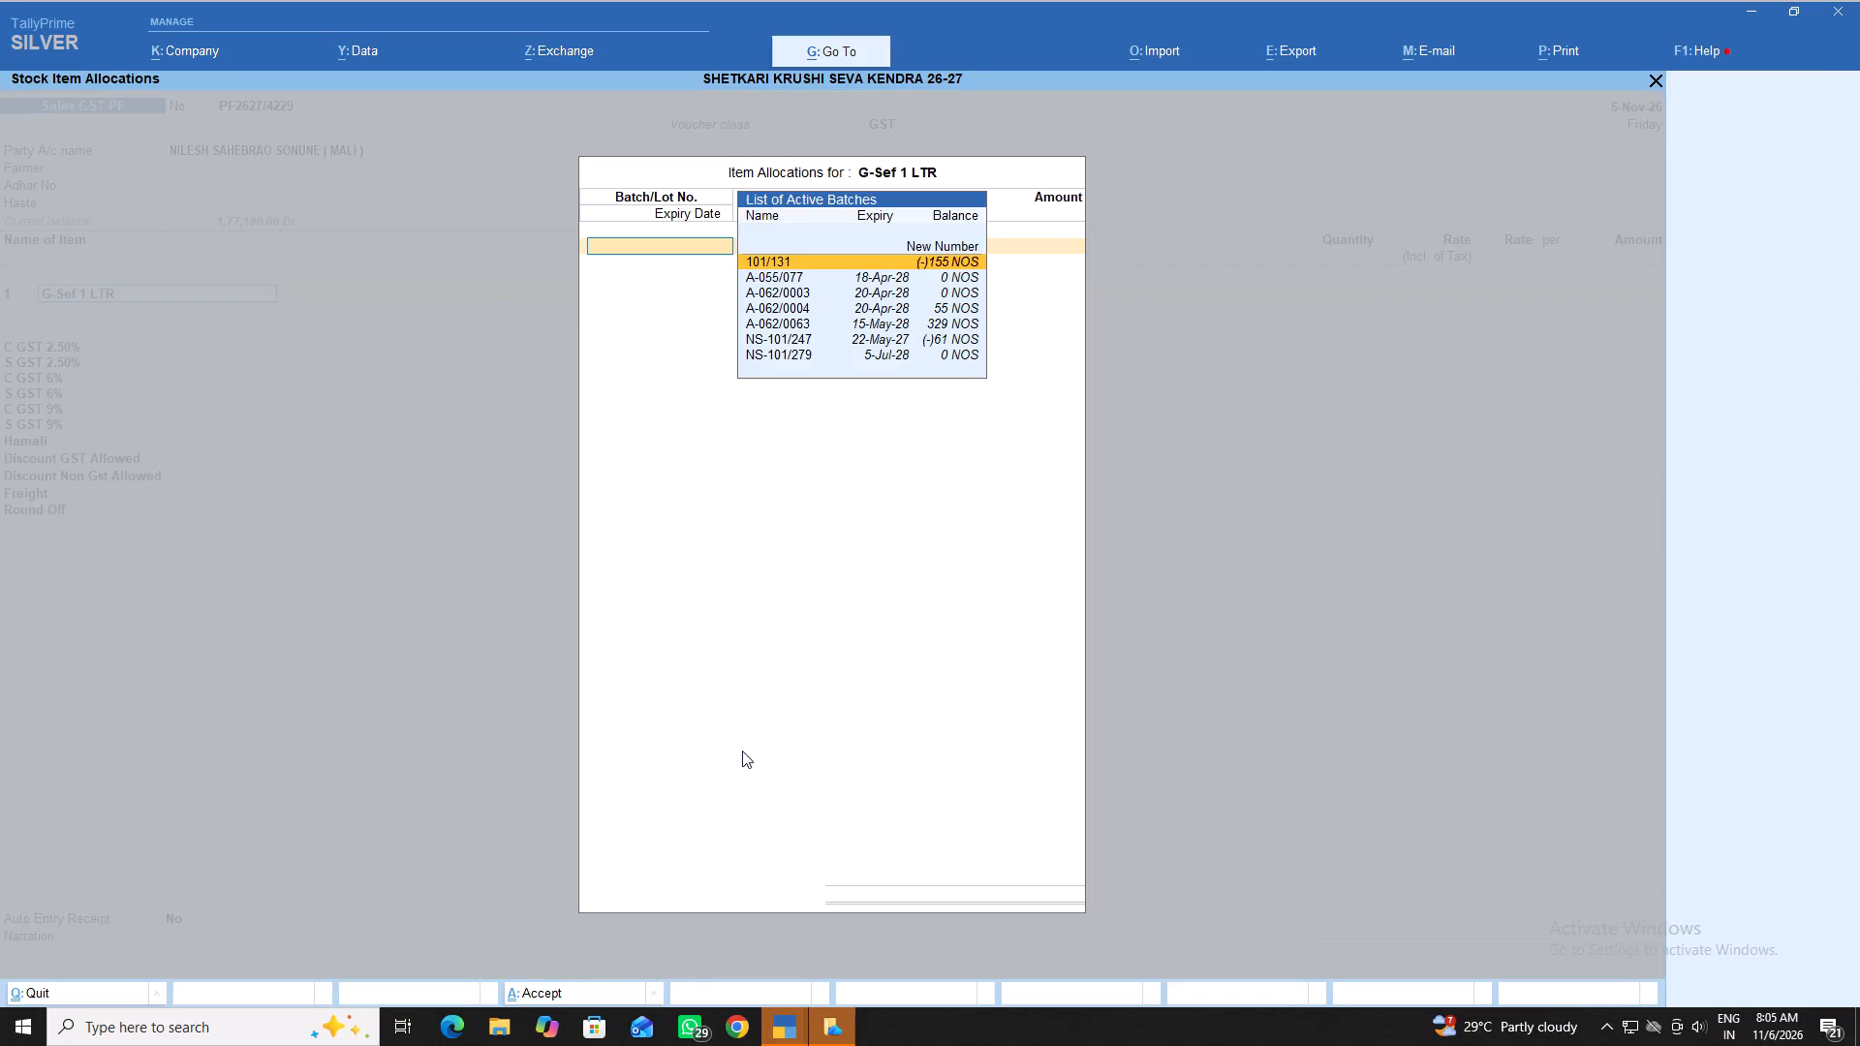
{"action": "key", "text": "Down"}
{"action": "key", "text": "Down"}
{"action": "key", "text": "Down"}
{"action": "key", "text": "Return"}
{"action": "key", "text": "1"}
{"action": "key", "text": "Return"}
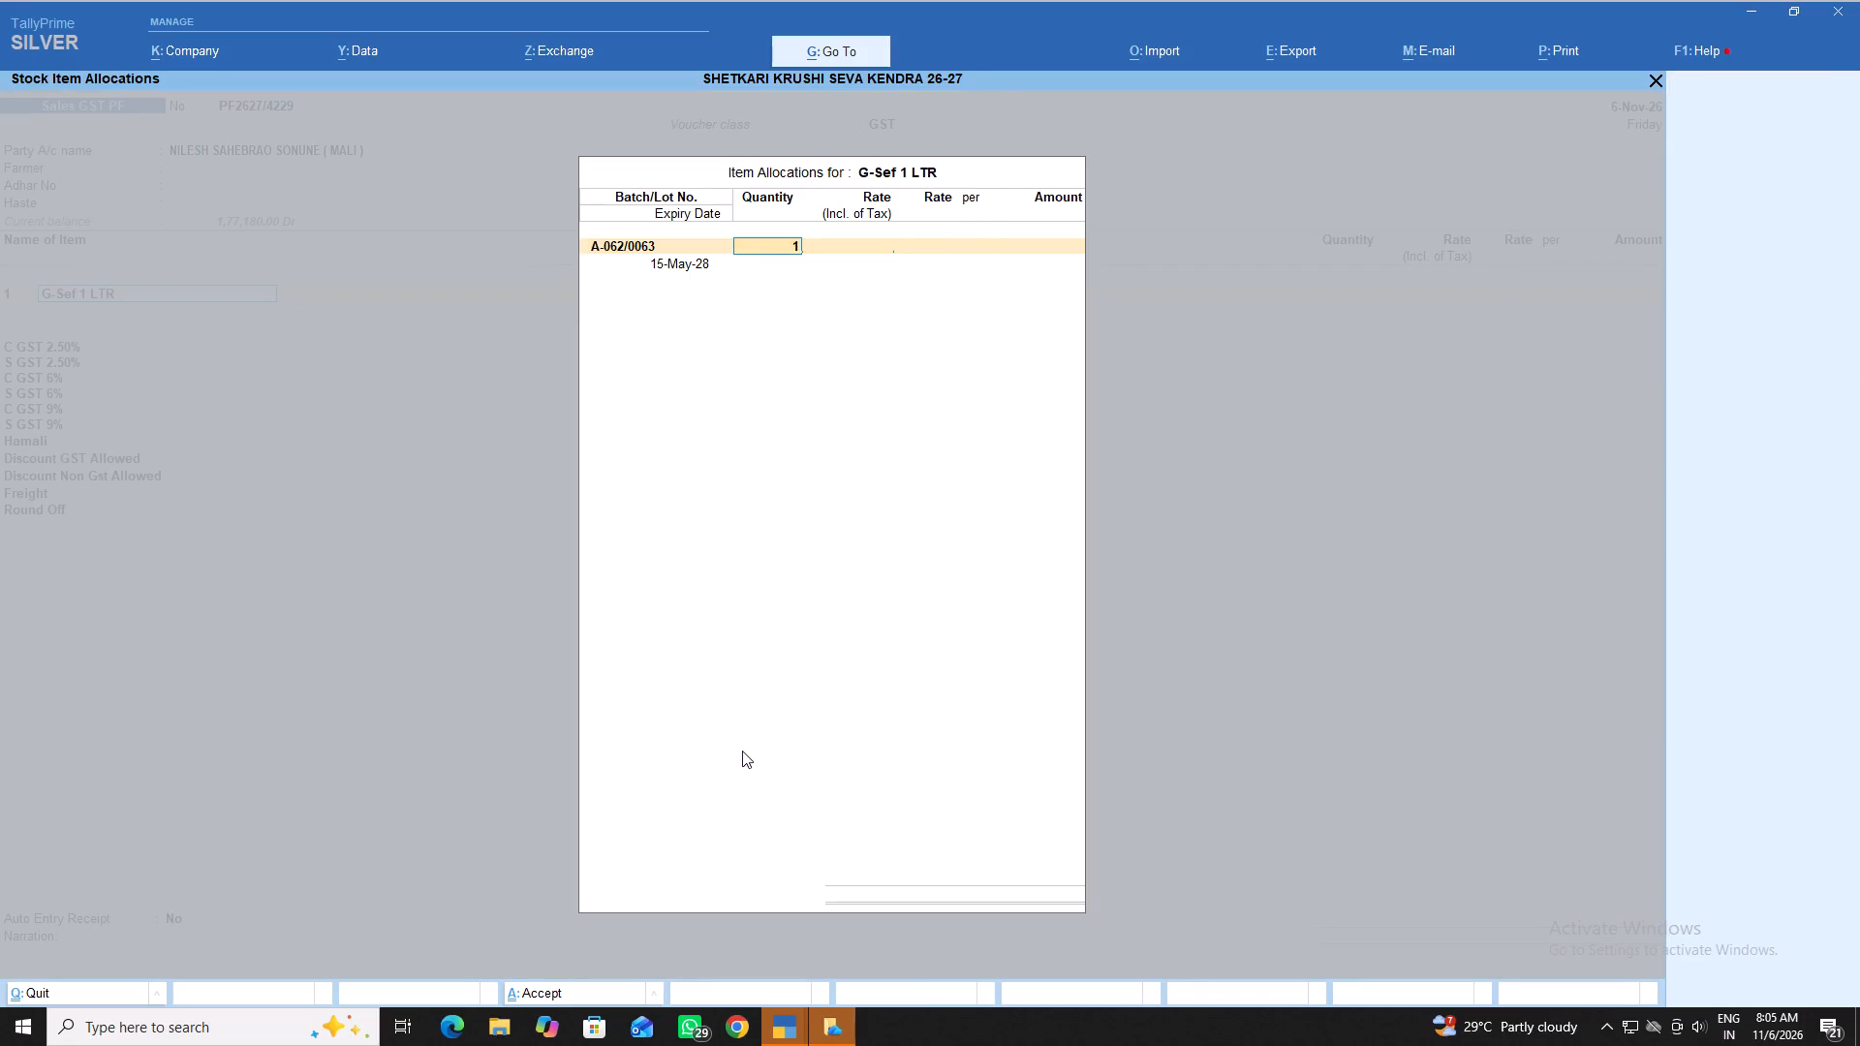
{"action": "type", "text": "450"}
{"action": "key", "text": "Return"}
{"action": "key", "text": "Return"}
{"action": "key", "text": "Return"}
{"action": "key", "text": "Return"}
{"action": "key", "text": "Return"}
{"action": "key", "text": "Return"}
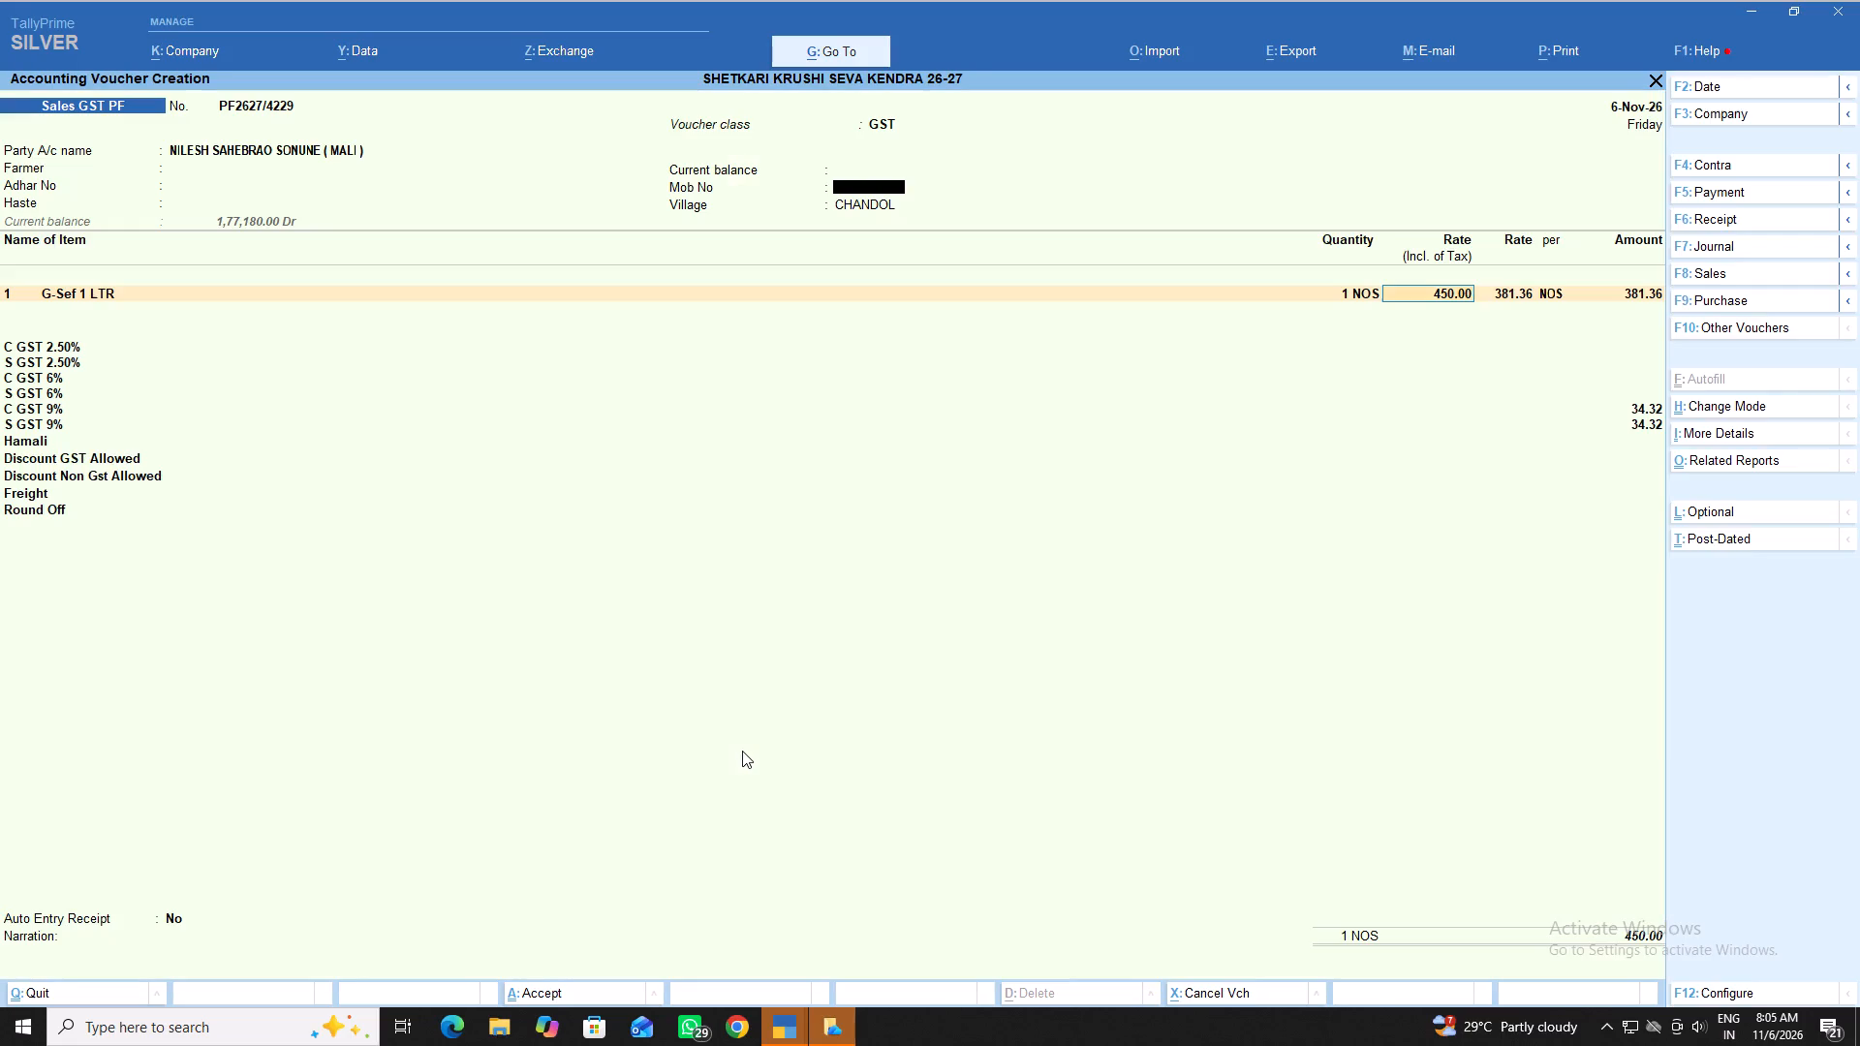
{"action": "key", "text": "Return"}
{"action": "key", "text": "Return"}
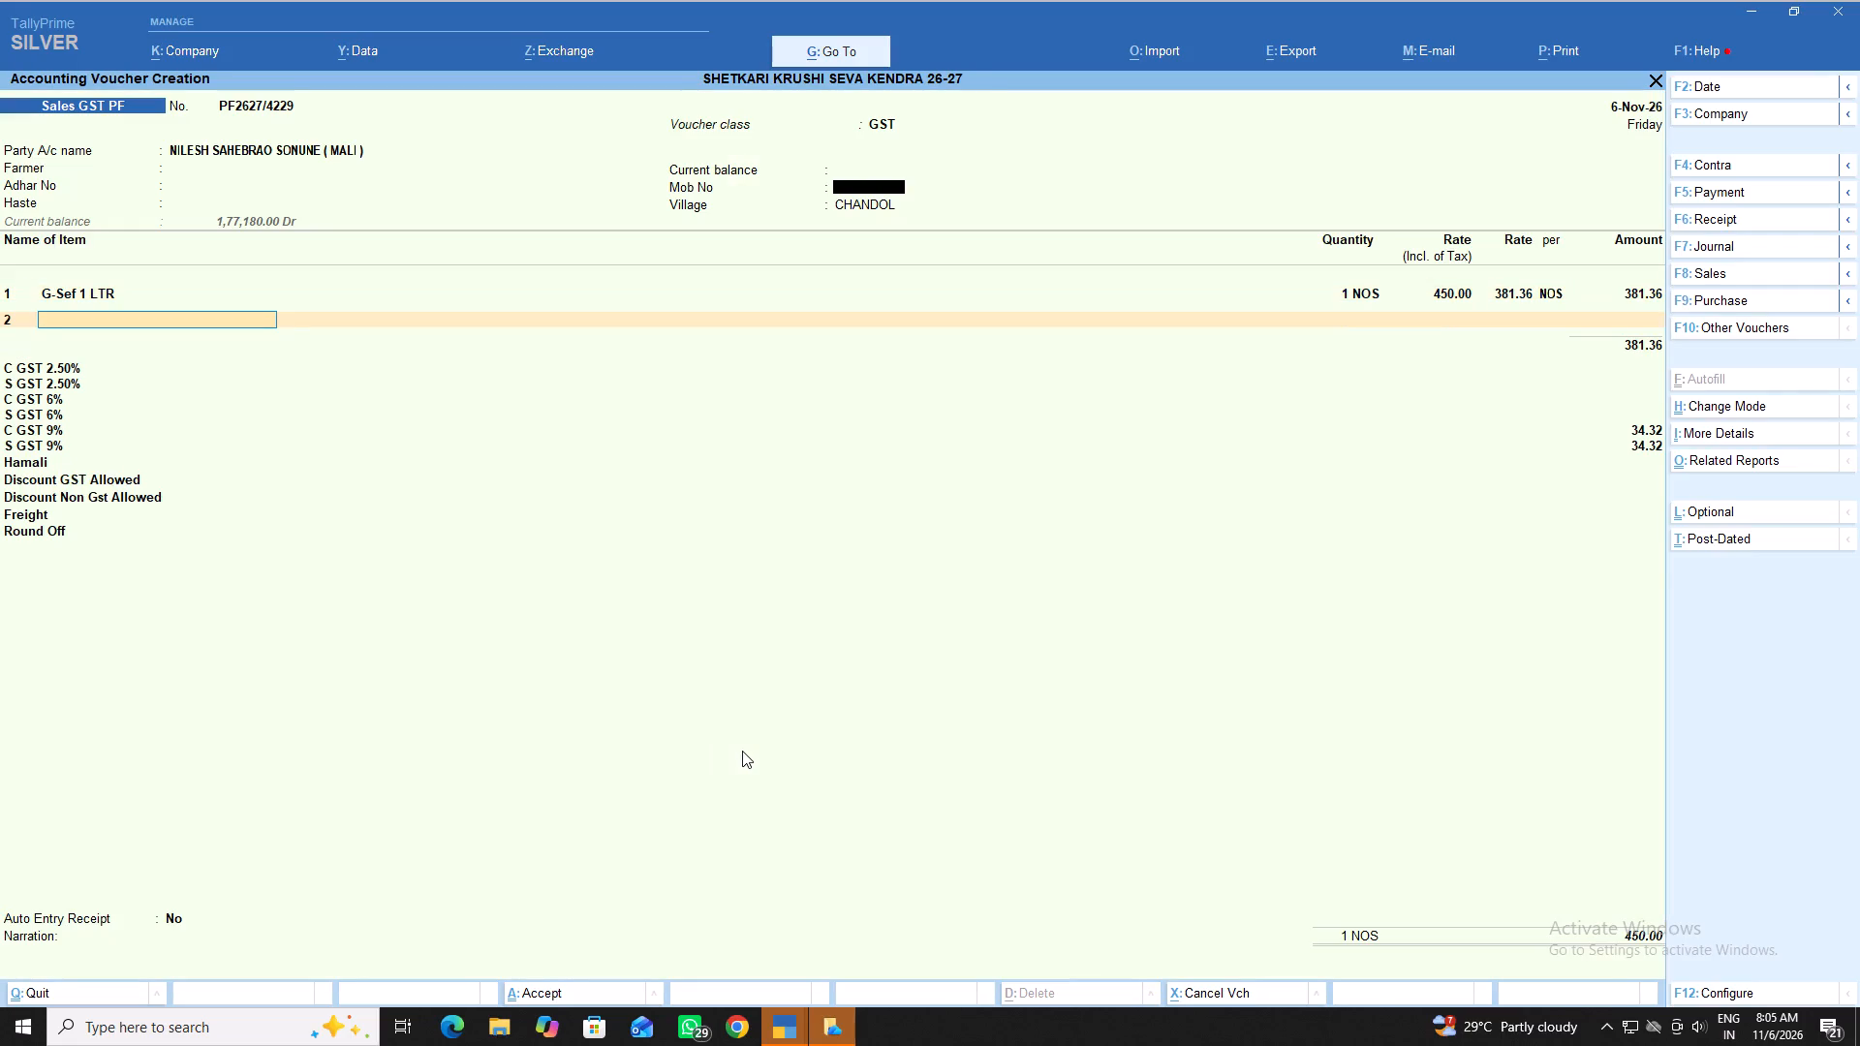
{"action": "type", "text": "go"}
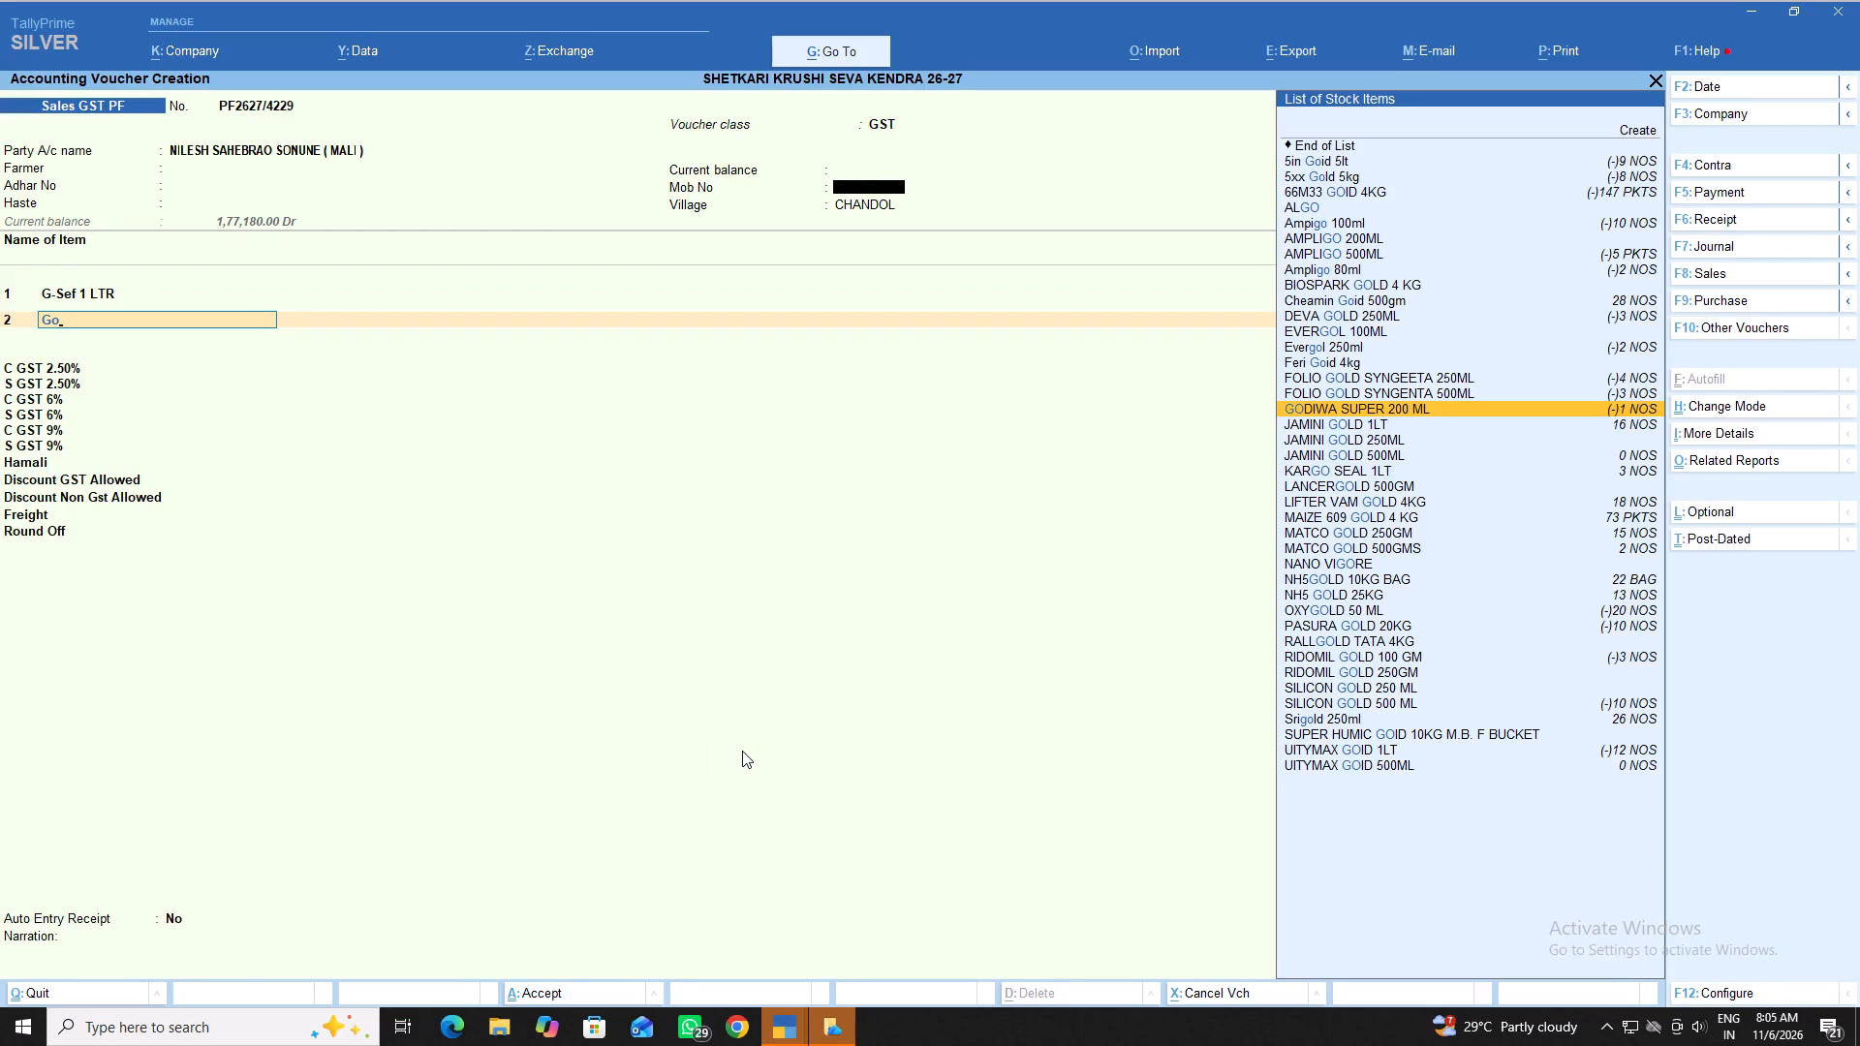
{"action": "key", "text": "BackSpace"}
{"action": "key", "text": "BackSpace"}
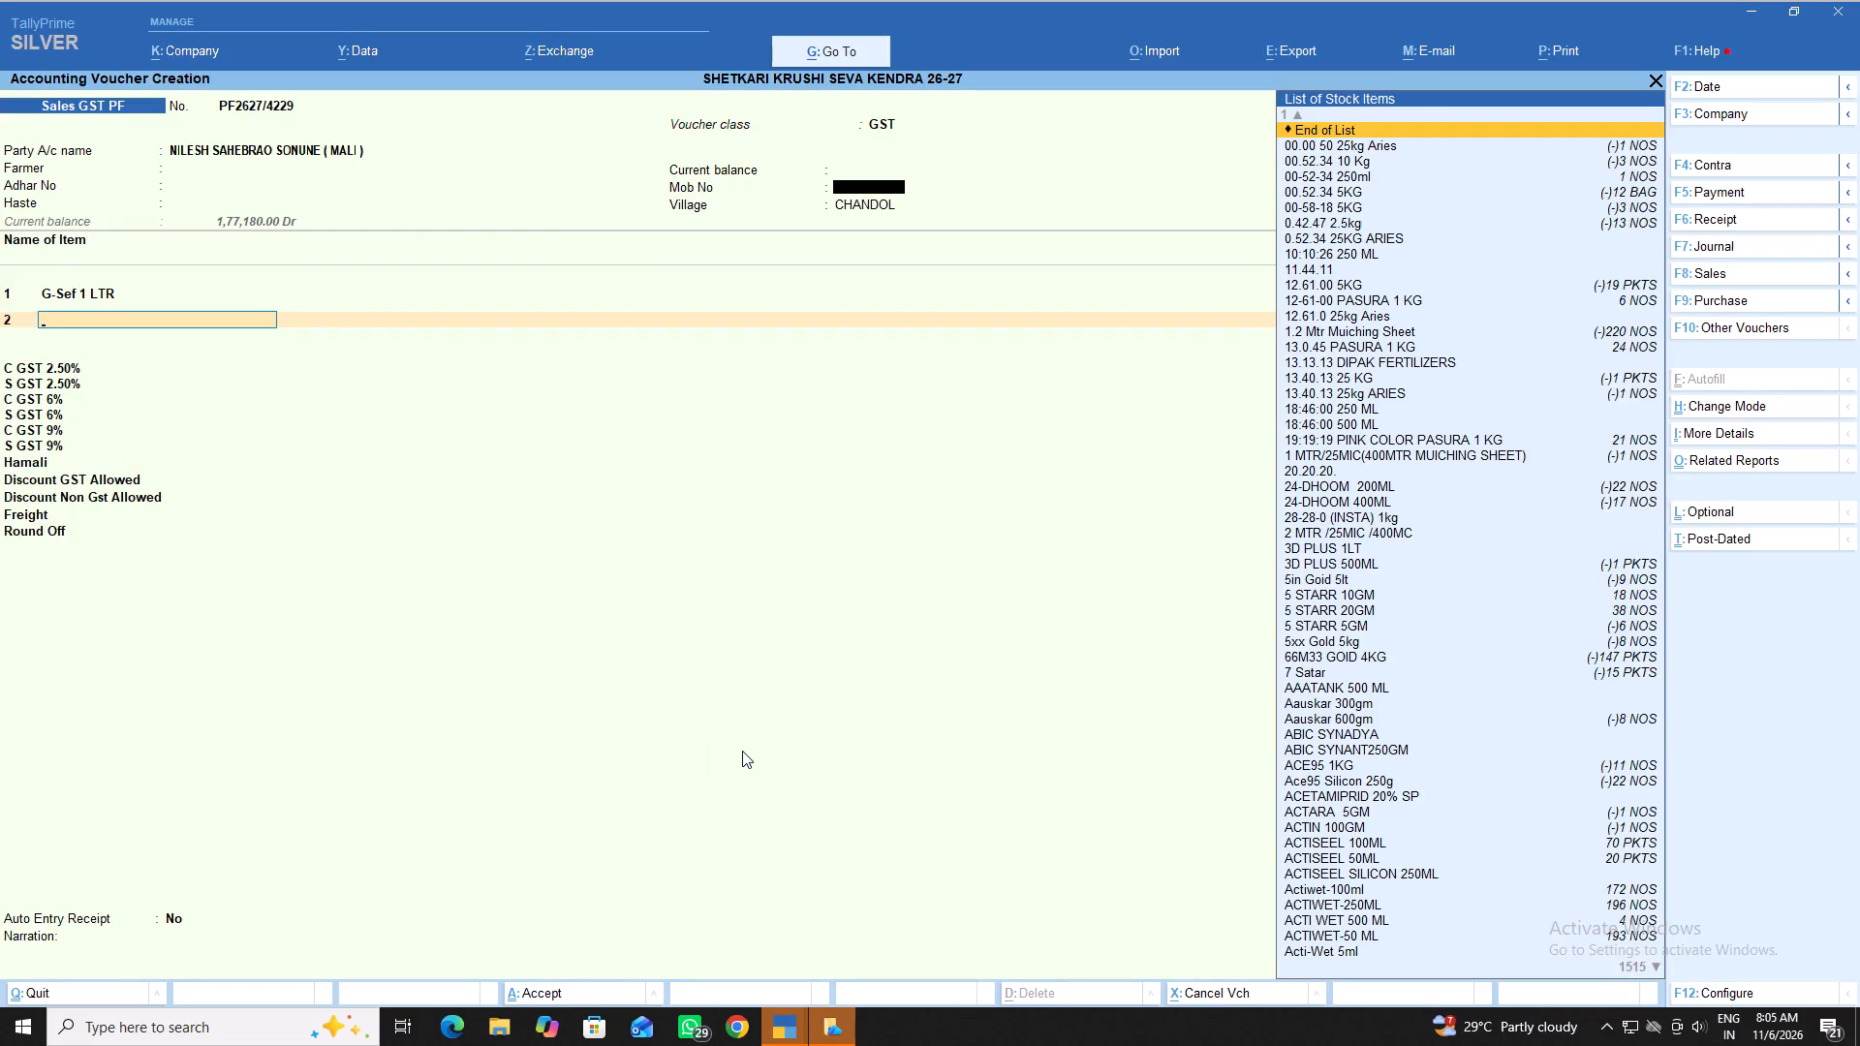
Add OXYGOLD 50 ML as the second item, from batch 678, quantity 1, tax-inclusive rate 250.
{"action": "key", "text": "o"}
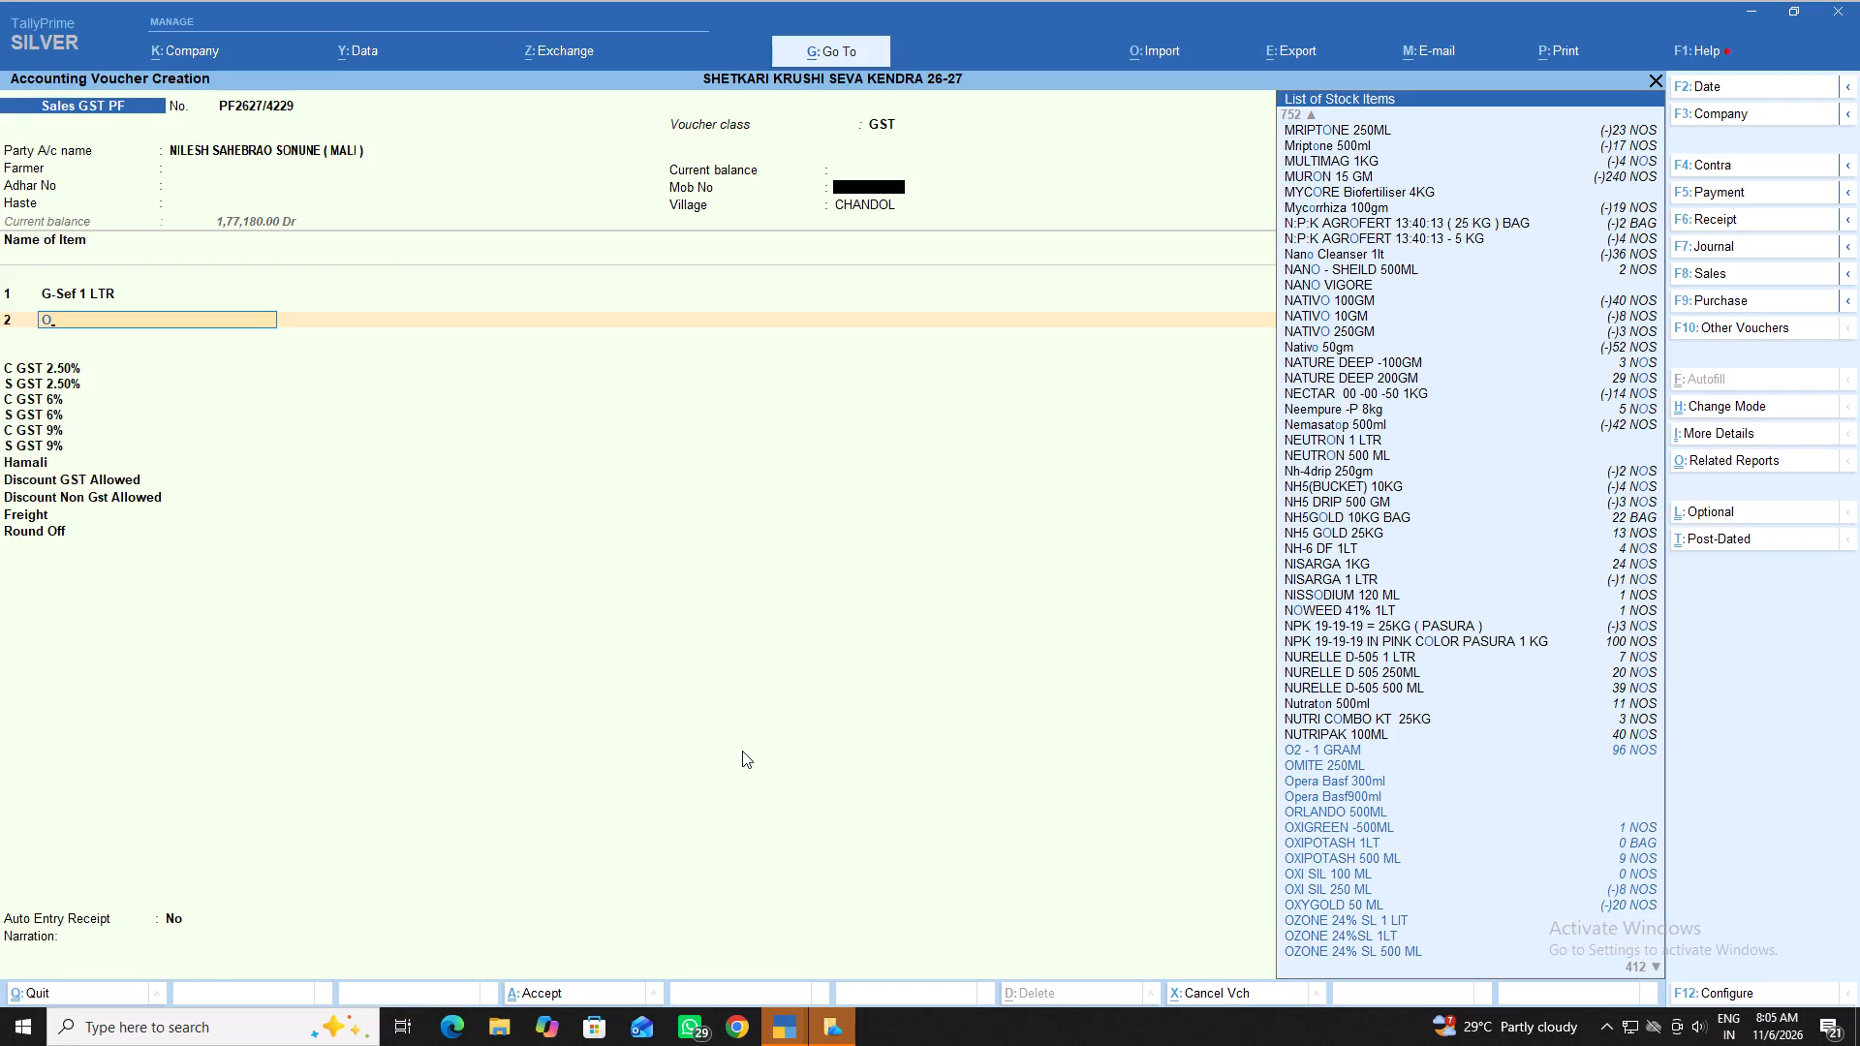
{"action": "key", "text": "x"}
{"action": "key", "text": "y"}
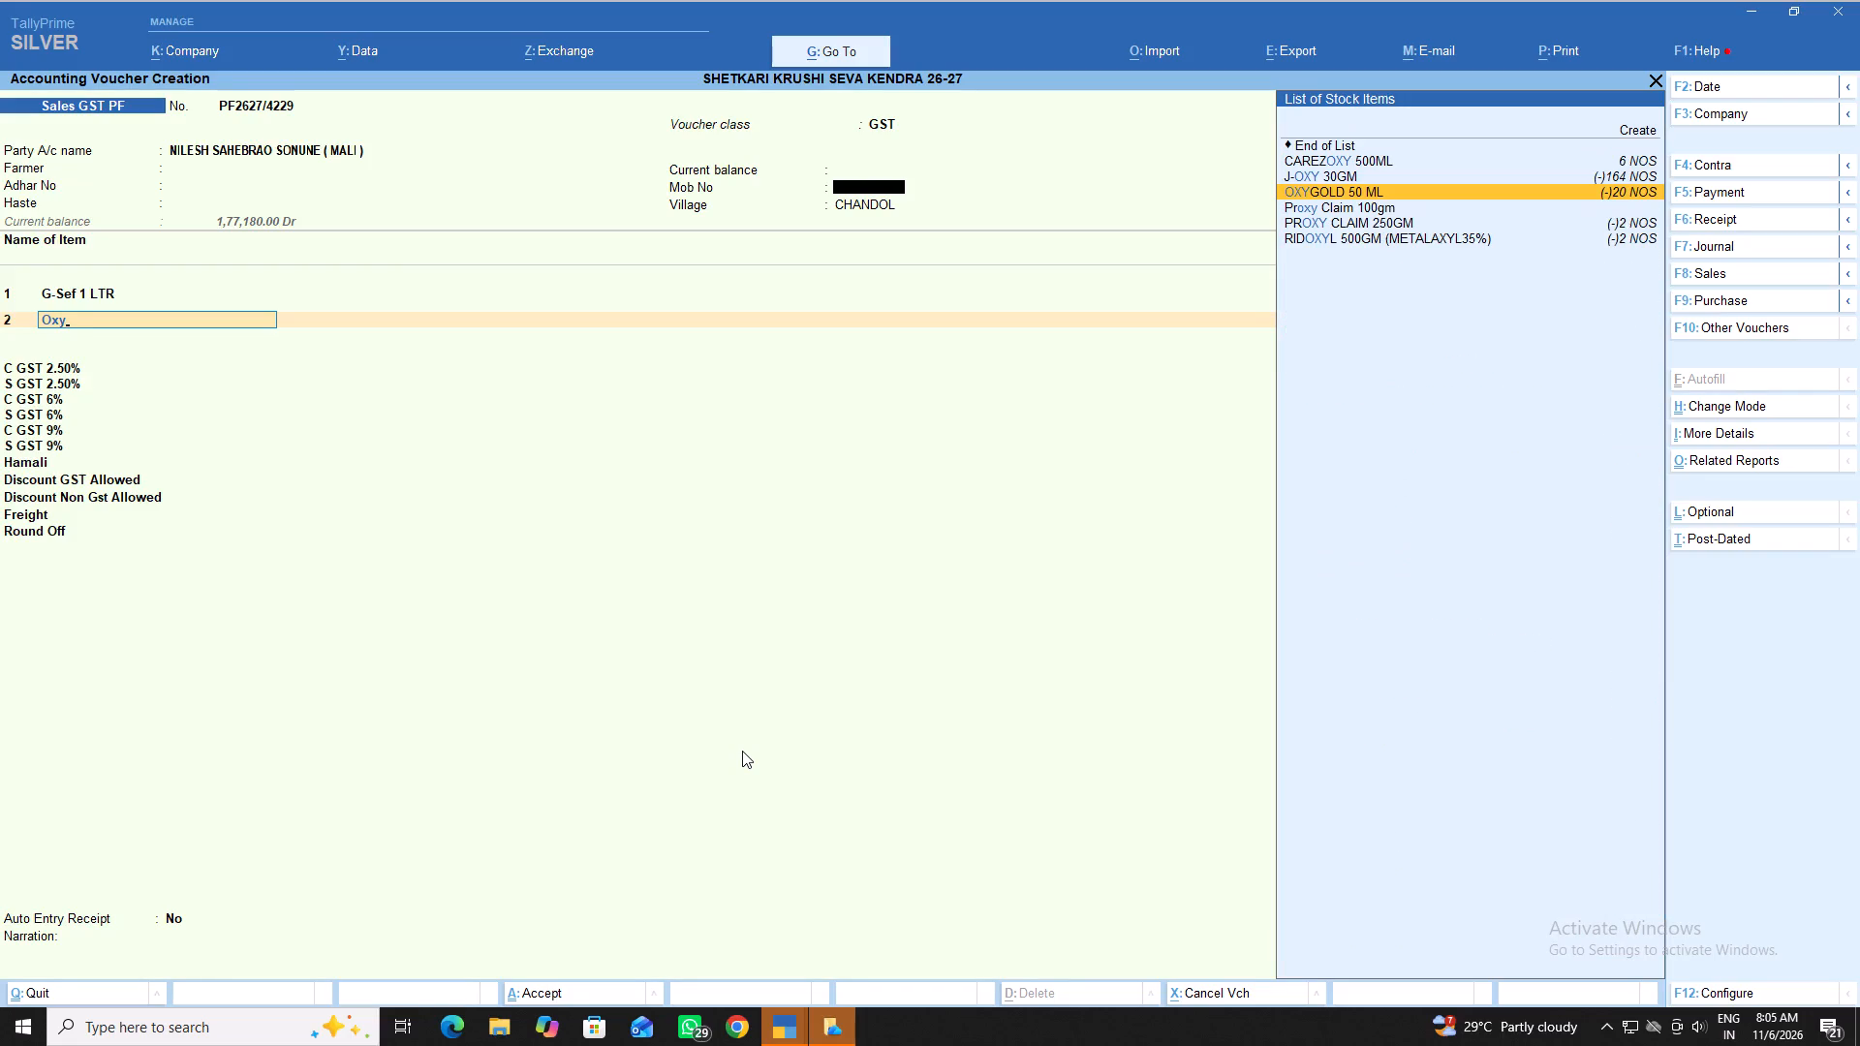
{"action": "key", "text": "Return"}
{"action": "key", "text": "Return"}
{"action": "key", "text": "1"}
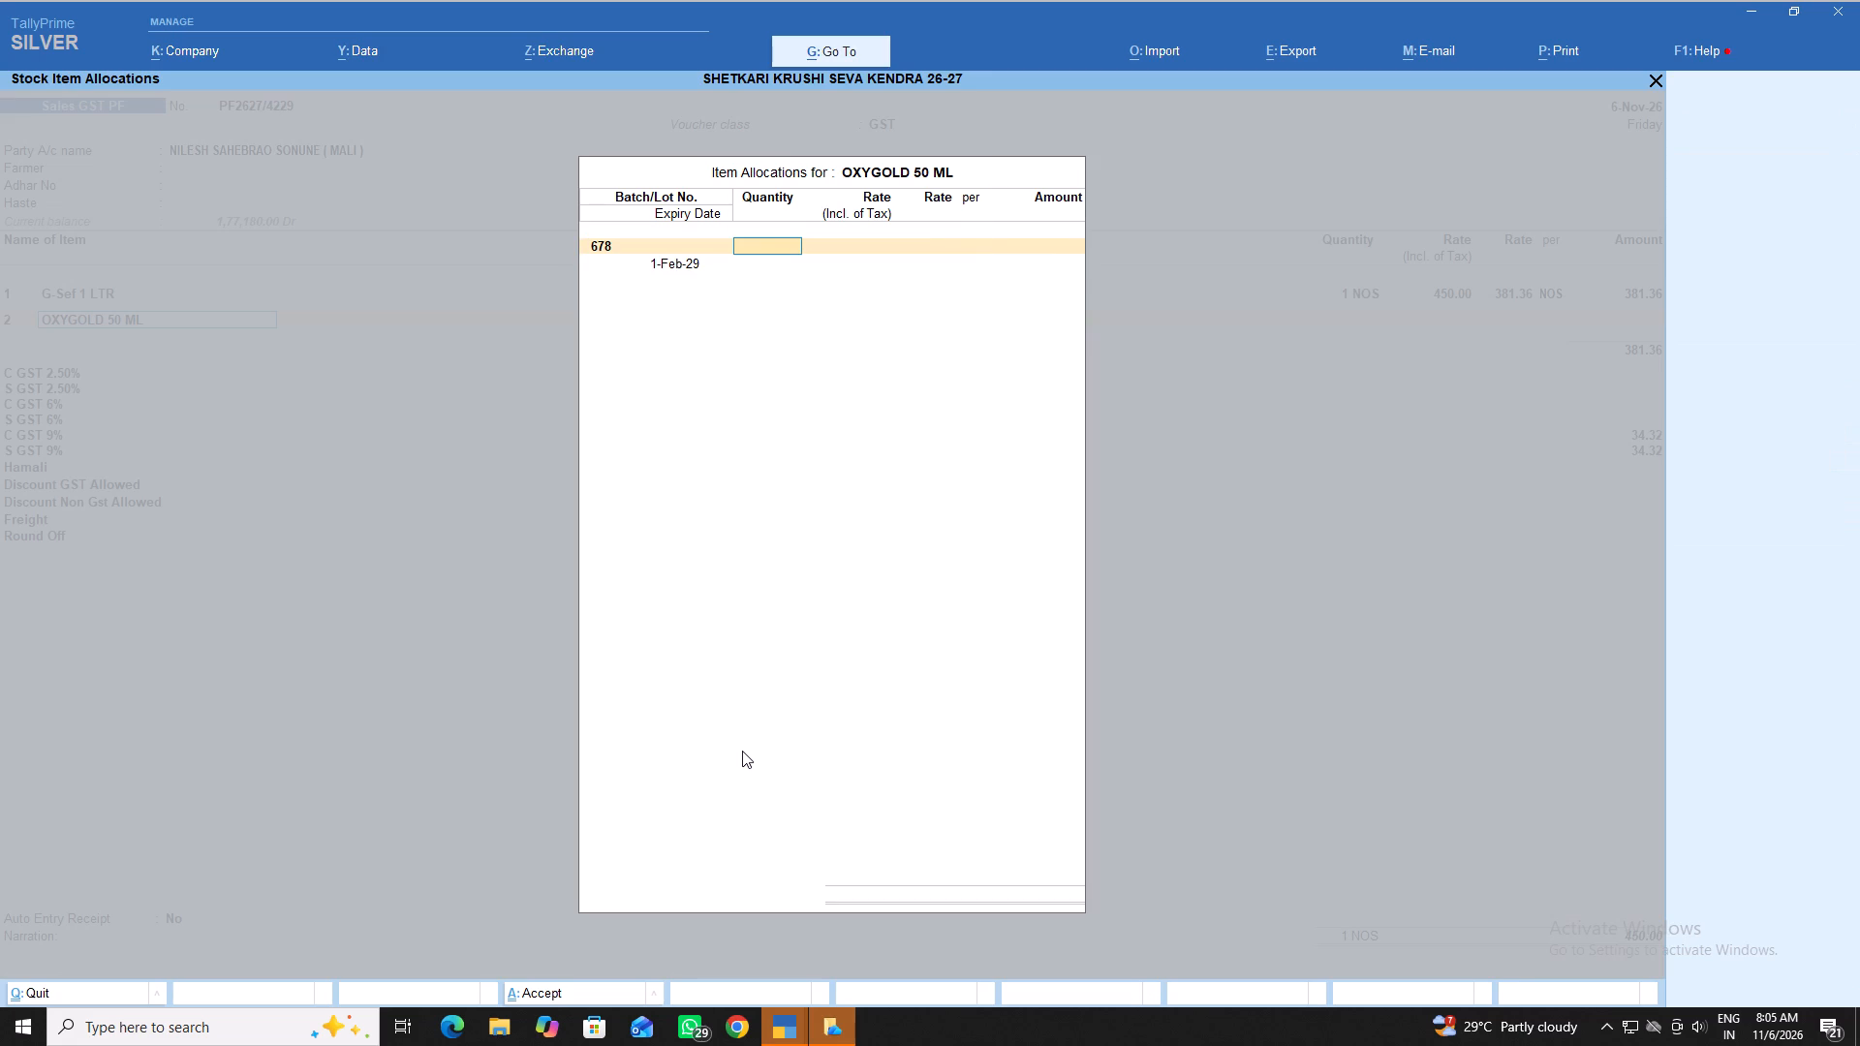
{"action": "key", "text": "Return"}
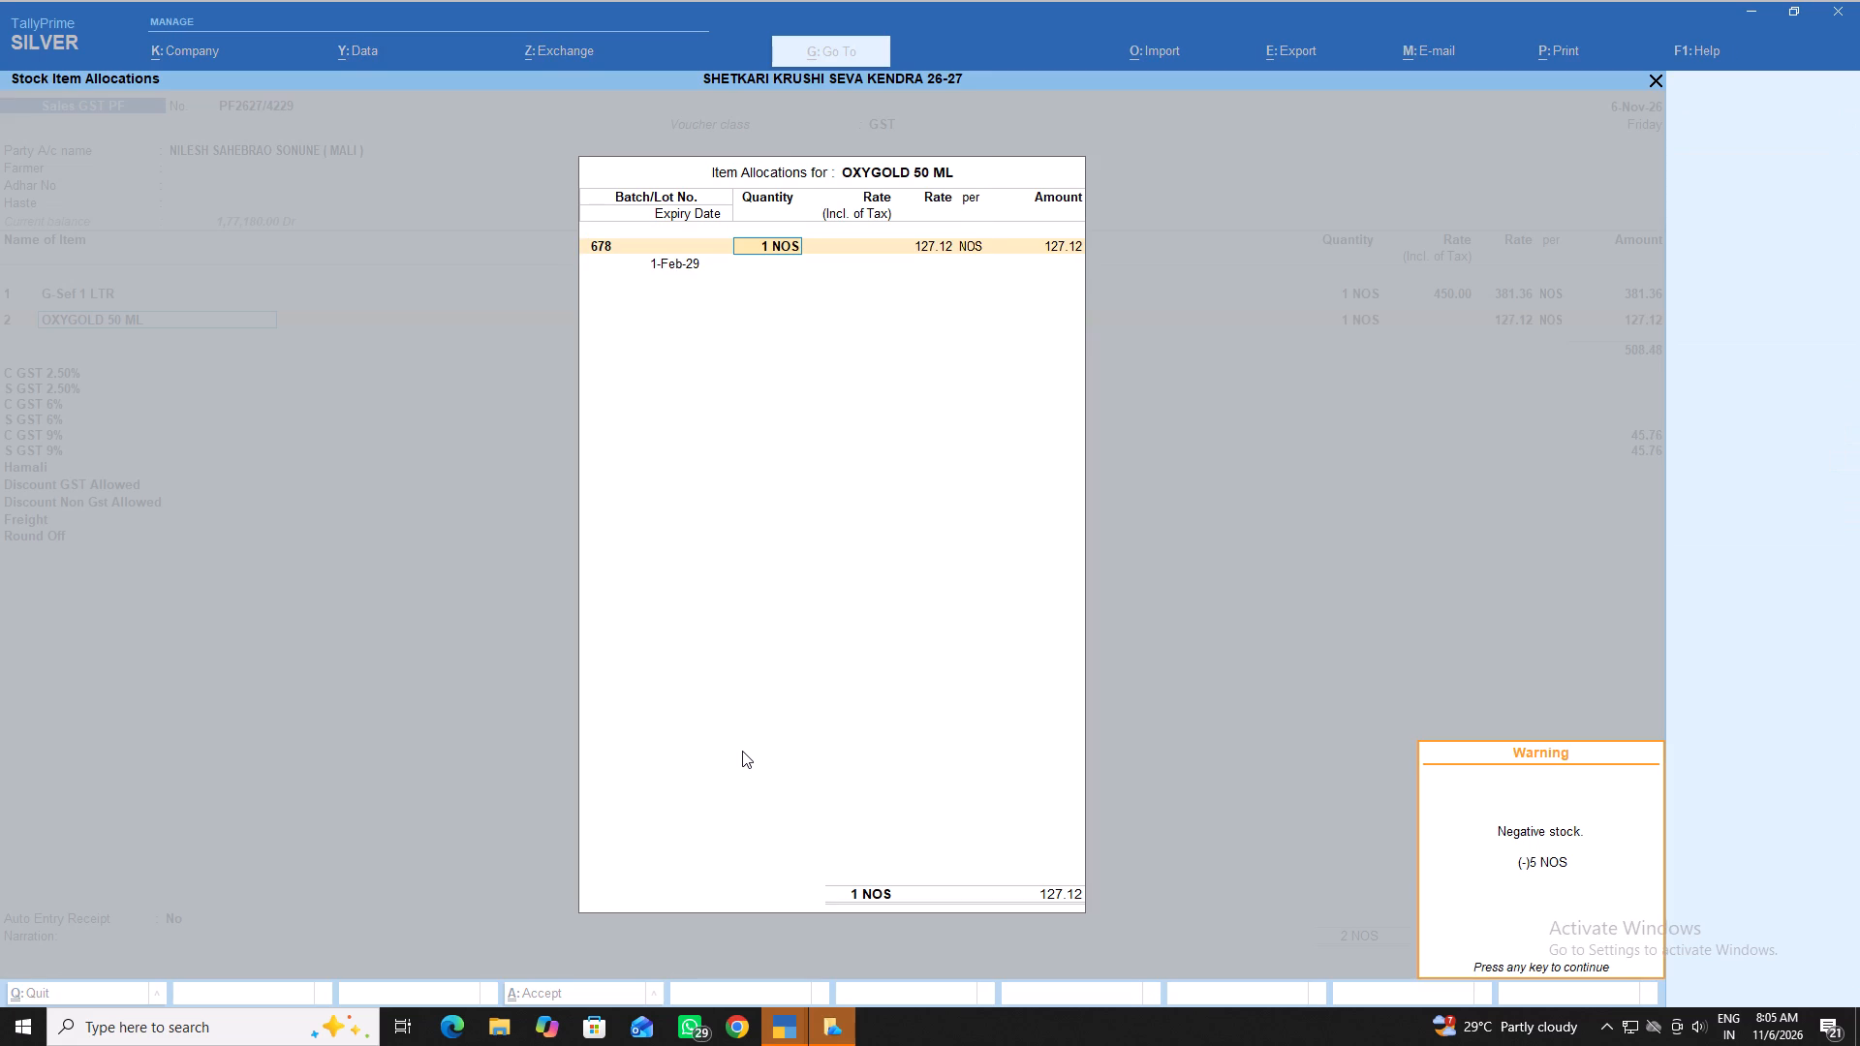
{"action": "type", "text": "250"}
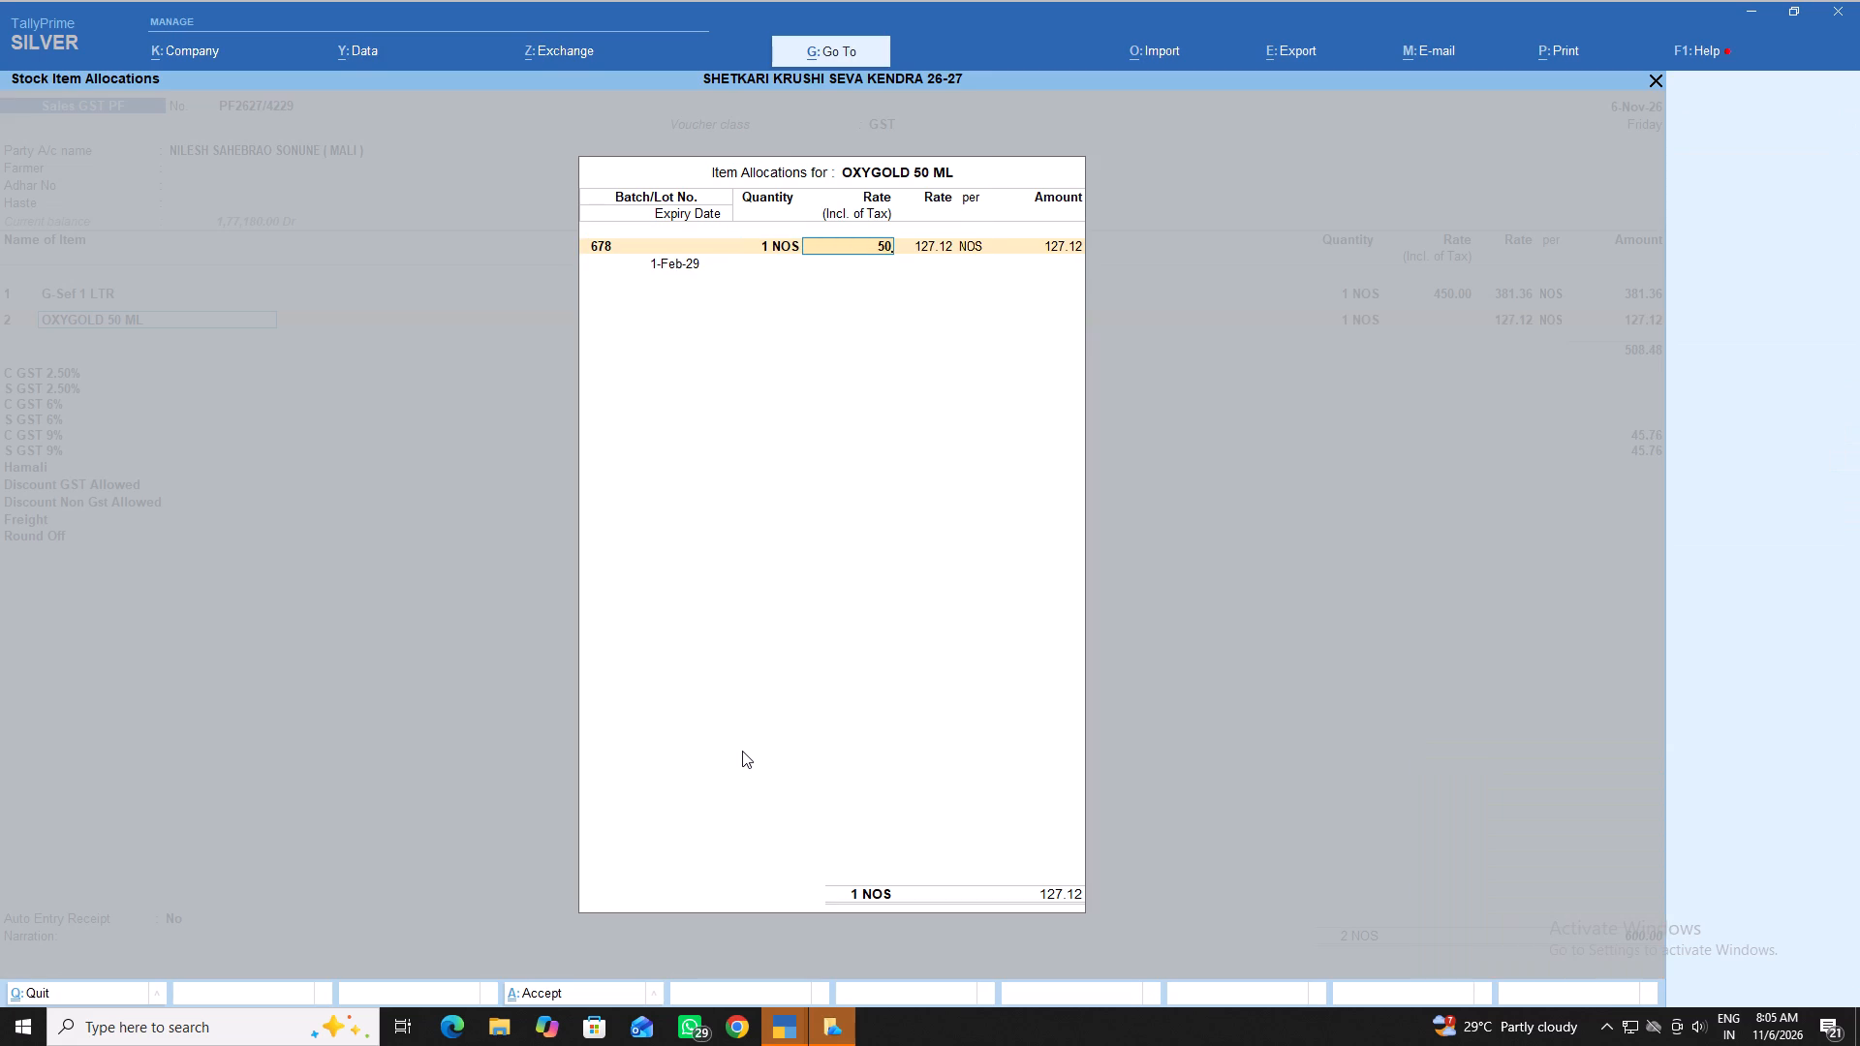
{"action": "key", "text": "BackSpace"}
{"action": "key", "text": "BackSpace"}
{"action": "type", "text": "250"}
{"action": "key", "text": "Return"}
{"action": "key", "text": "Return"}
{"action": "key", "text": "Return"}
{"action": "key", "text": "Return"}
{"action": "key", "text": "Return"}
{"action": "key", "text": "Return"}
{"action": "key", "text": "Return"}
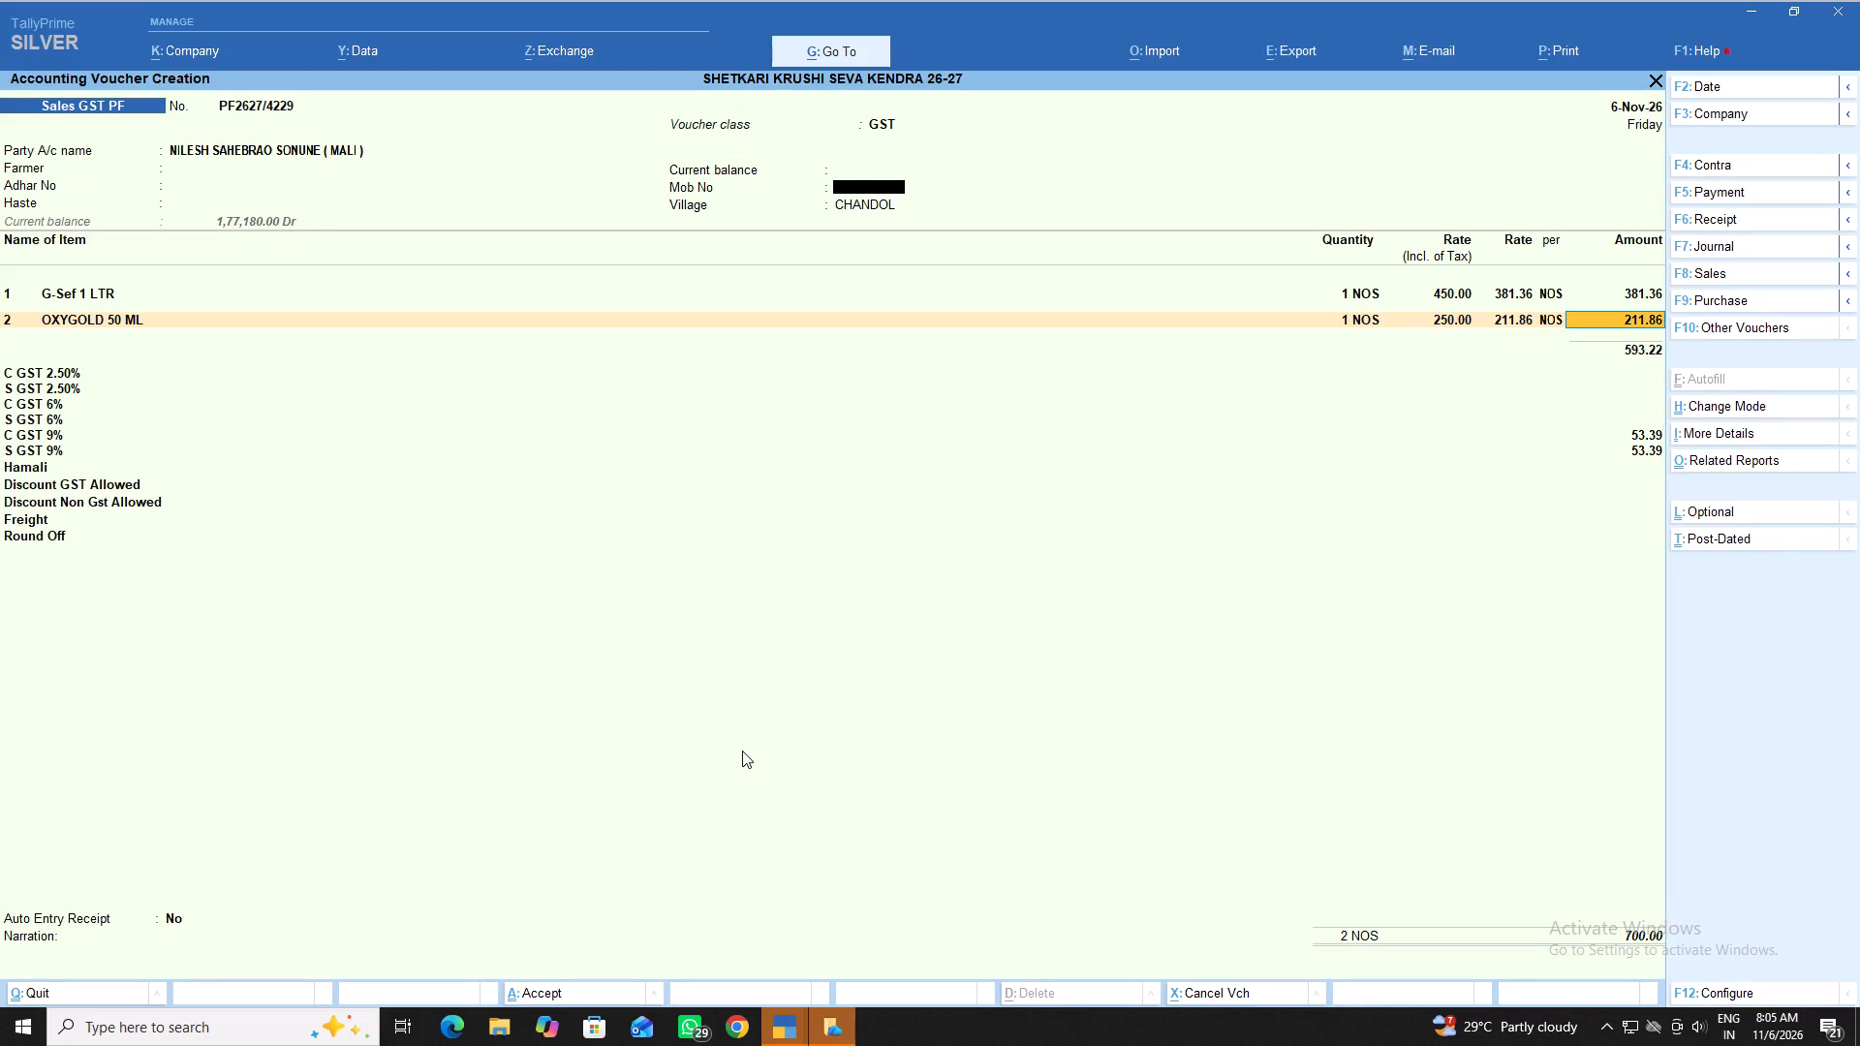
{"action": "key", "text": "Return"}
Leave the additional charges blank, set Auto Entry Receipt to Yes and enter 100 in the receipt details.
{"action": "key", "text": "Return"}
{"action": "key", "text": "Return"}
{"action": "key", "text": "Return"}
{"action": "key", "text": "Return"}
{"action": "key", "text": "Return"}
{"action": "key", "text": "Return"}
{"action": "key", "text": "Return"}
{"action": "key", "text": "Return"}
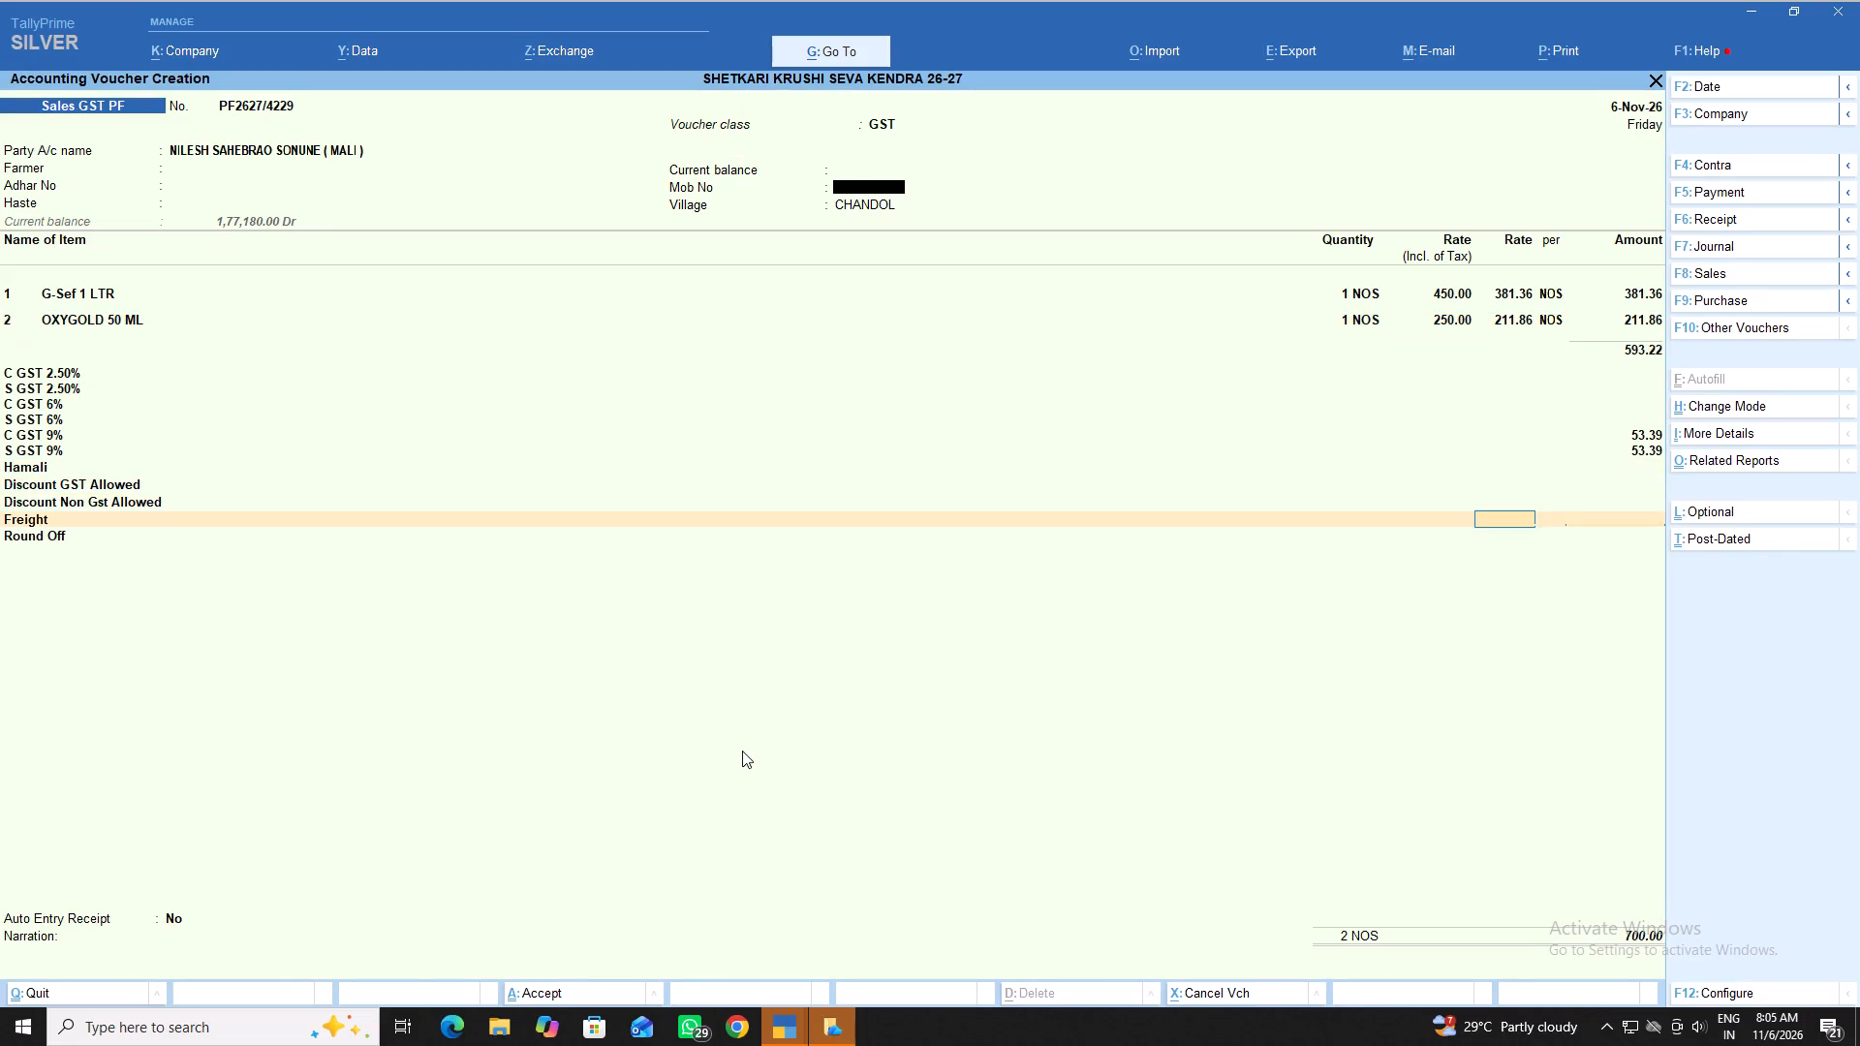
{"action": "key", "text": "Return"}
{"action": "key", "text": "y"}
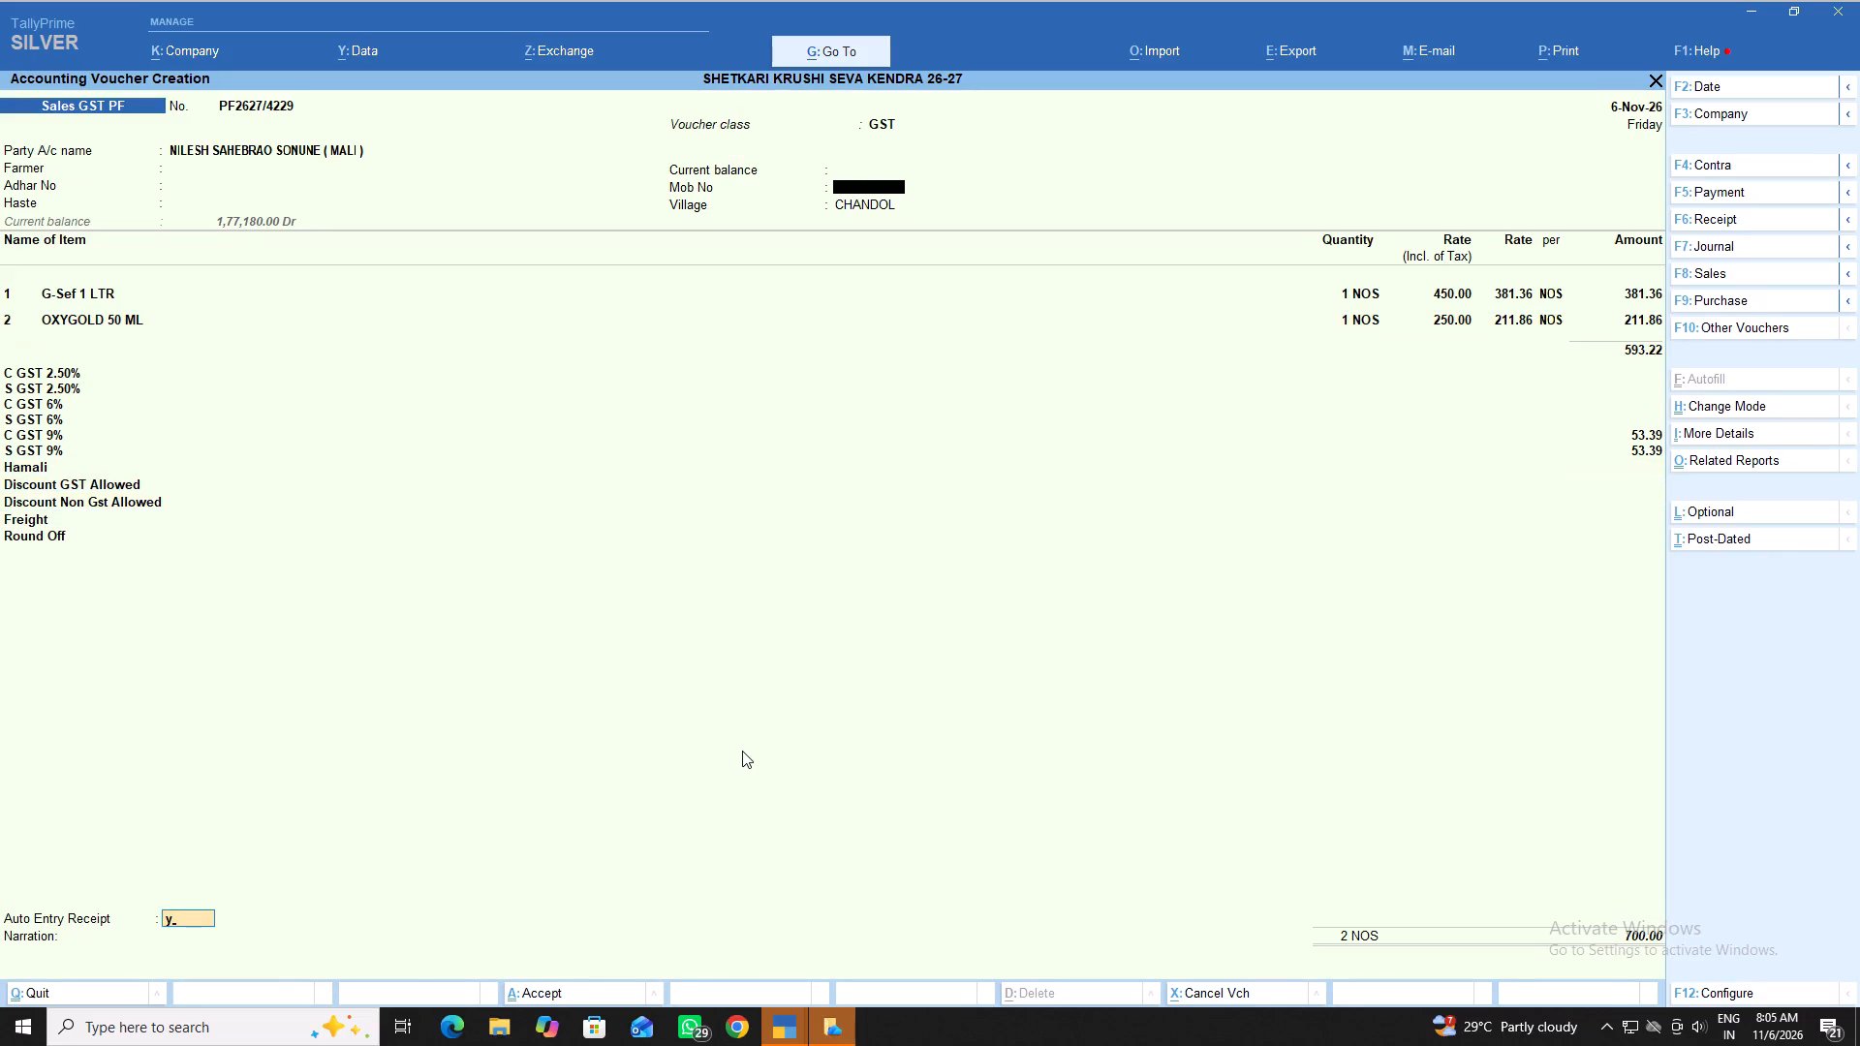
{"action": "key", "text": "Return"}
{"action": "key", "text": "Down"}
{"action": "key", "text": "Return"}
{"action": "type", "text": "100"}
{"action": "key", "text": "Return"}
{"action": "key", "text": "Return"}
{"action": "key", "text": "Return"}
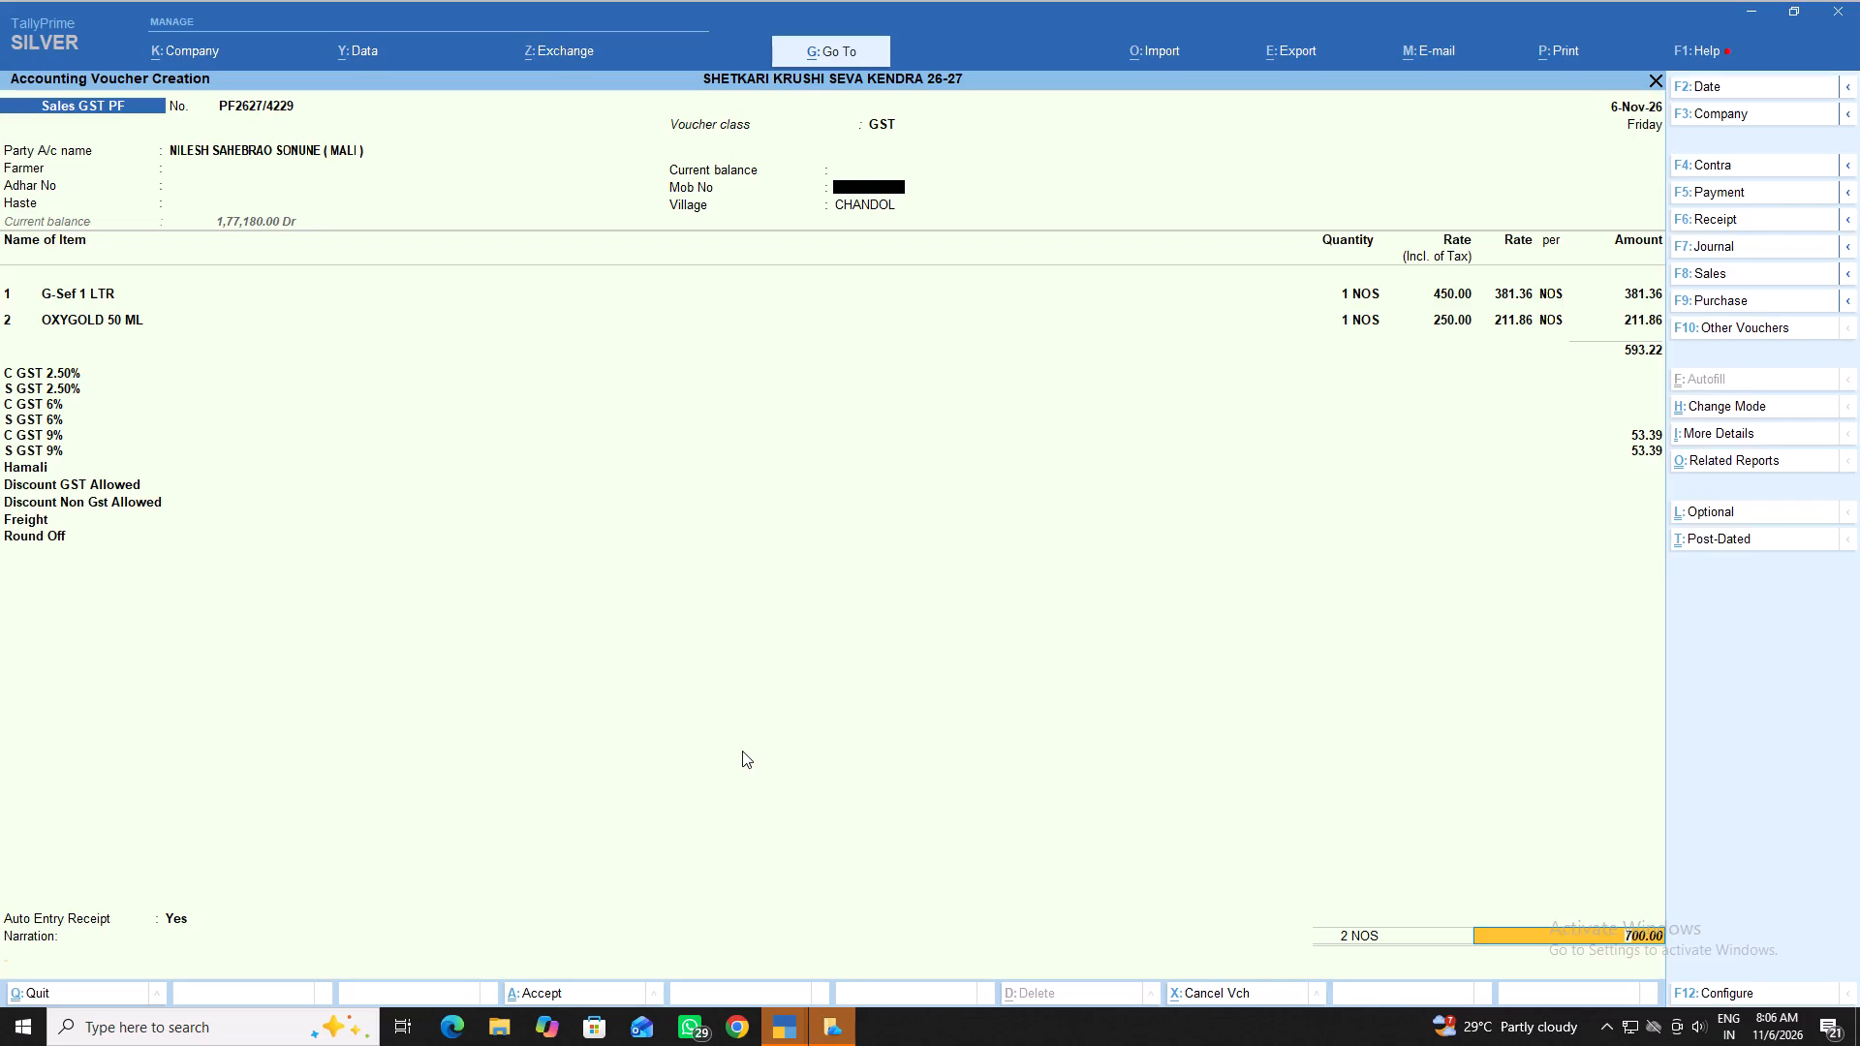
Save the voucher with a blank narration and skip printing its Tax Invoice.
{"action": "key", "text": "Return"}
{"action": "key", "text": "Return"}
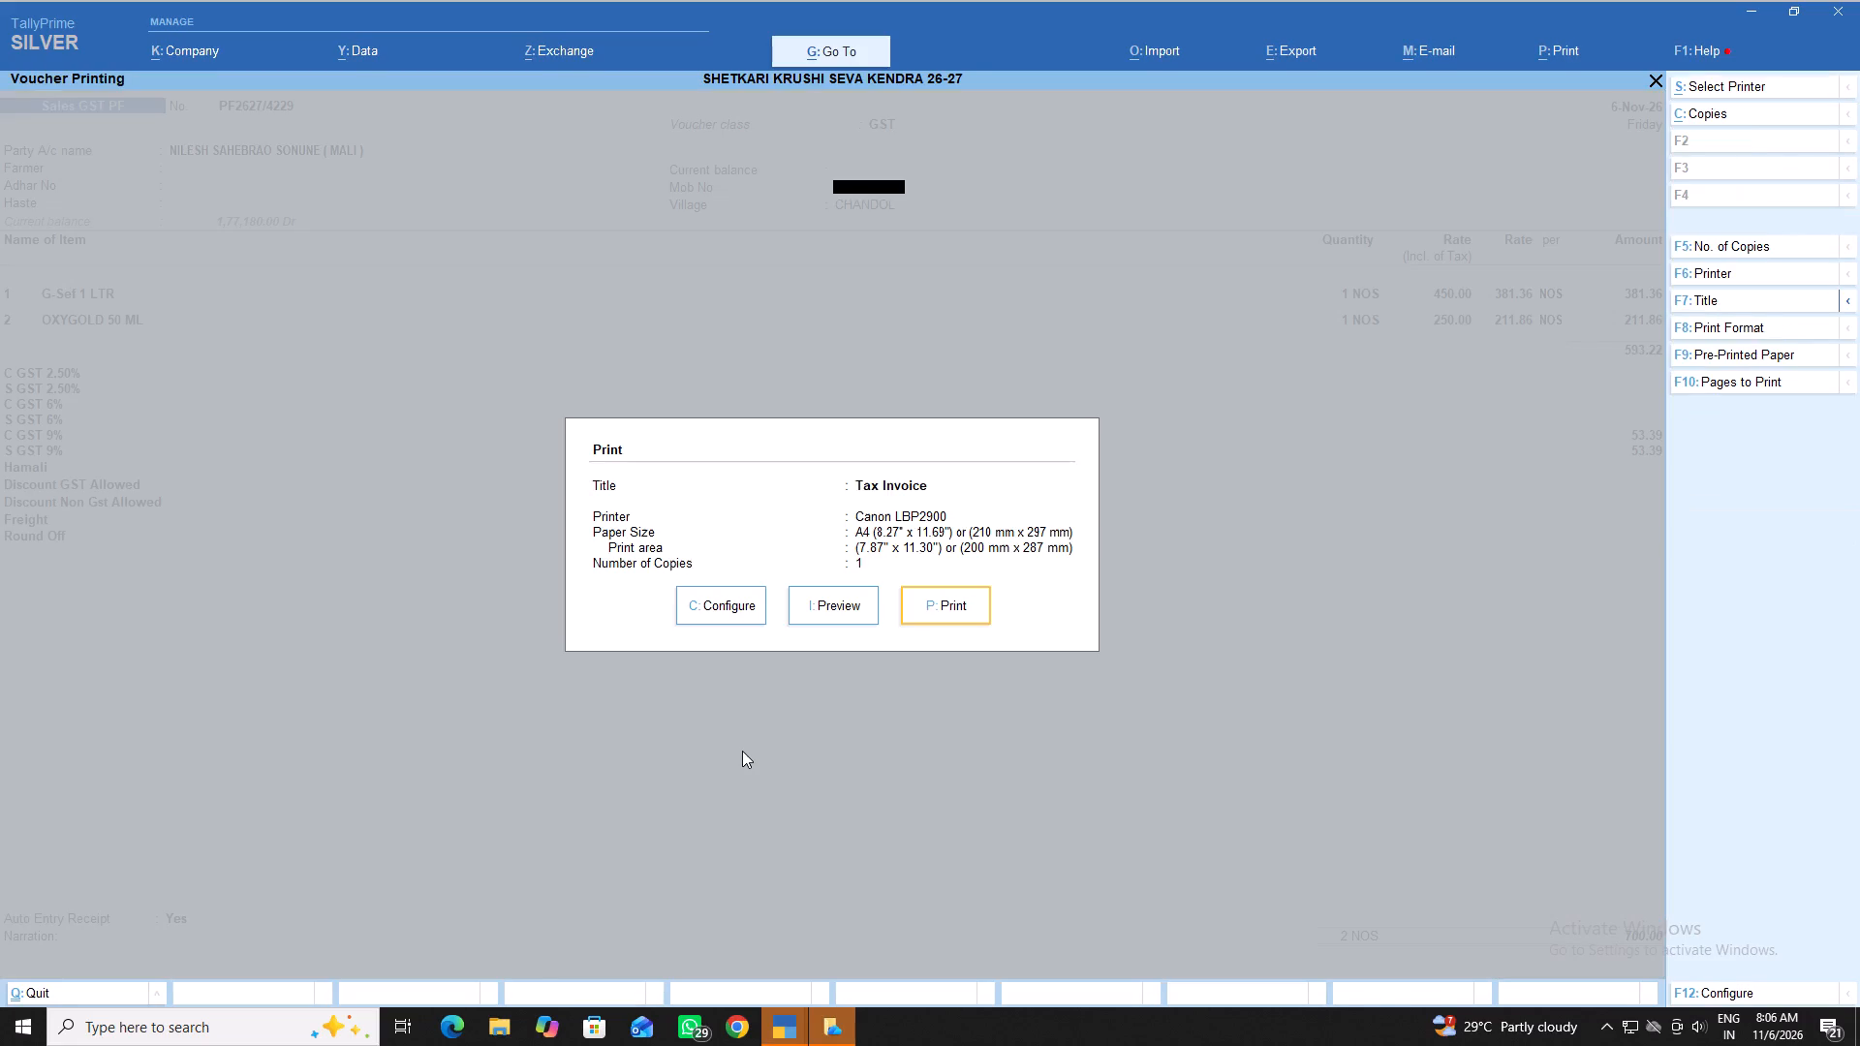
{"action": "key", "text": "Escape"}
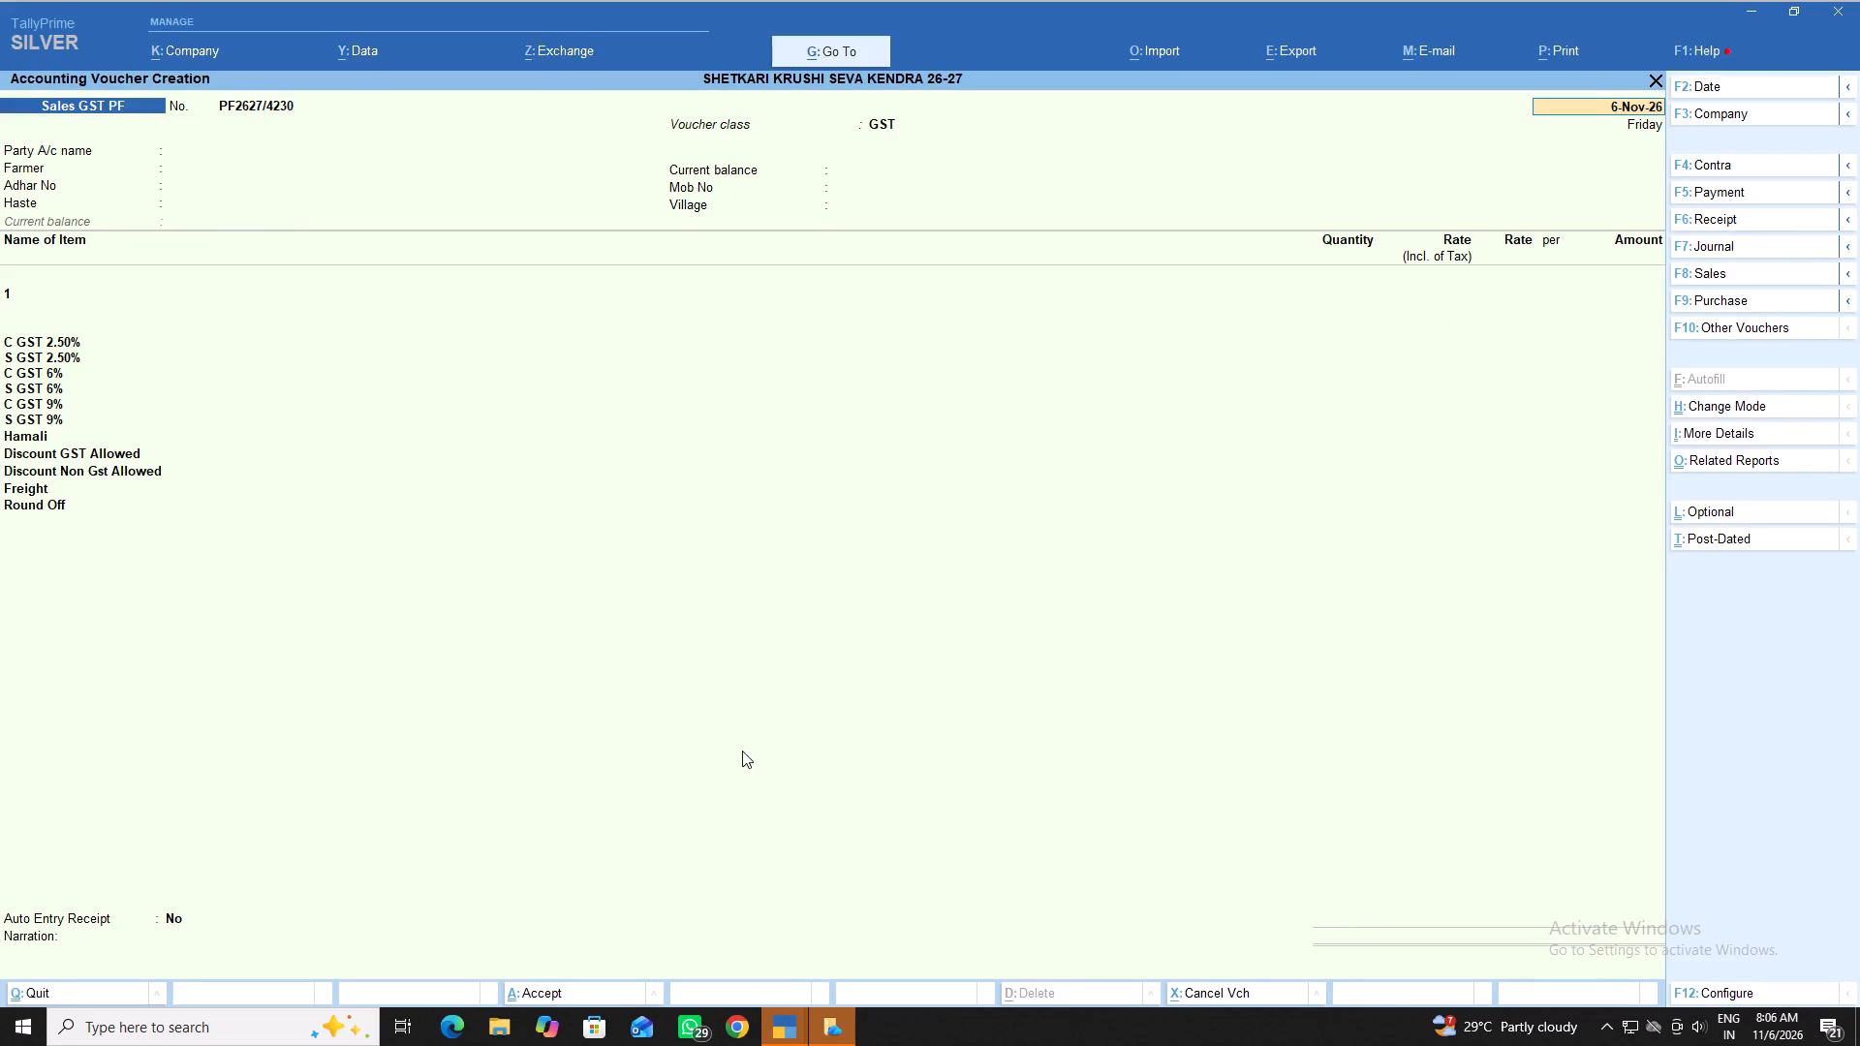
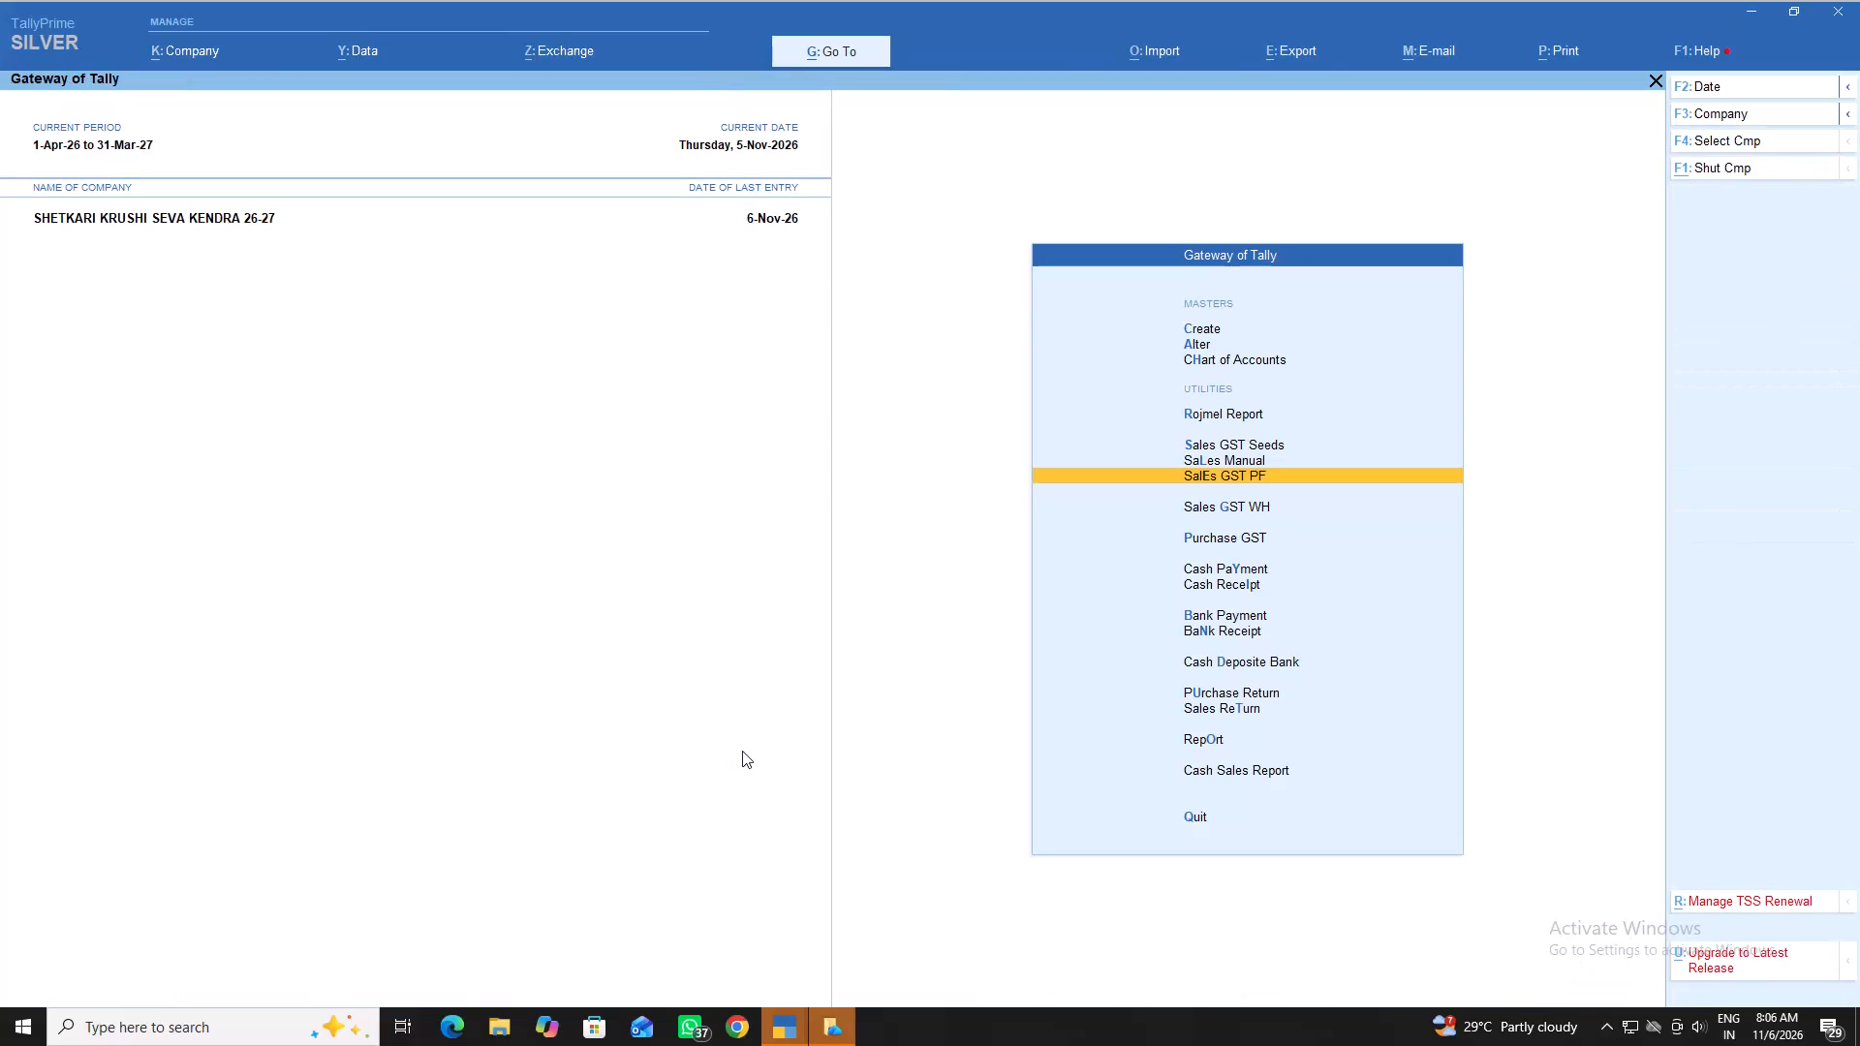
Open the Cash Sales Report from the Gateway of Tally.
{"action": "key", "text": "Escape"}
{"action": "key", "text": "Down"}
{"action": "key", "text": "Down"}
{"action": "key", "text": "Down"}
{"action": "key", "text": "Down"}
{"action": "key", "text": "Down"}
{"action": "key", "text": "Down"}
{"action": "key", "text": "Down"}
{"action": "key", "text": "Down"}
{"action": "key", "text": "Down"}
{"action": "key", "text": "Down"}
{"action": "key", "text": "Down"}
{"action": "key", "text": "Down"}
{"action": "key", "text": "Down"}
{"action": "key", "text": "Down"}
{"action": "key", "text": "Down"}
{"action": "key", "text": "Down"}
{"action": "key", "text": "Down"}
{"action": "key", "text": "Down"}
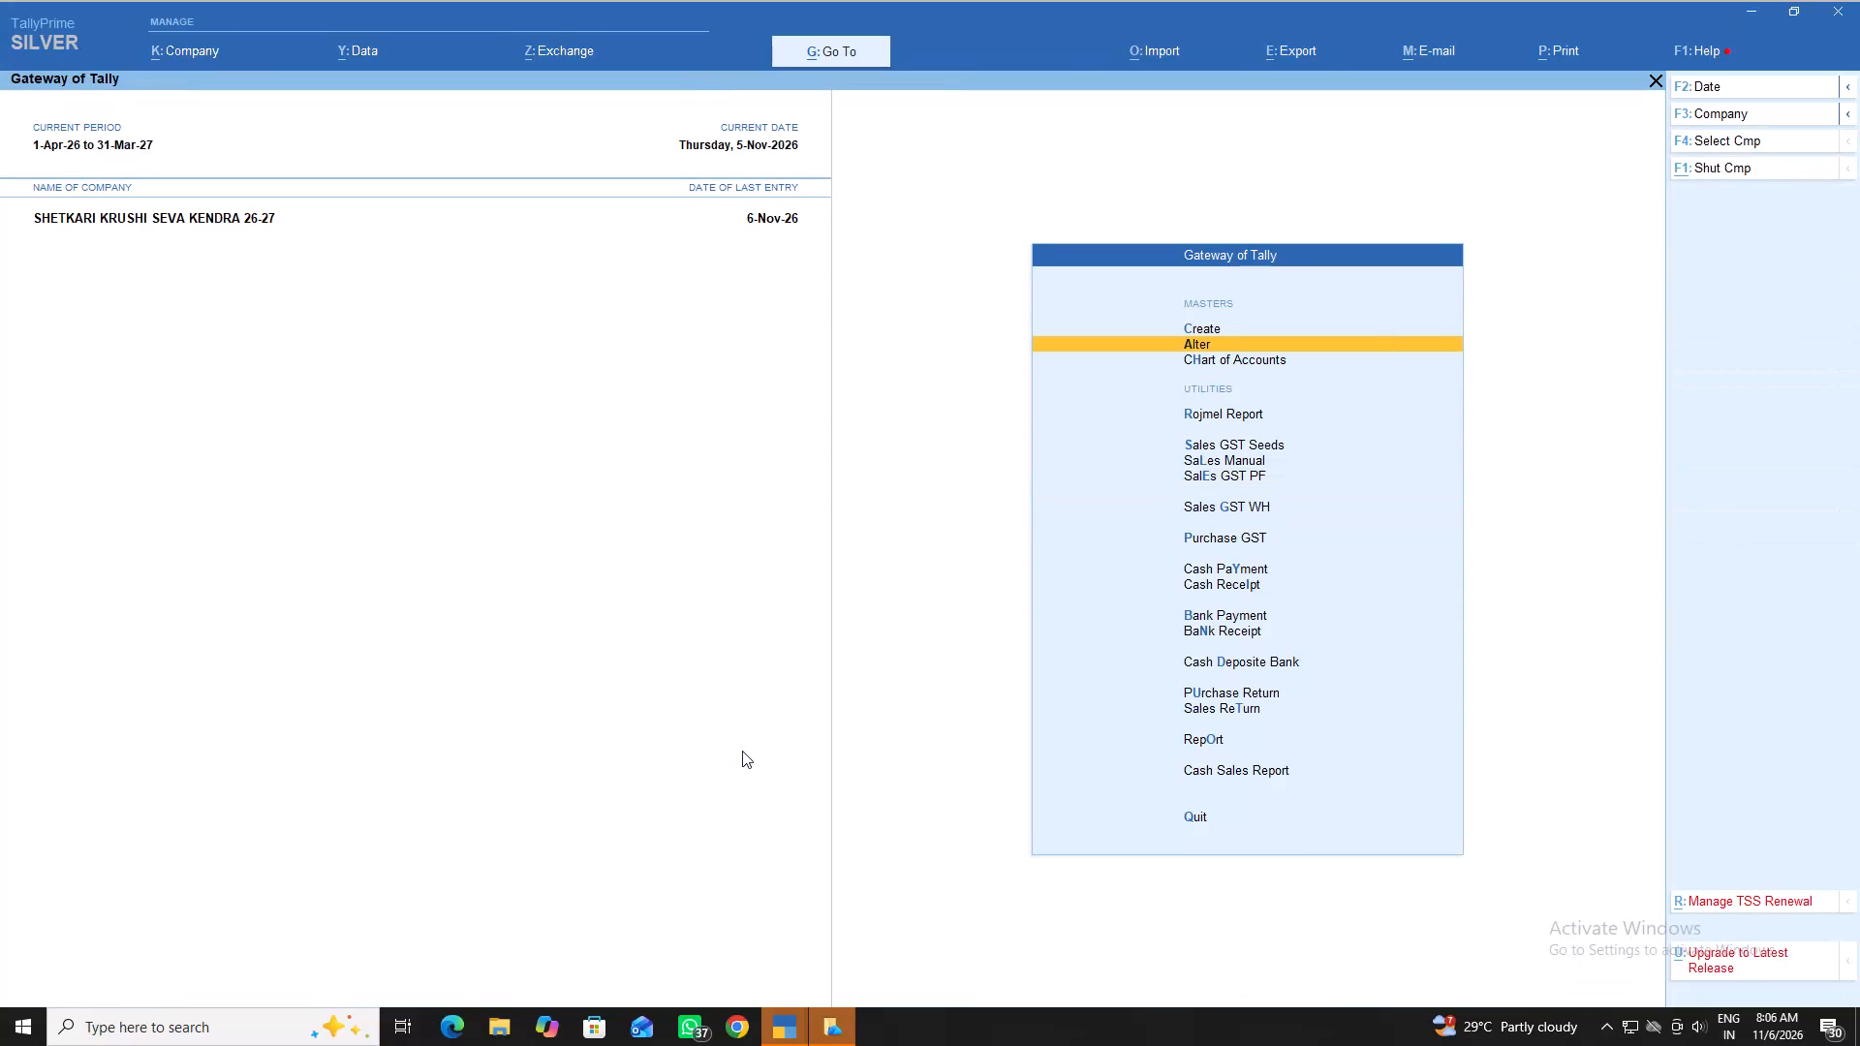
{"action": "key", "text": "Up"}
{"action": "key", "text": "Up"}
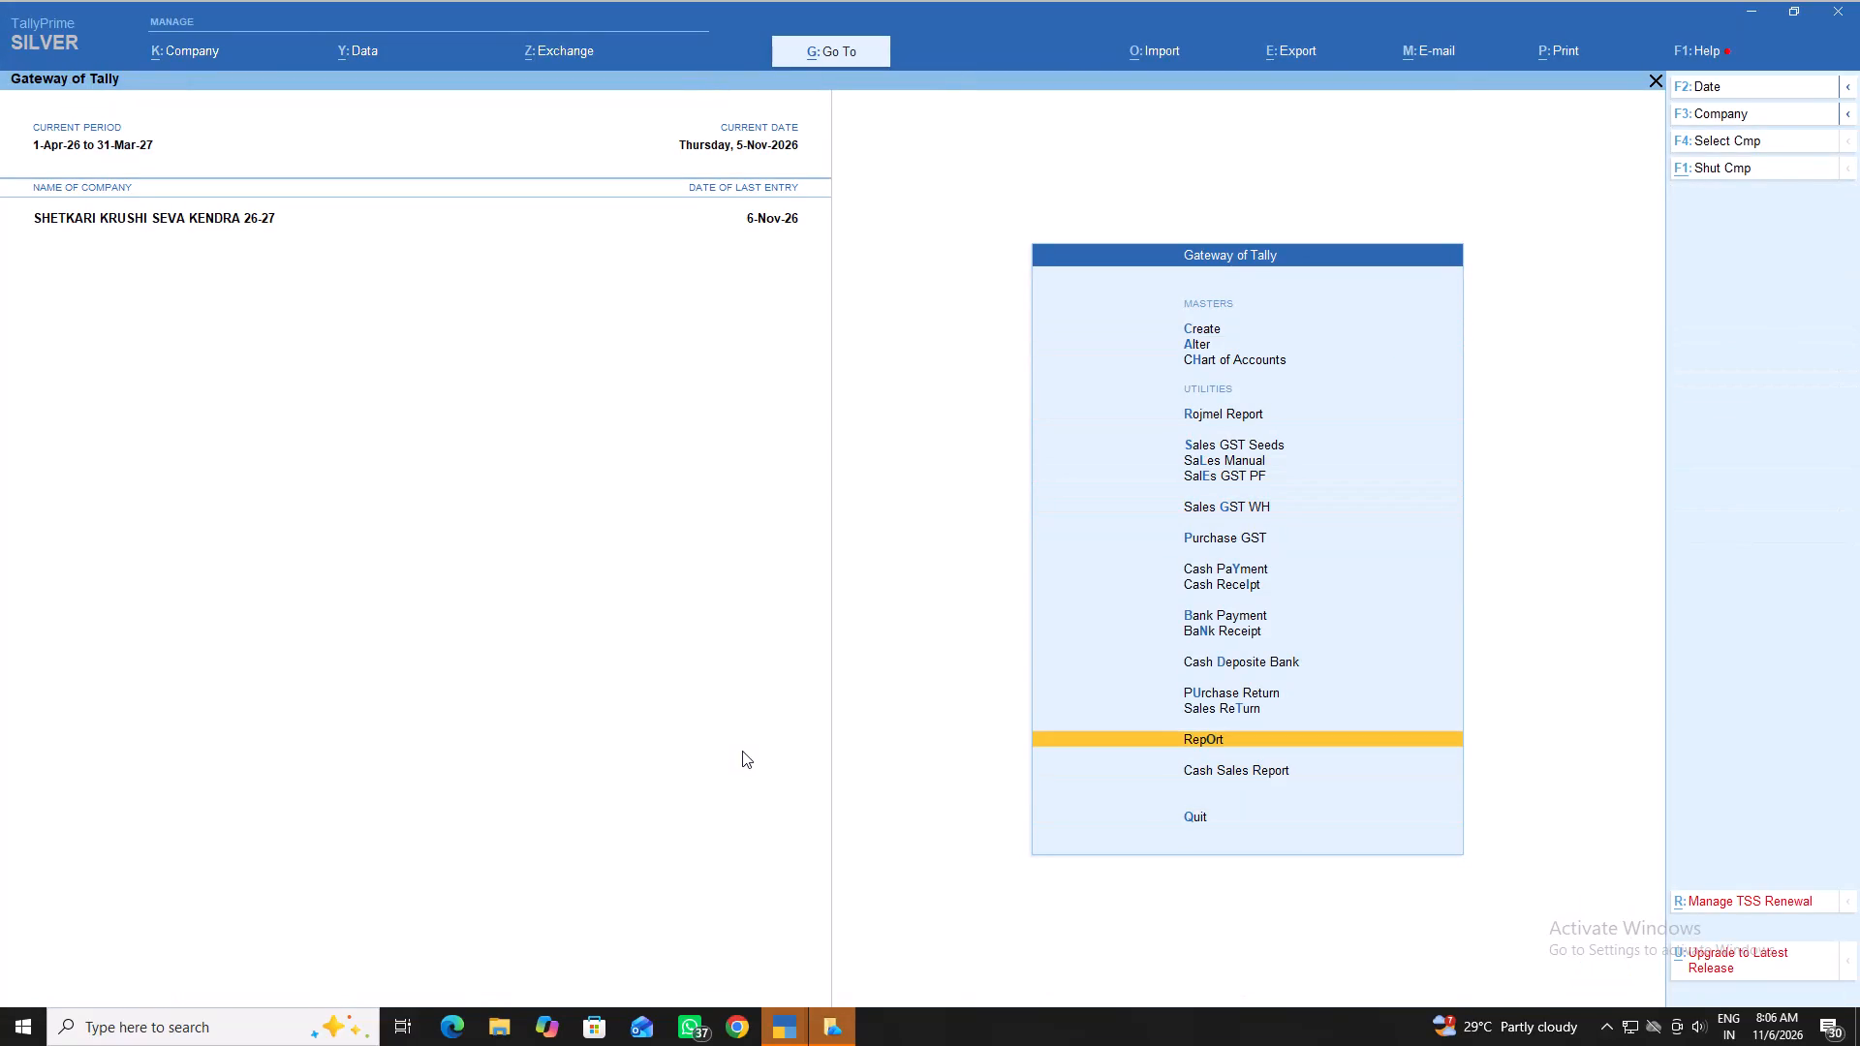
{"action": "key", "text": "Return"}
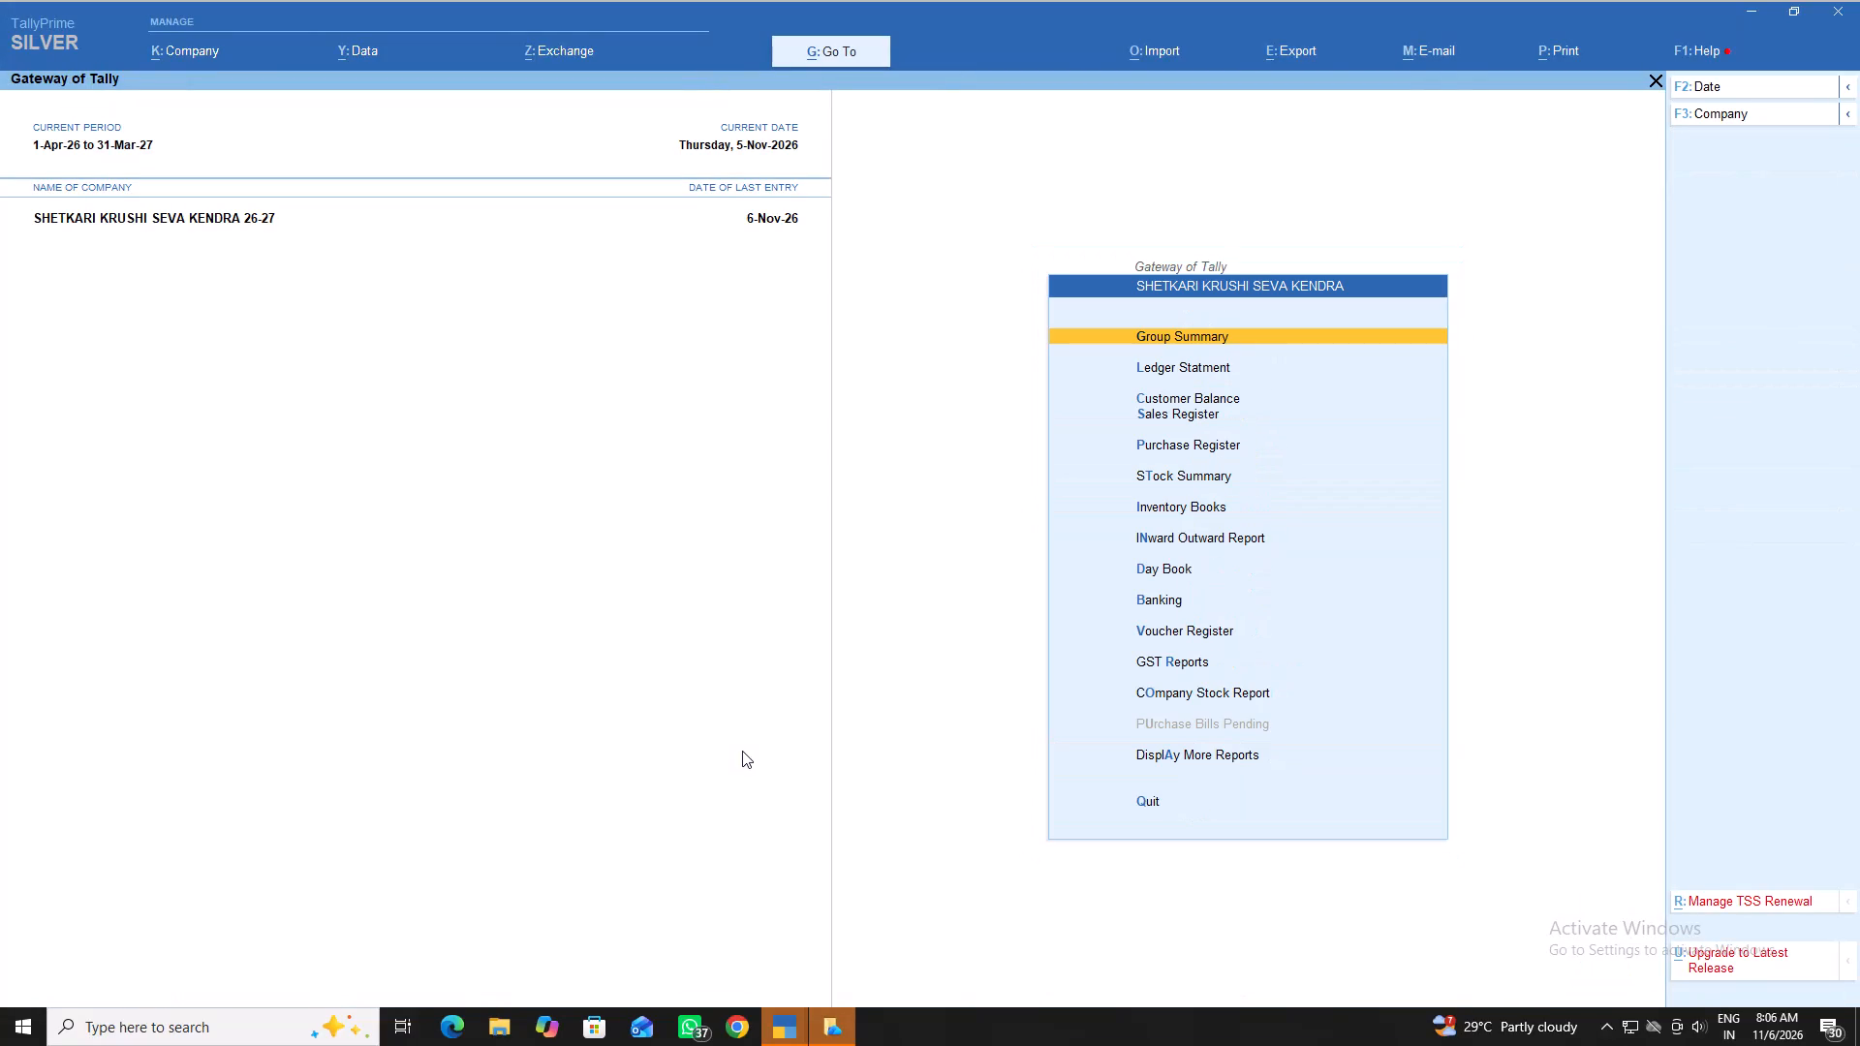
{"action": "key", "text": "Escape"}
{"action": "key", "text": "Down"}
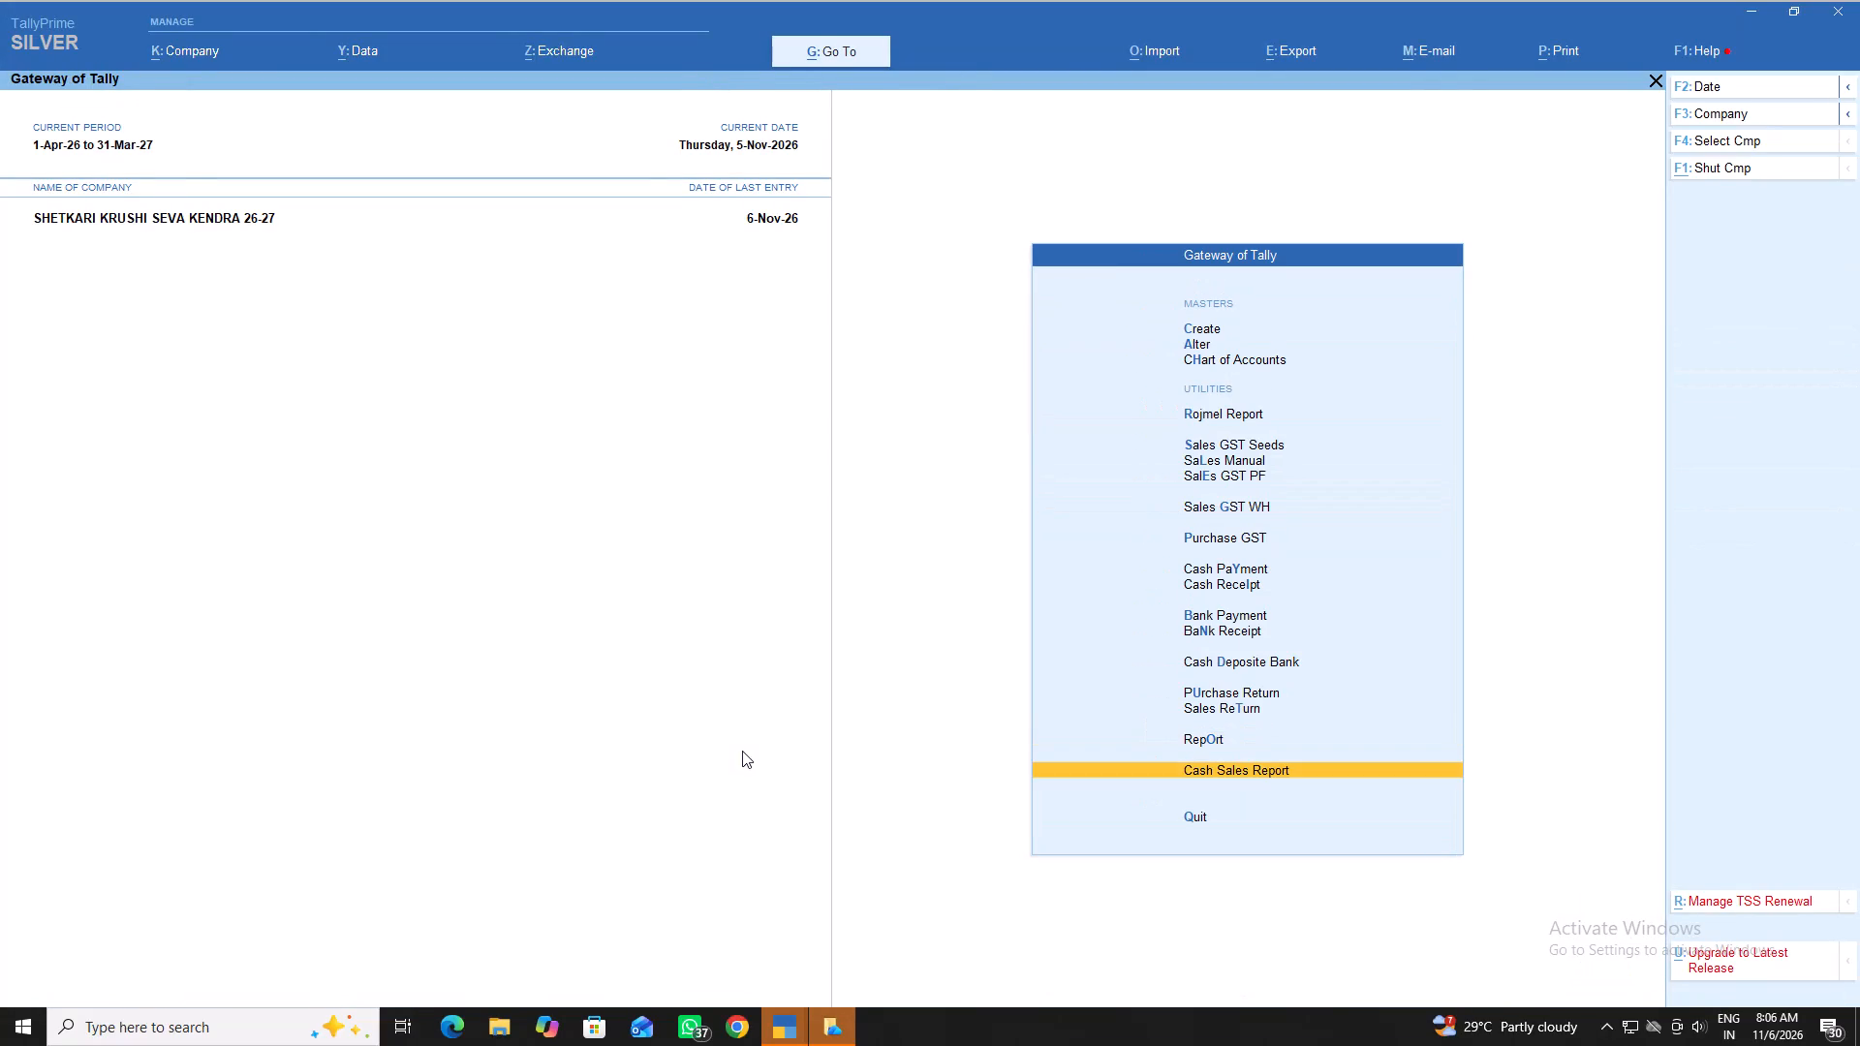
{"action": "key", "text": "Return"}
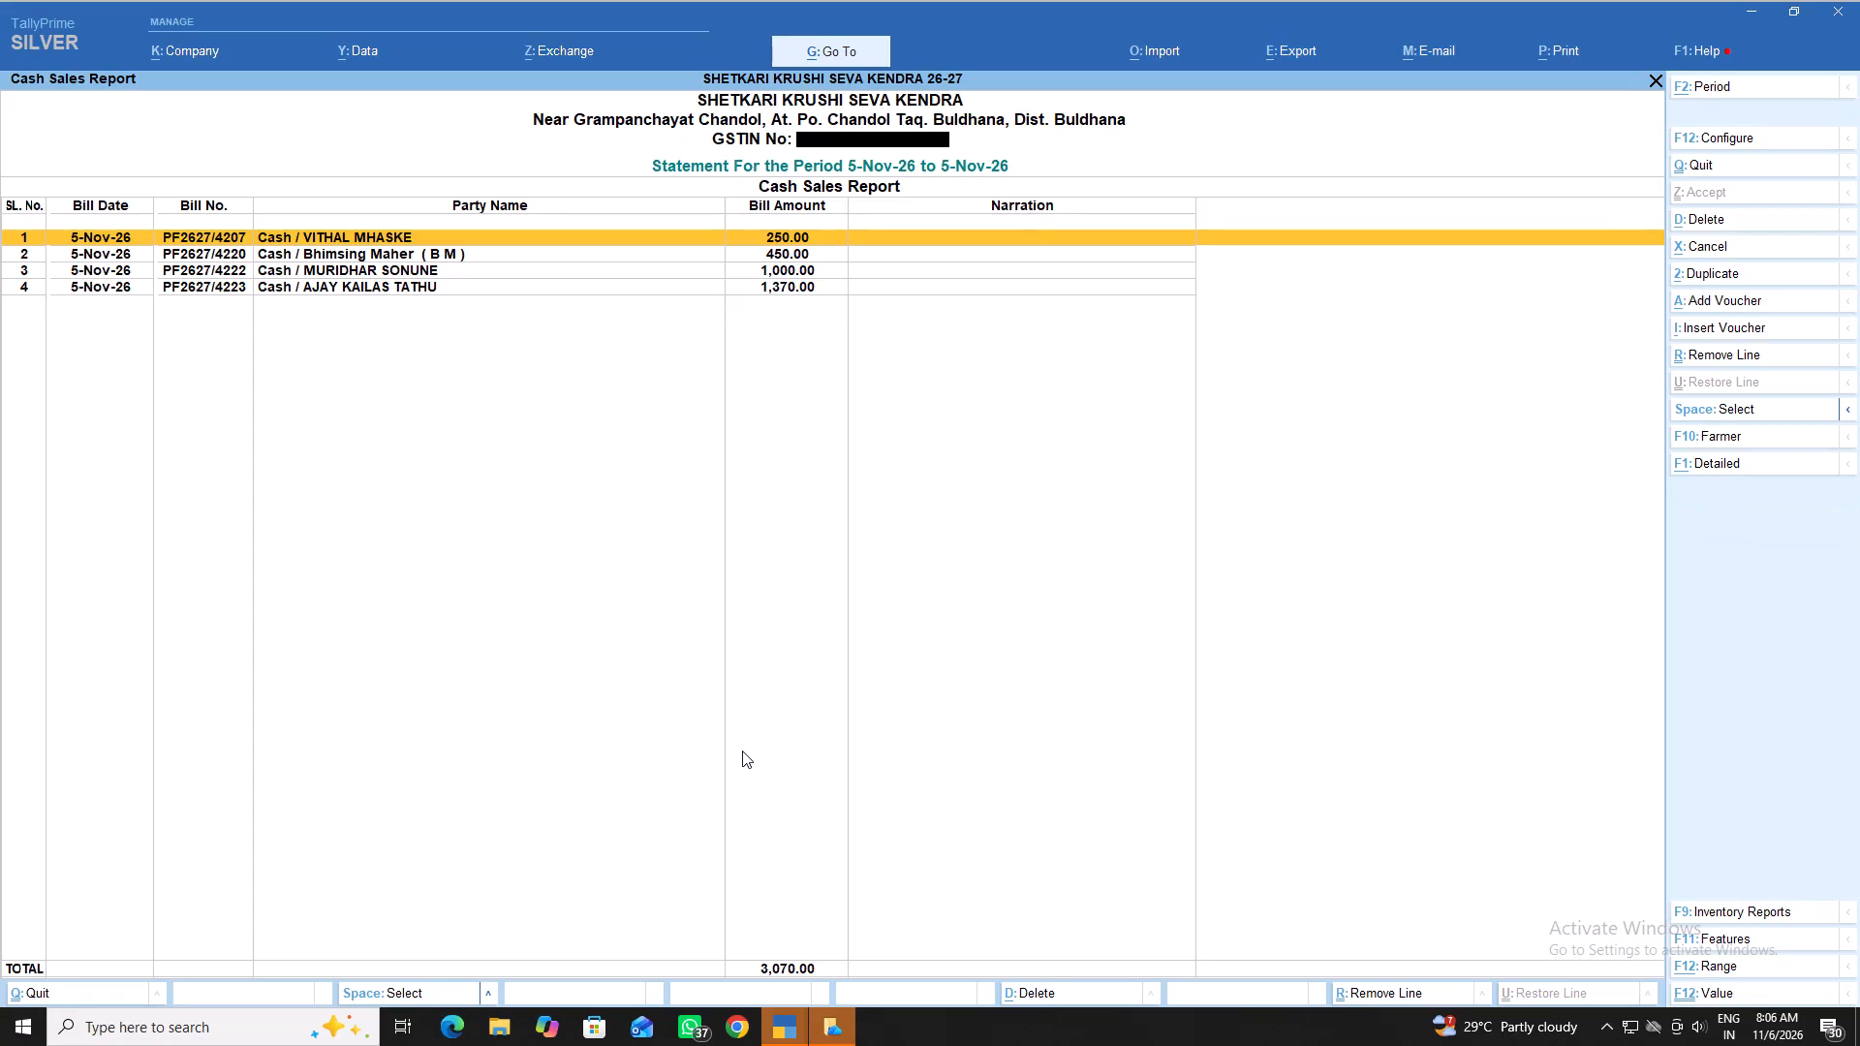
Set the Cash Sales Report period from 1-9-2026 to 5-9-2026.
{"action": "left_click", "coordinate": [1720, 89]}
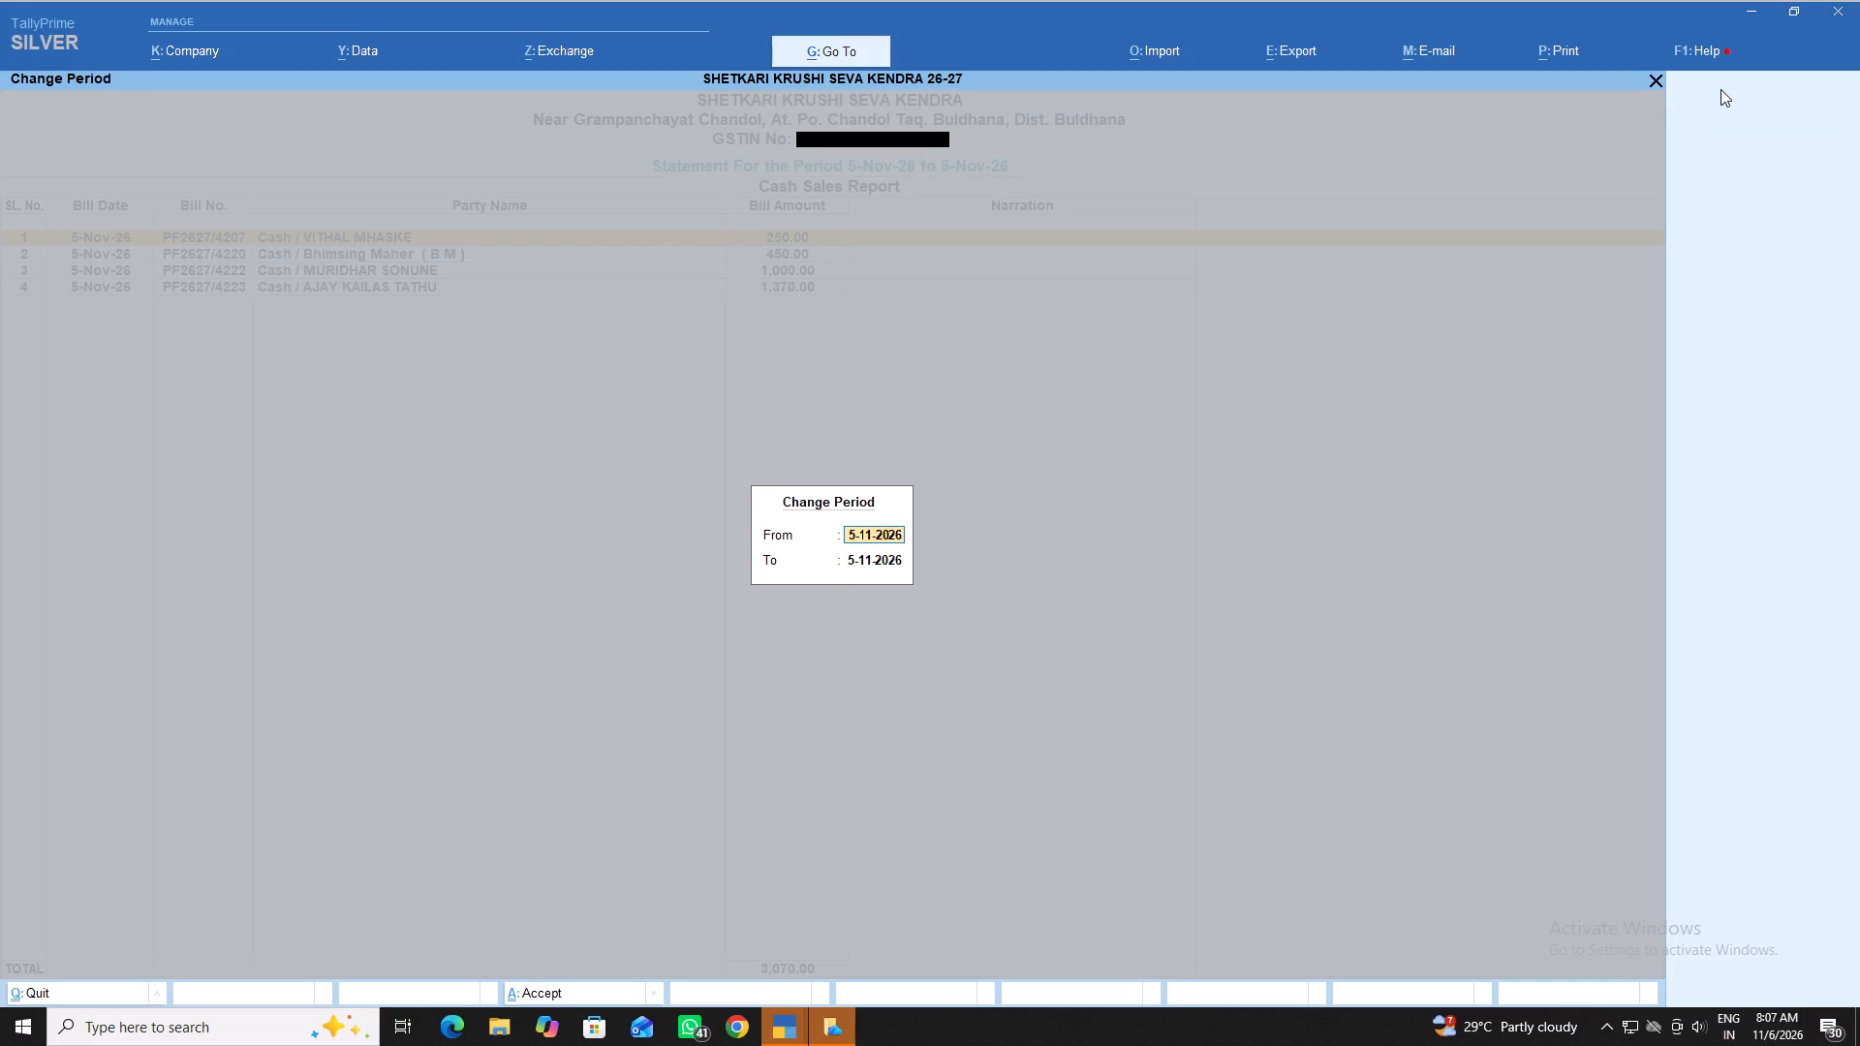
{"action": "key", "text": "1"}
{"action": "key", "text": "period"}
{"action": "key", "text": "9"}
{"action": "type", "text": ".2026"}
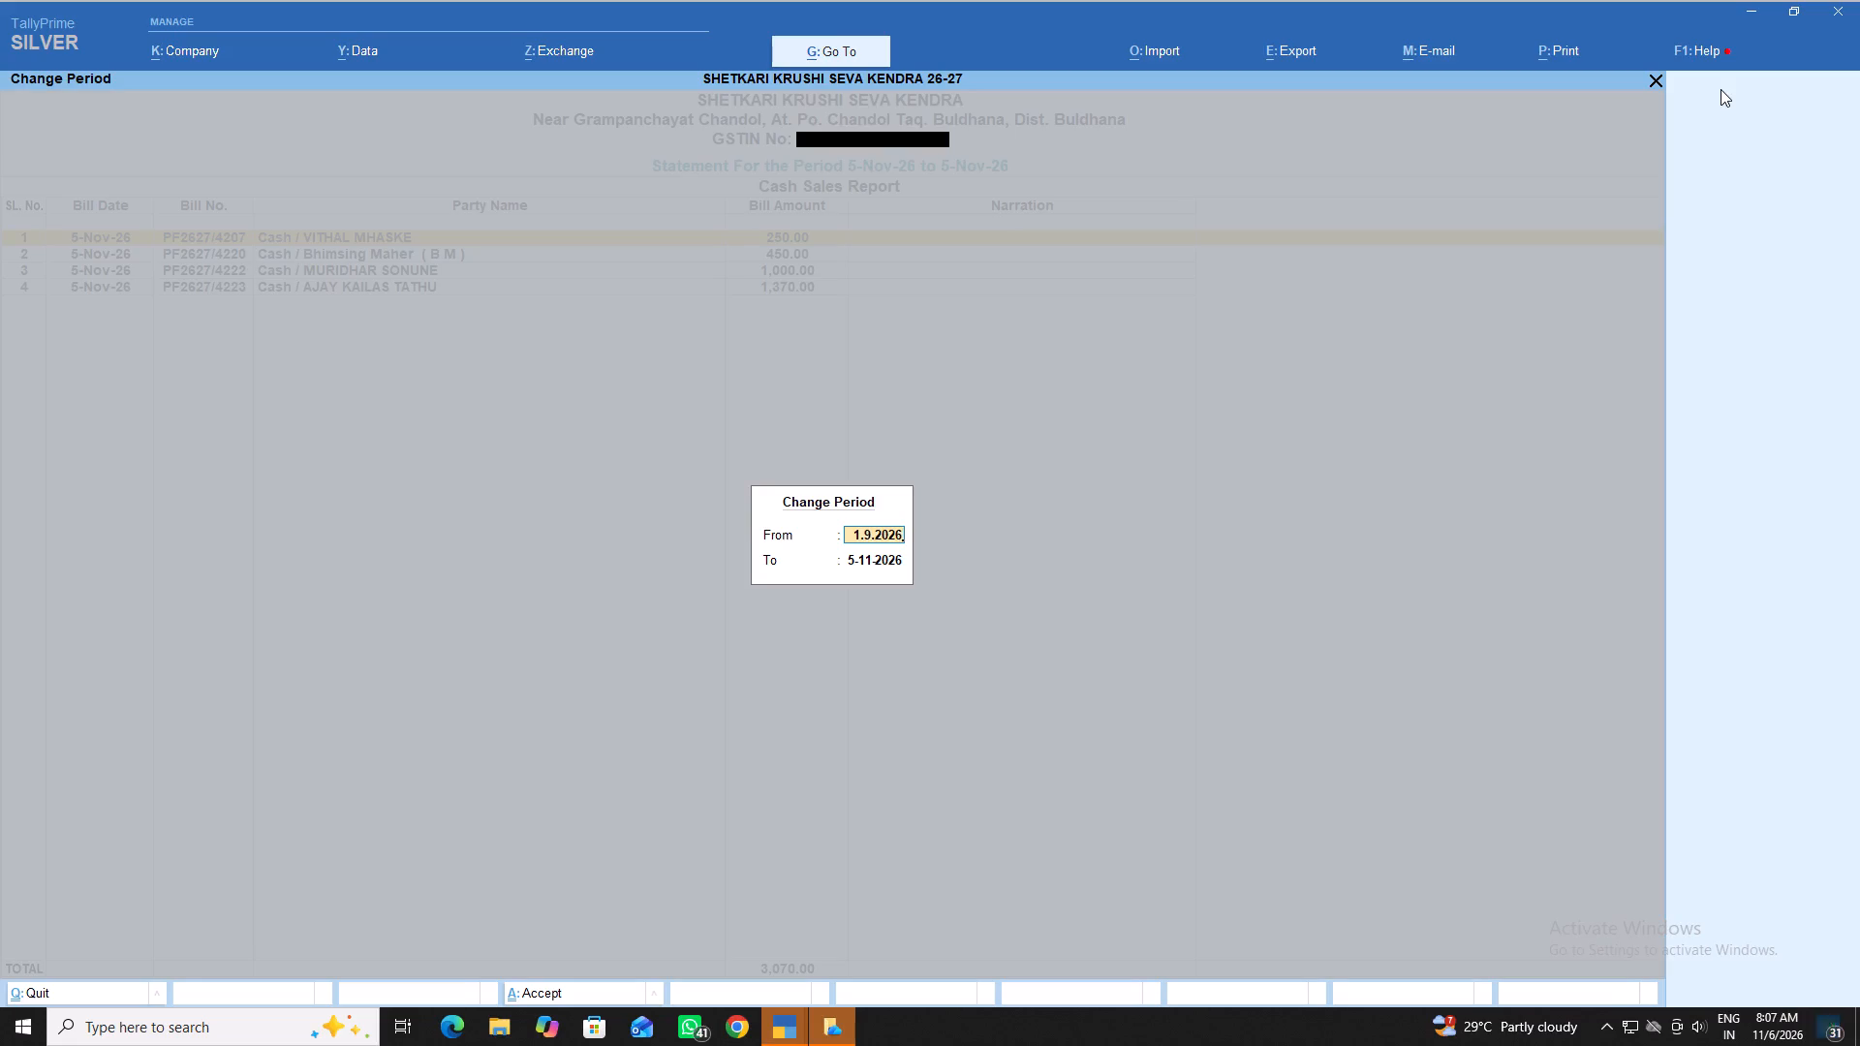
{"action": "key", "text": "Return"}
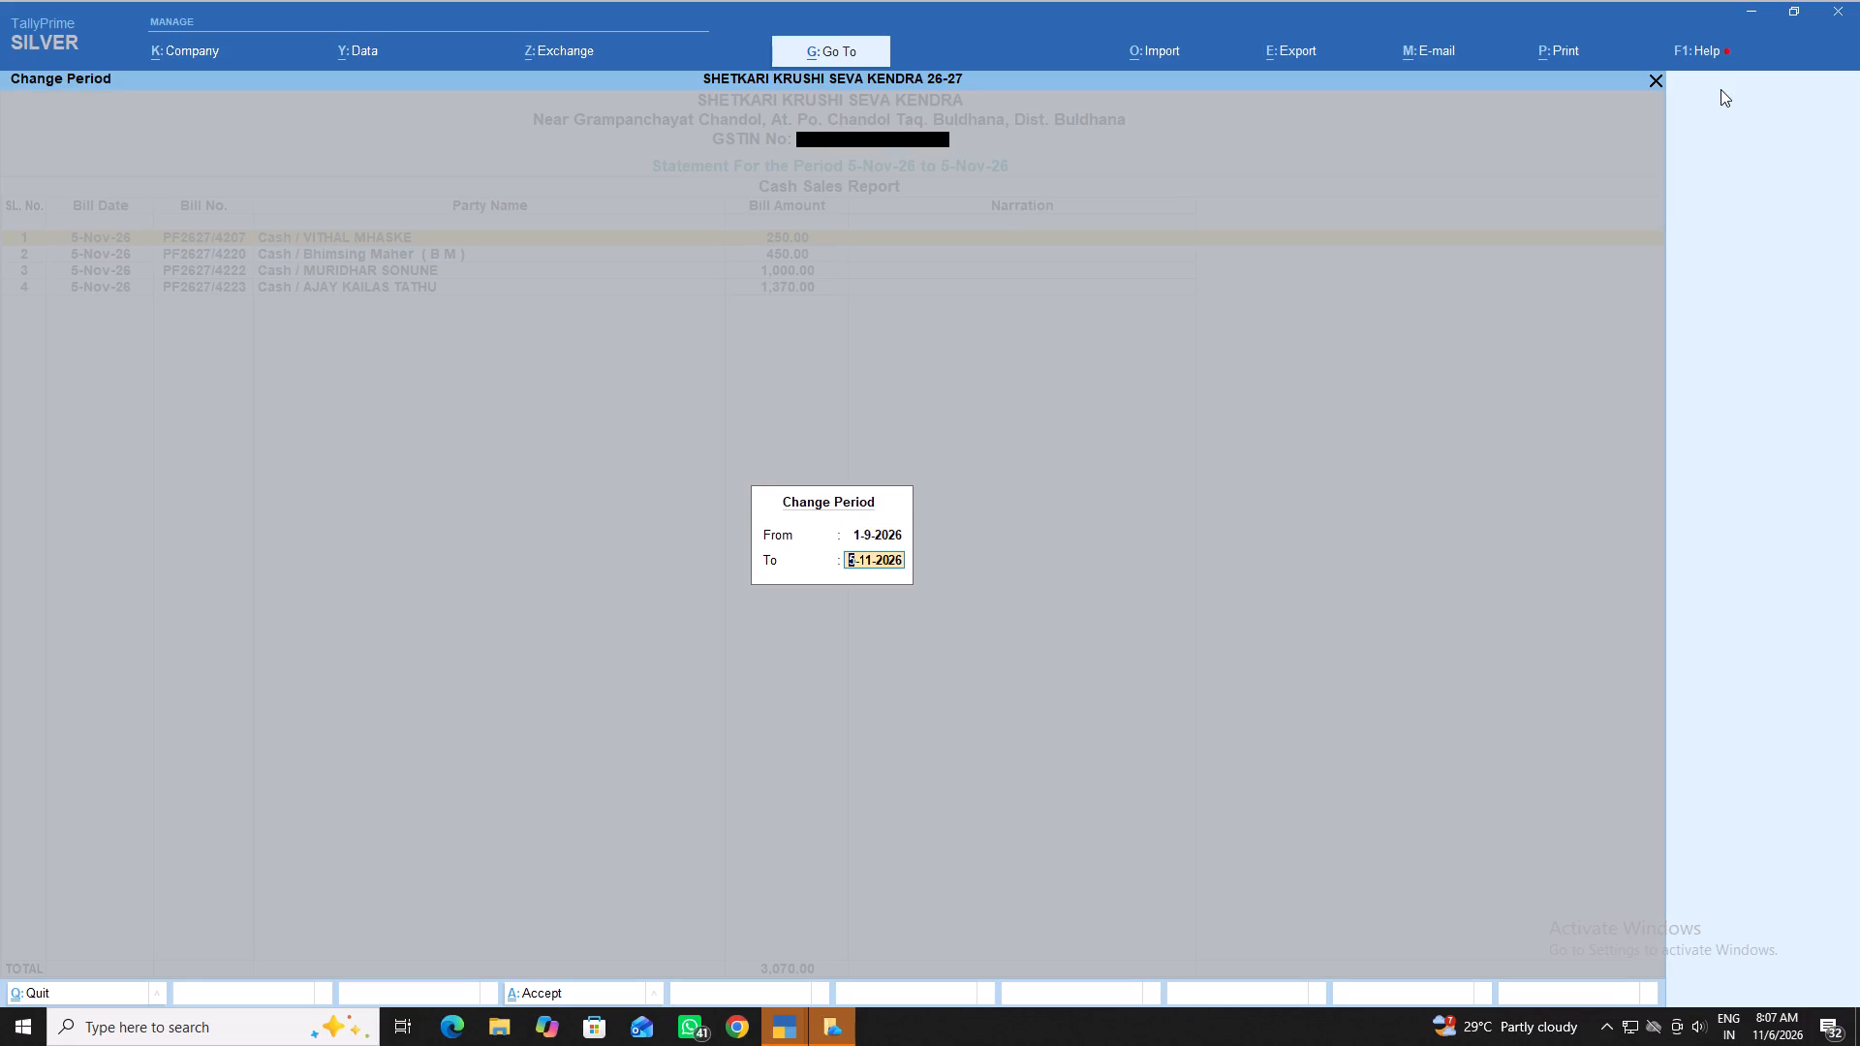
{"action": "type", "text": "5."}
{"action": "type", "text": "9.2026"}
{"action": "key", "text": "Return"}
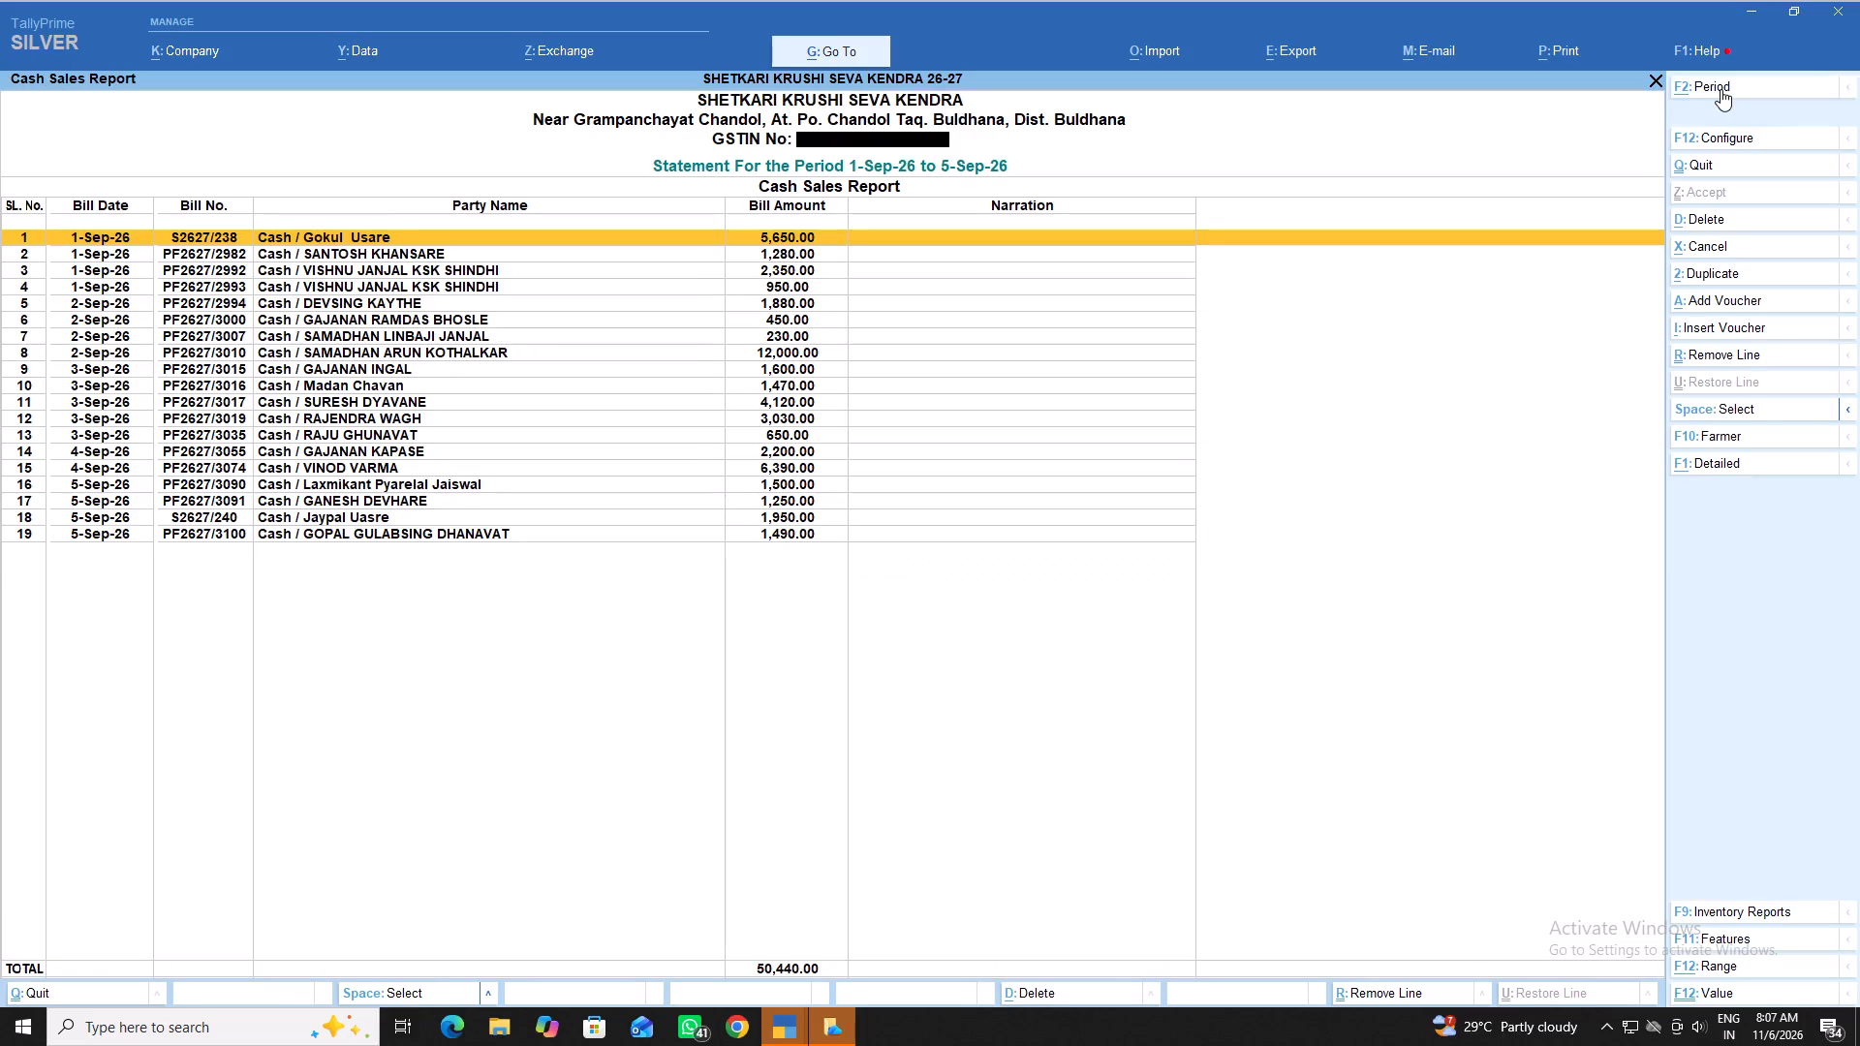
Examine the cash sales bills dated 1-Sep-26 to 5-Sep-26, checking their party names and amounts.
{"action": "key", "text": "Down"}
{"action": "key", "text": "Down"}
{"action": "key", "text": "Down"}
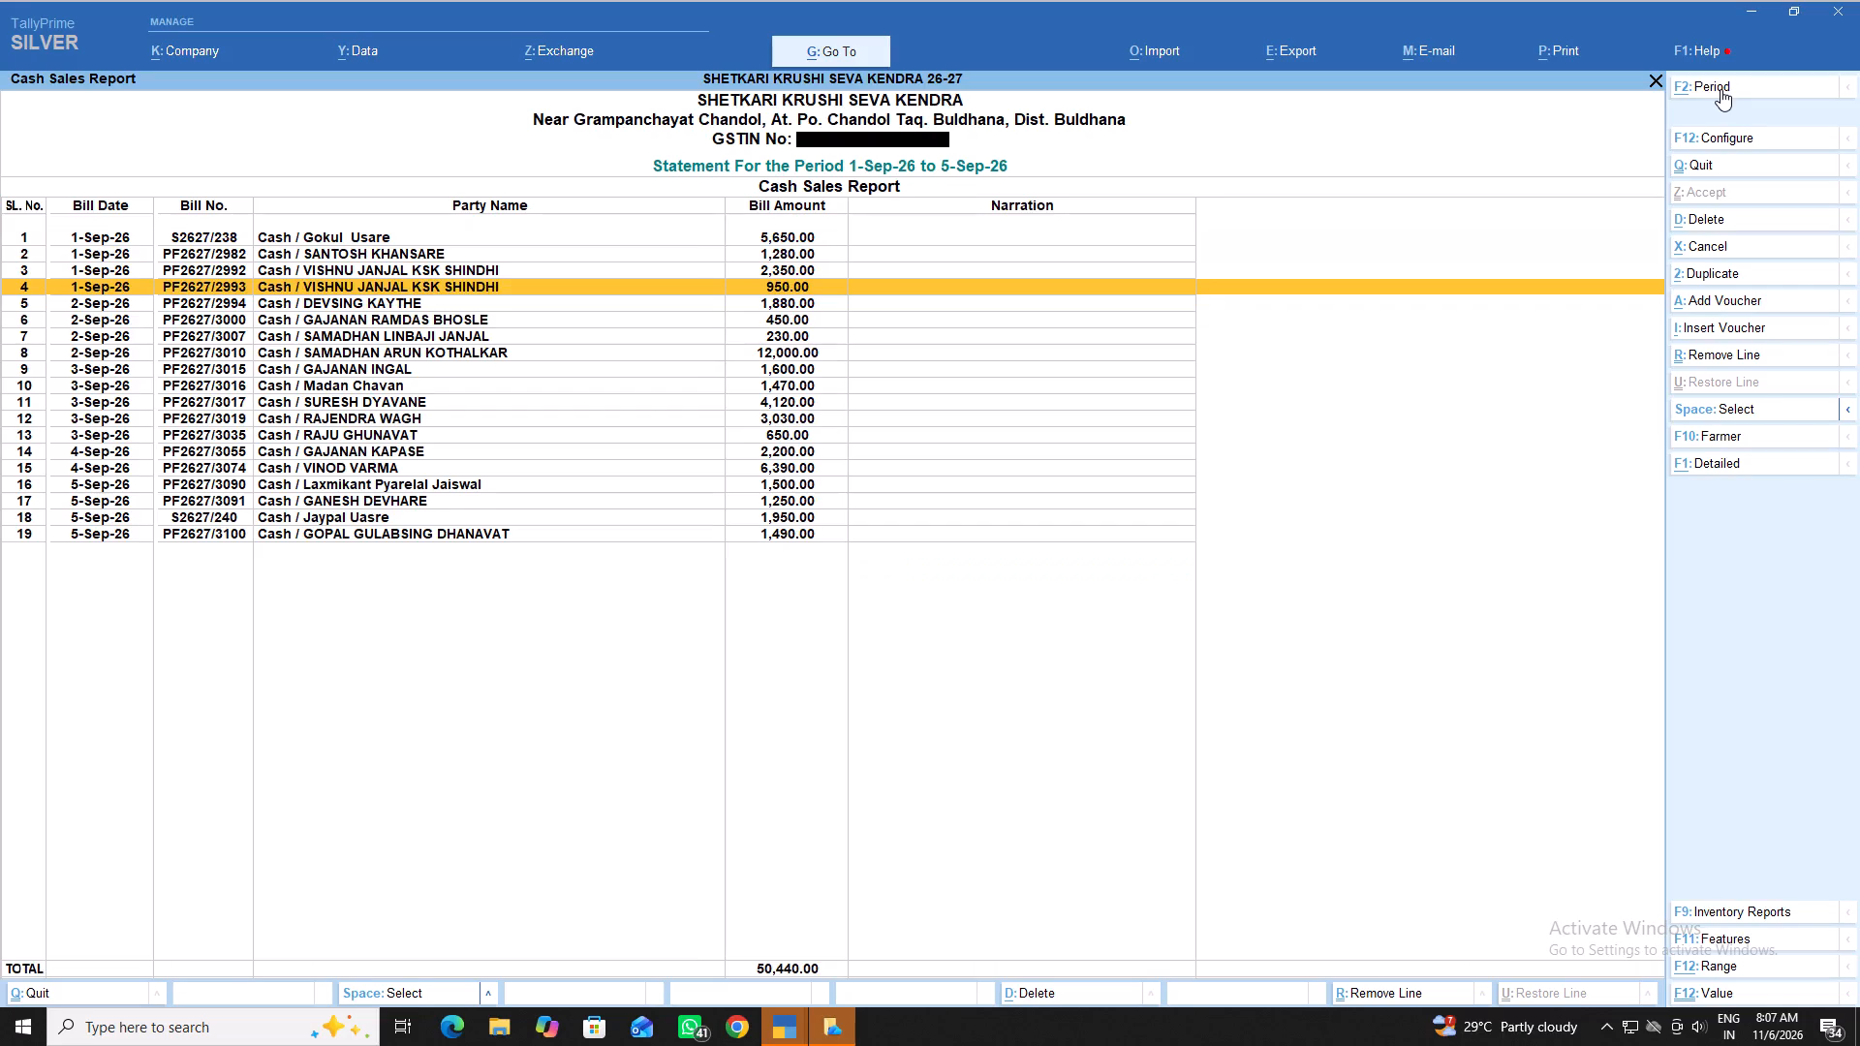
{"action": "key", "text": "Down"}
{"action": "key", "text": "Down"}
{"action": "key", "text": "Down"}
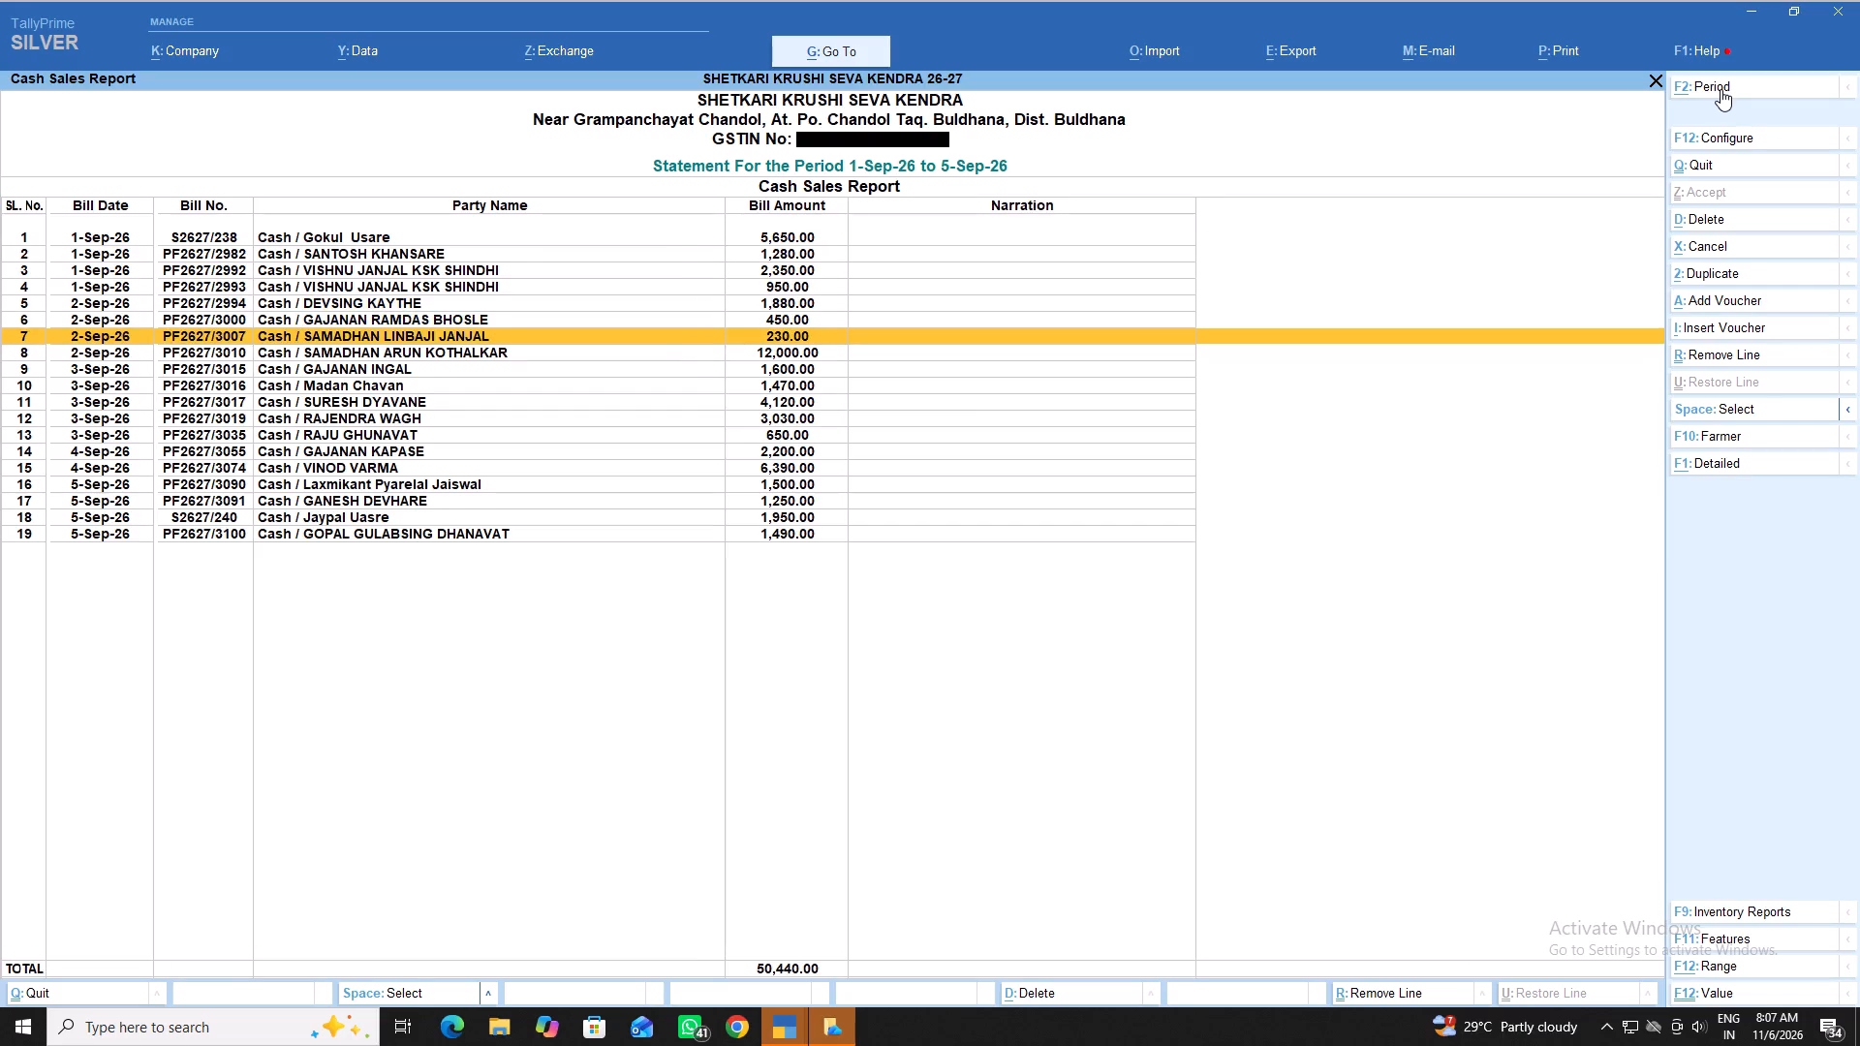
{"action": "key", "text": "Down"}
{"action": "key", "text": "Down"}
{"action": "key", "text": "Down"}
{"action": "key", "text": "Down"}
{"action": "key", "text": "Down"}
{"action": "key", "text": "Down"}
{"action": "key", "text": "Down"}
{"action": "key", "text": "Down"}
{"action": "key", "text": "Down"}
{"action": "key", "text": "Down"}
{"action": "key", "text": "Down"}
{"action": "key", "text": "Down"}
{"action": "key", "text": "Down"}
{"action": "key", "text": "Down"}
{"action": "key", "text": "Down"}
{"action": "key", "text": "Down"}
{"action": "key", "text": "Down"}
{"action": "key", "text": "Down"}
{"action": "key", "text": "Down"}
{"action": "key", "text": "Down"}
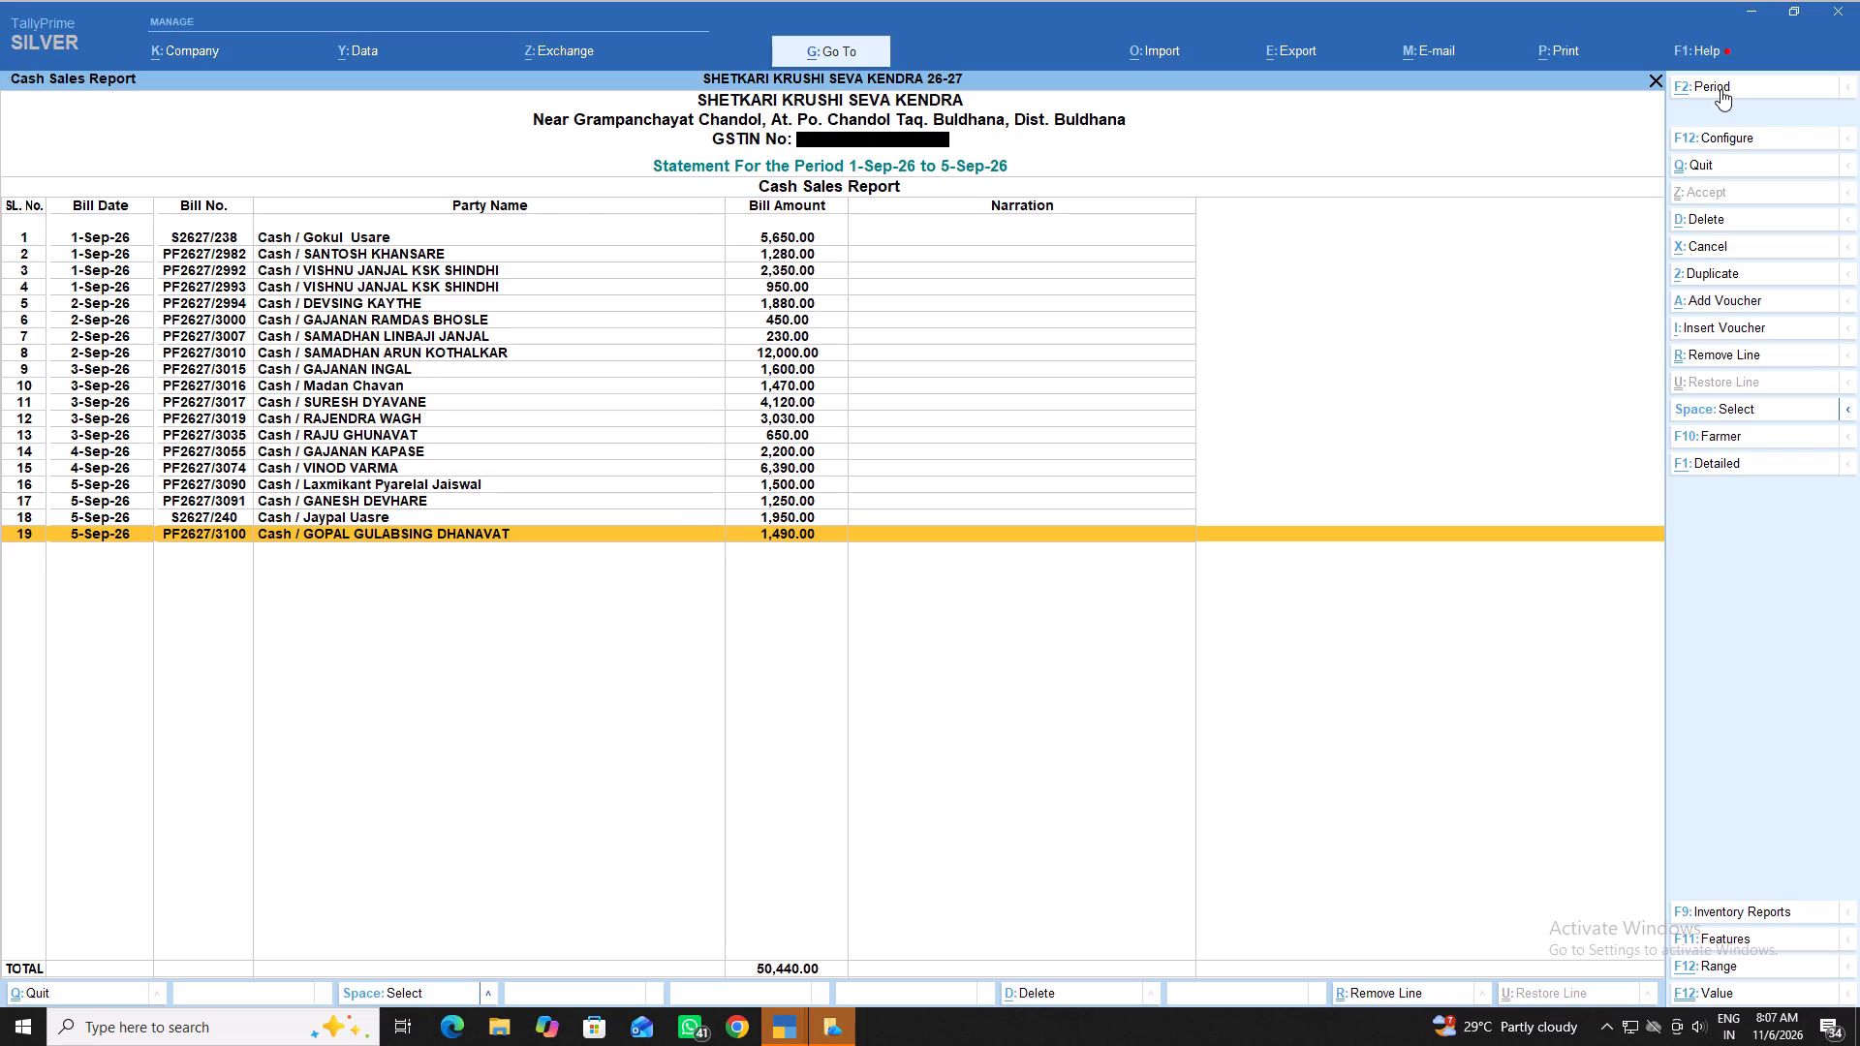
{"action": "key", "text": "Up"}
{"action": "key", "text": "Up"}
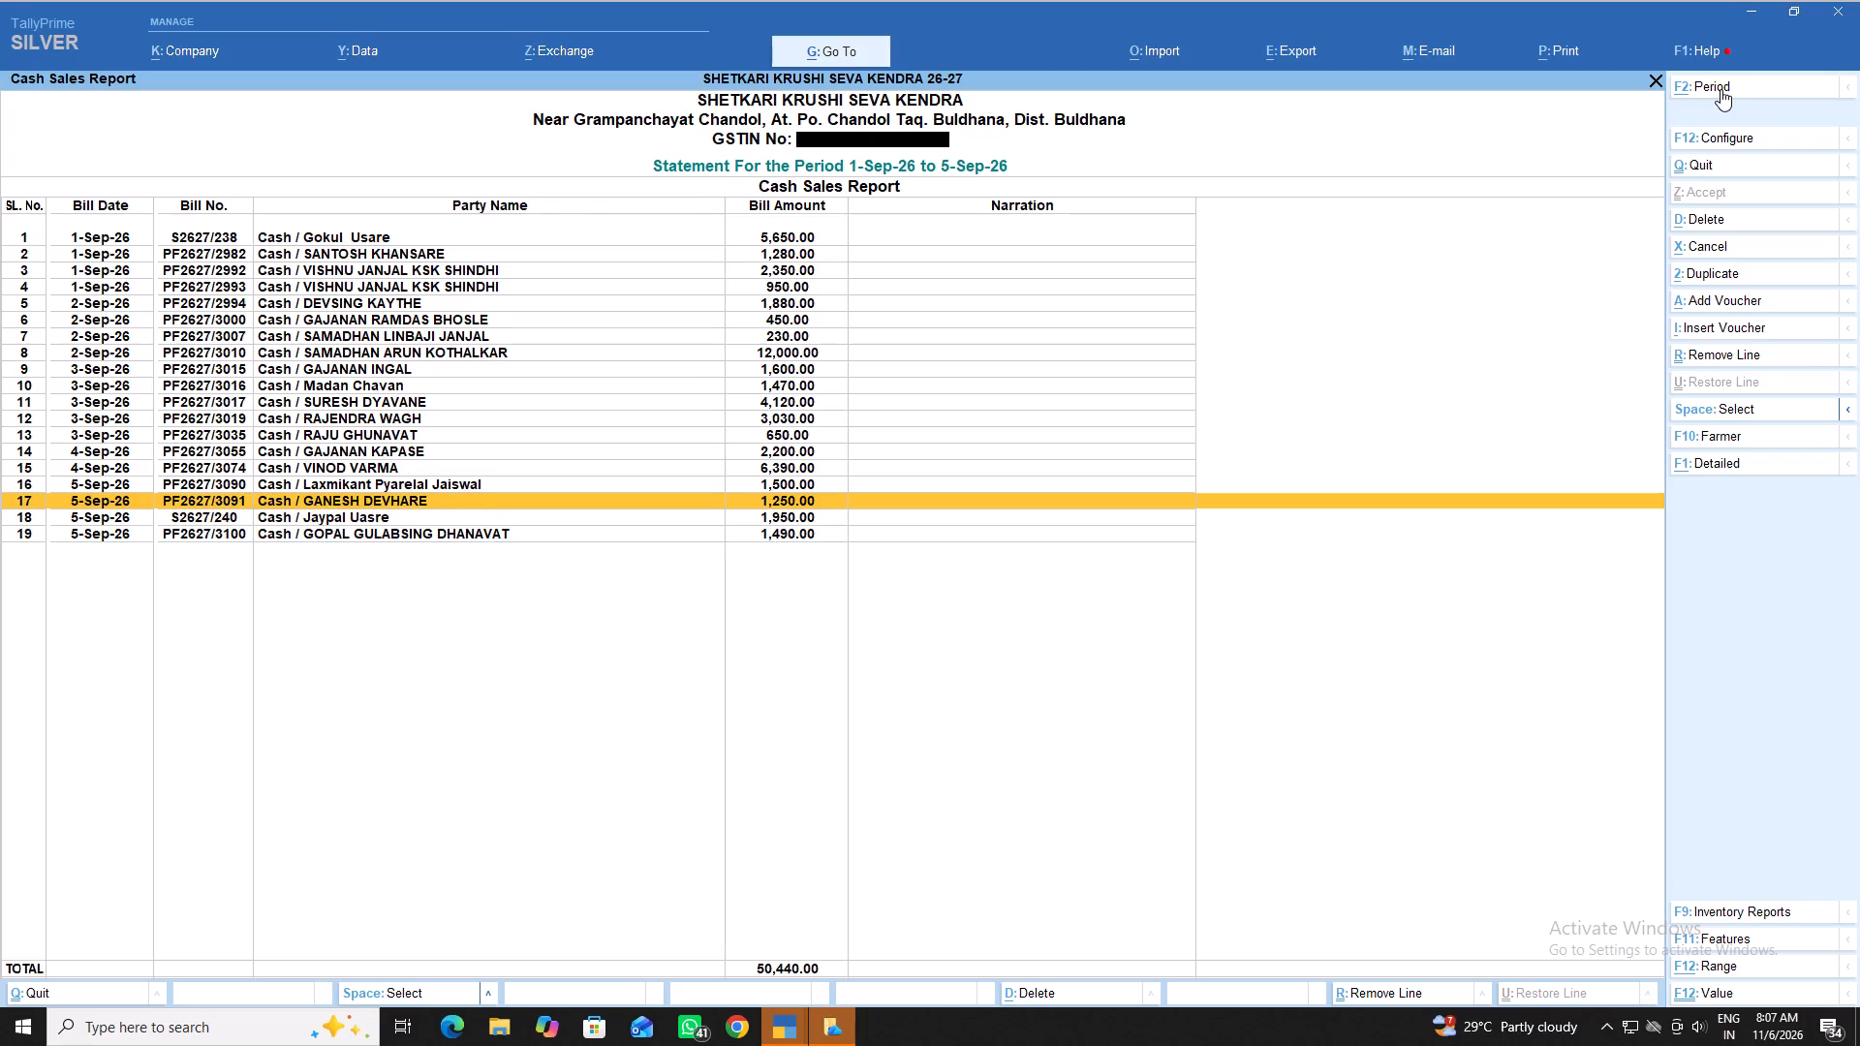
{"action": "key", "text": "Up"}
{"action": "key", "text": "Up"}
{"action": "key", "text": "Up"}
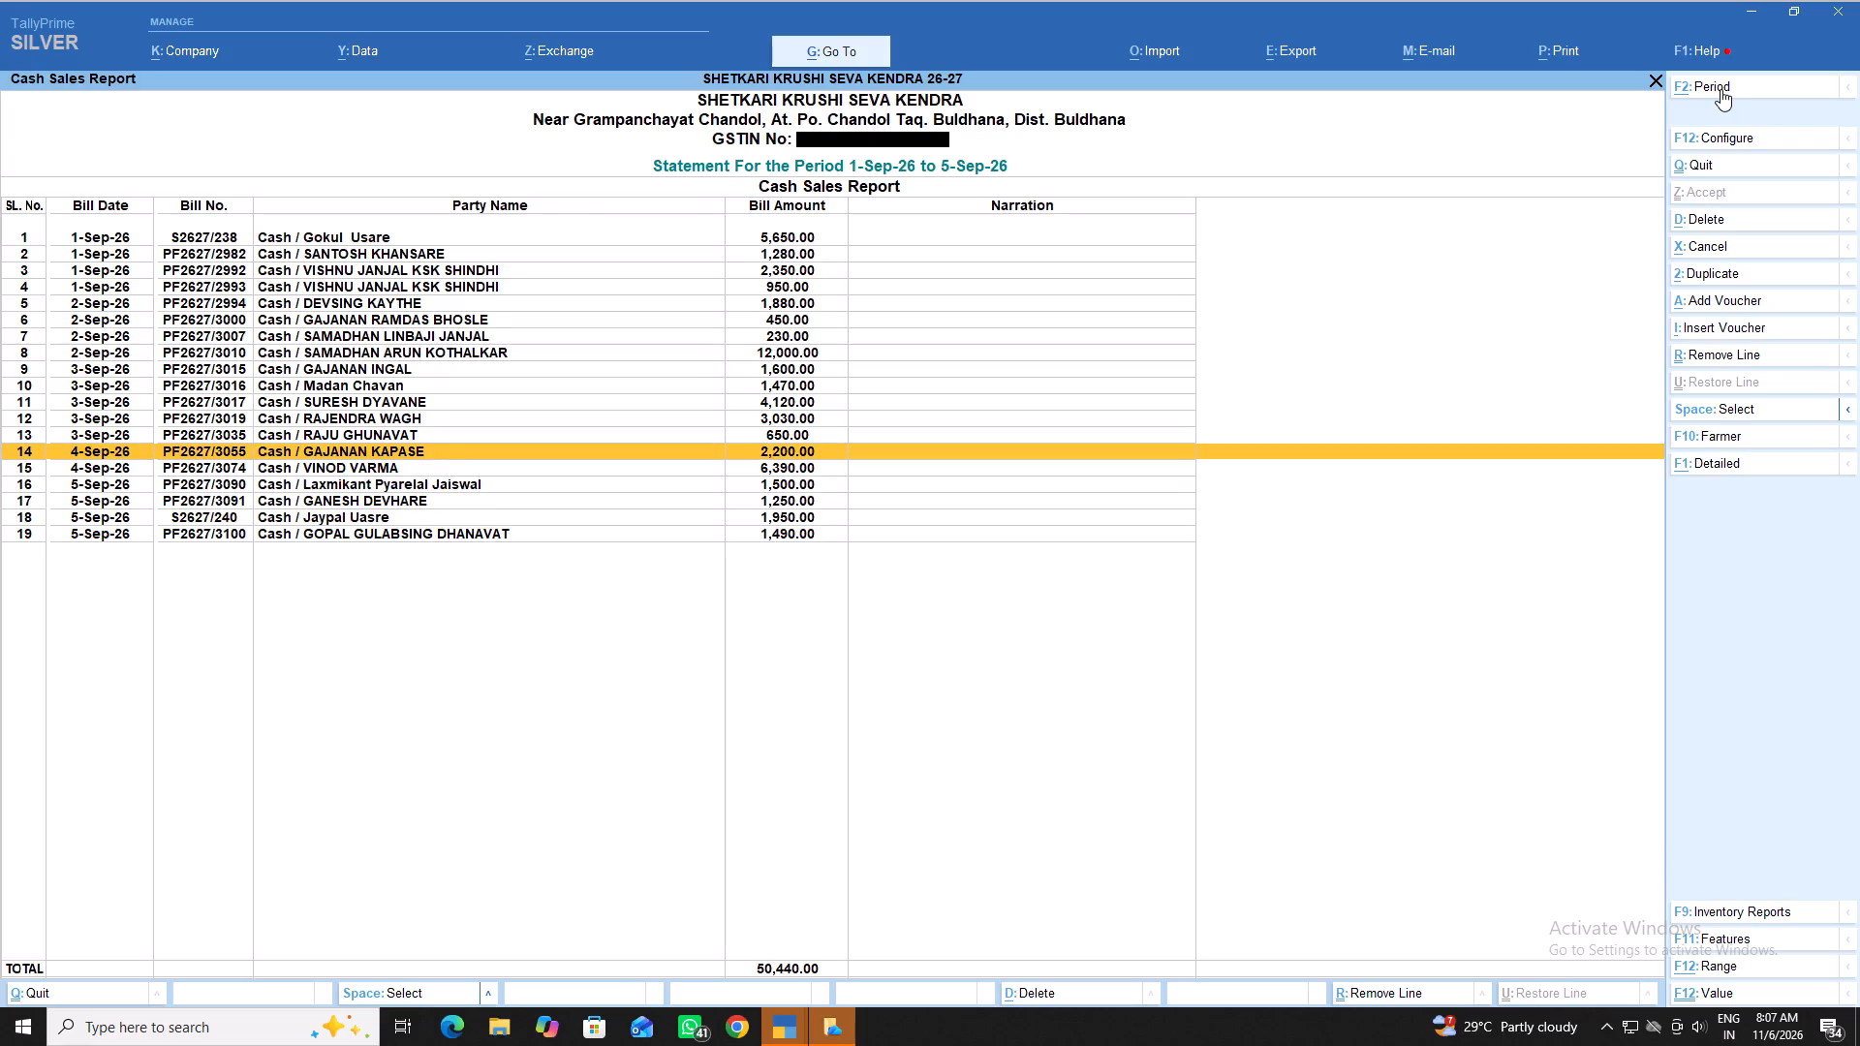
{"action": "key", "text": "Up"}
{"action": "key", "text": "Up"}
{"action": "key", "text": "Up"}
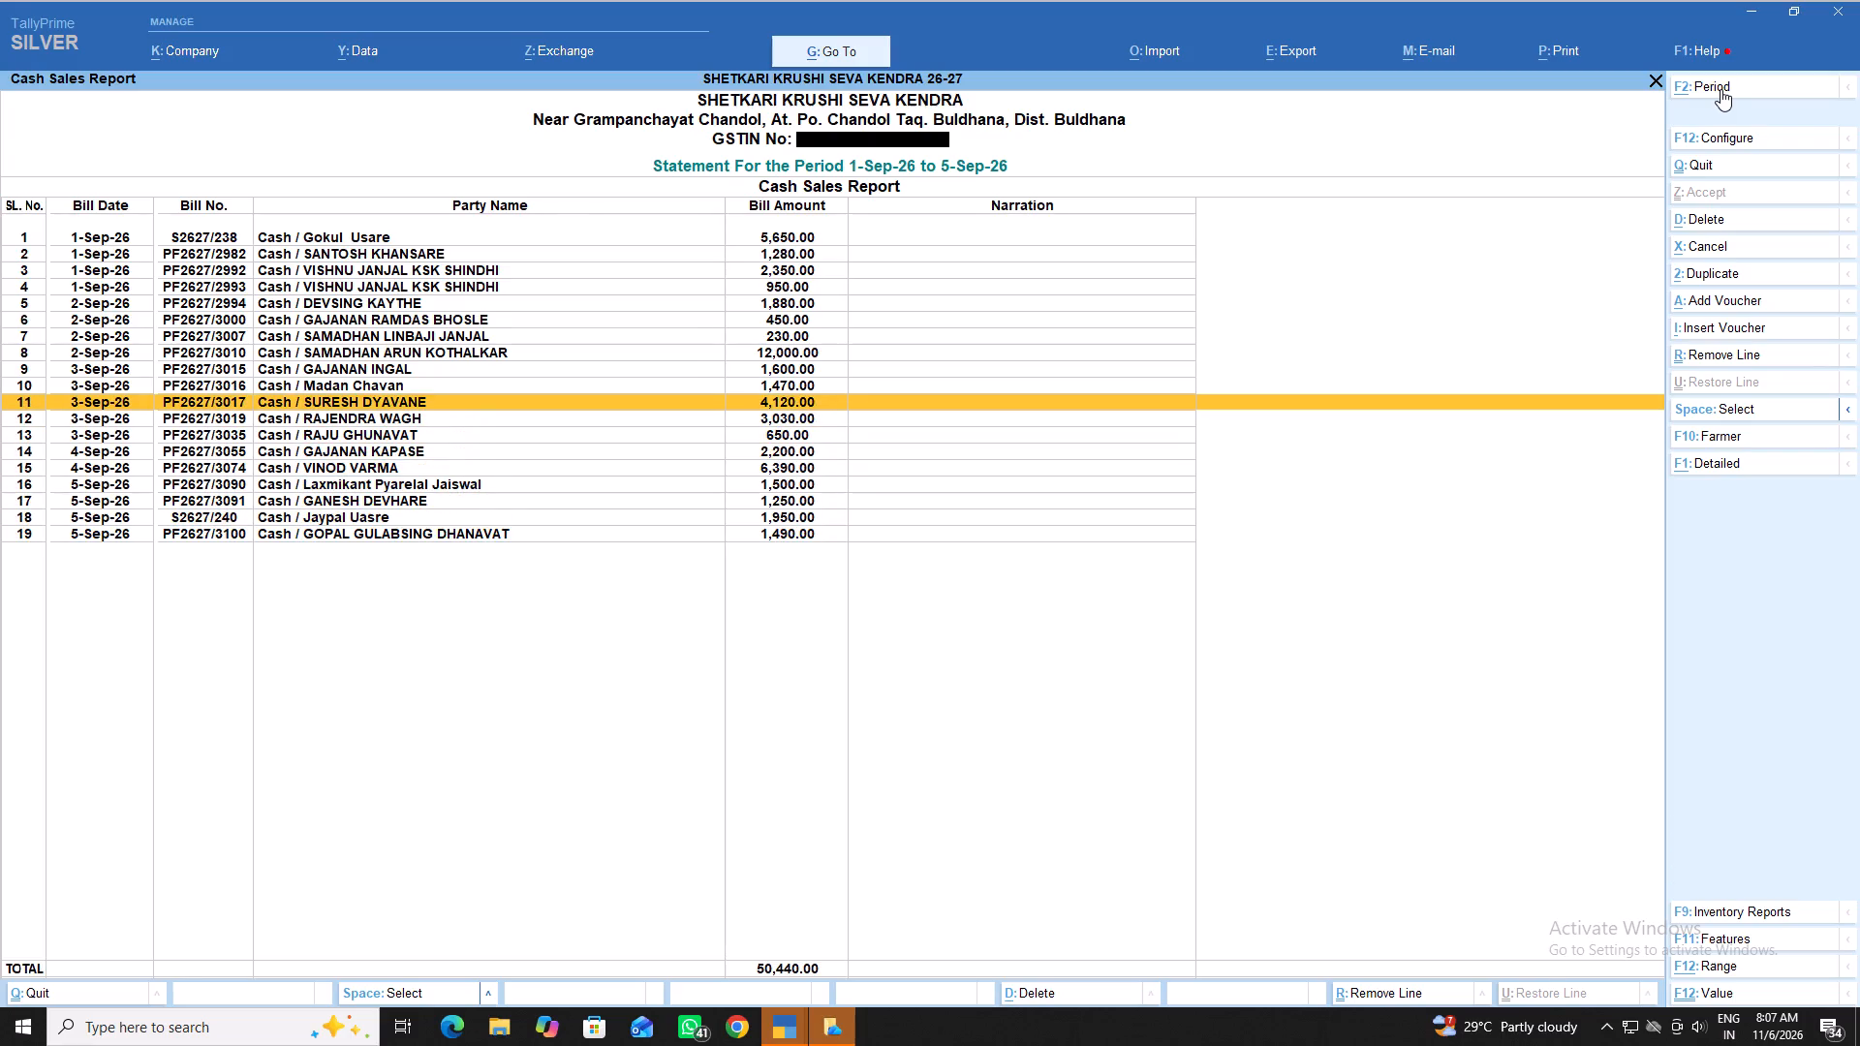
{"action": "key", "text": "Up"}
{"action": "key", "text": "Up"}
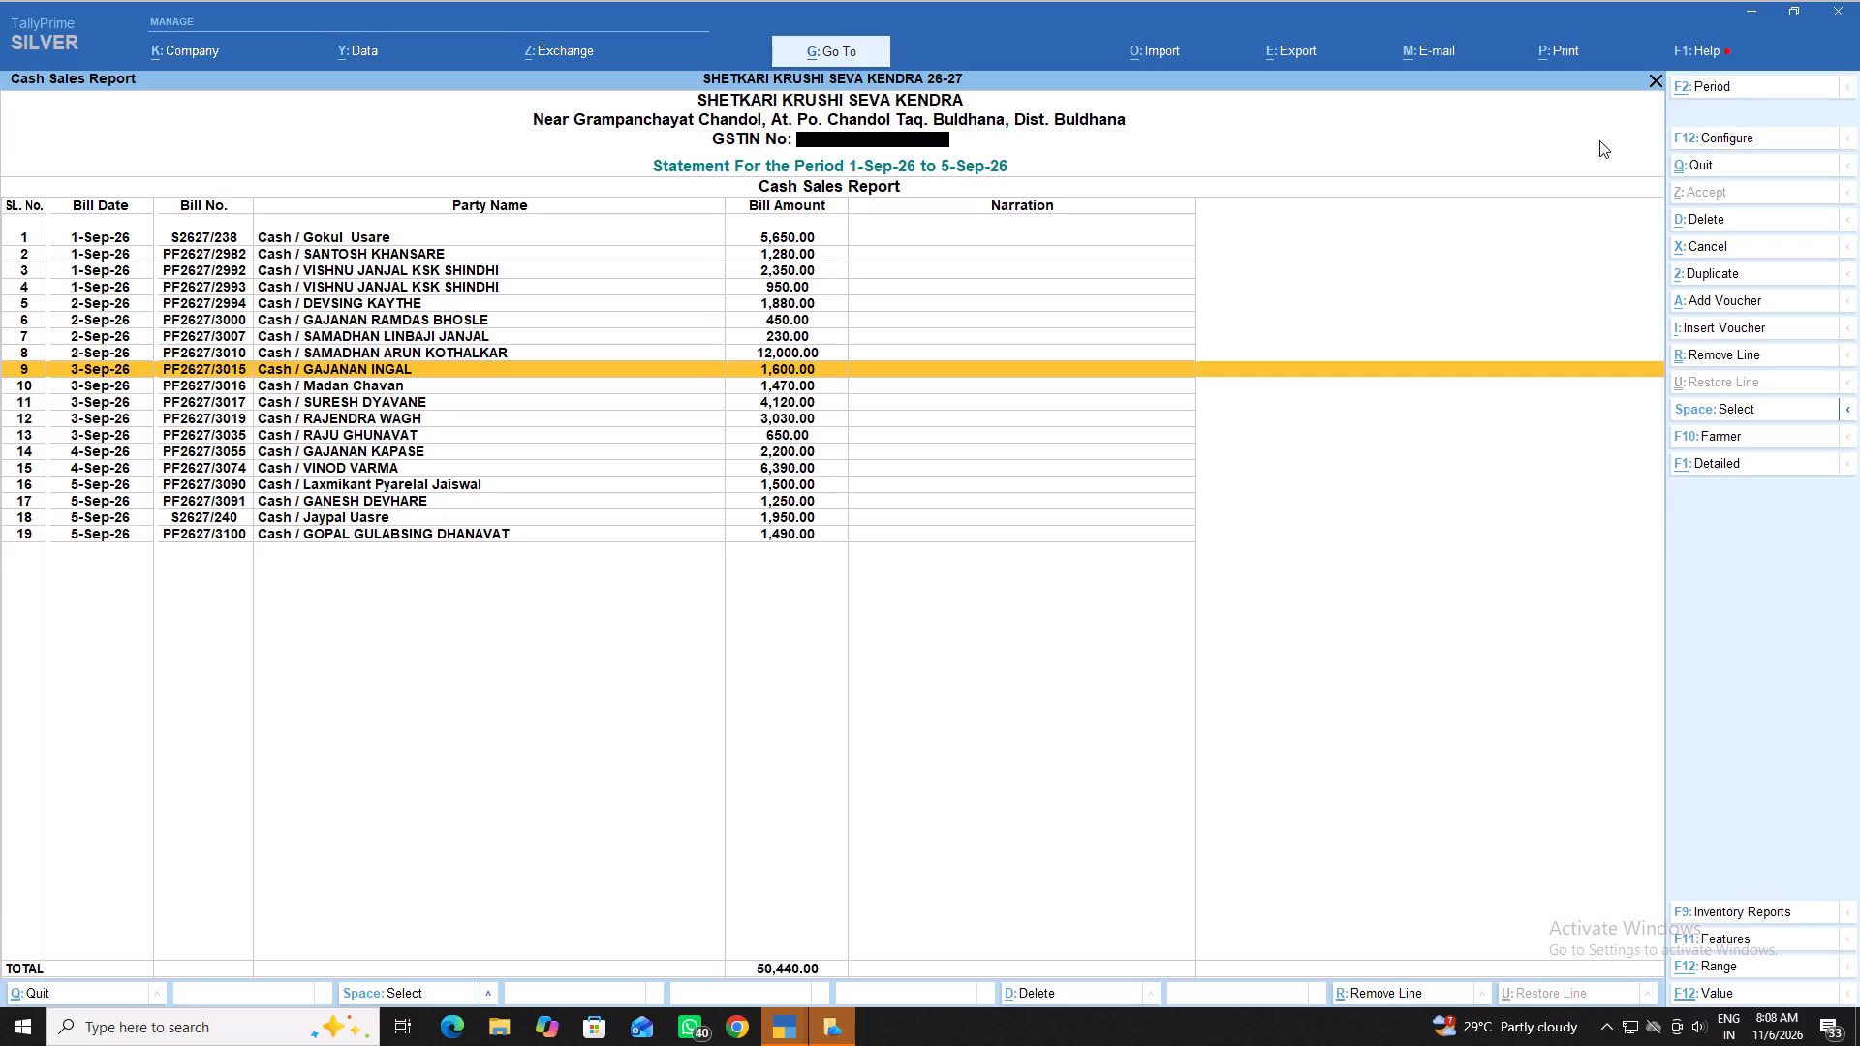
Extend the Cash Sales Report period to start from 25-8-2026, keeping 5-9-2026 as the end date.
{"action": "left_click", "coordinate": [1714, 84]}
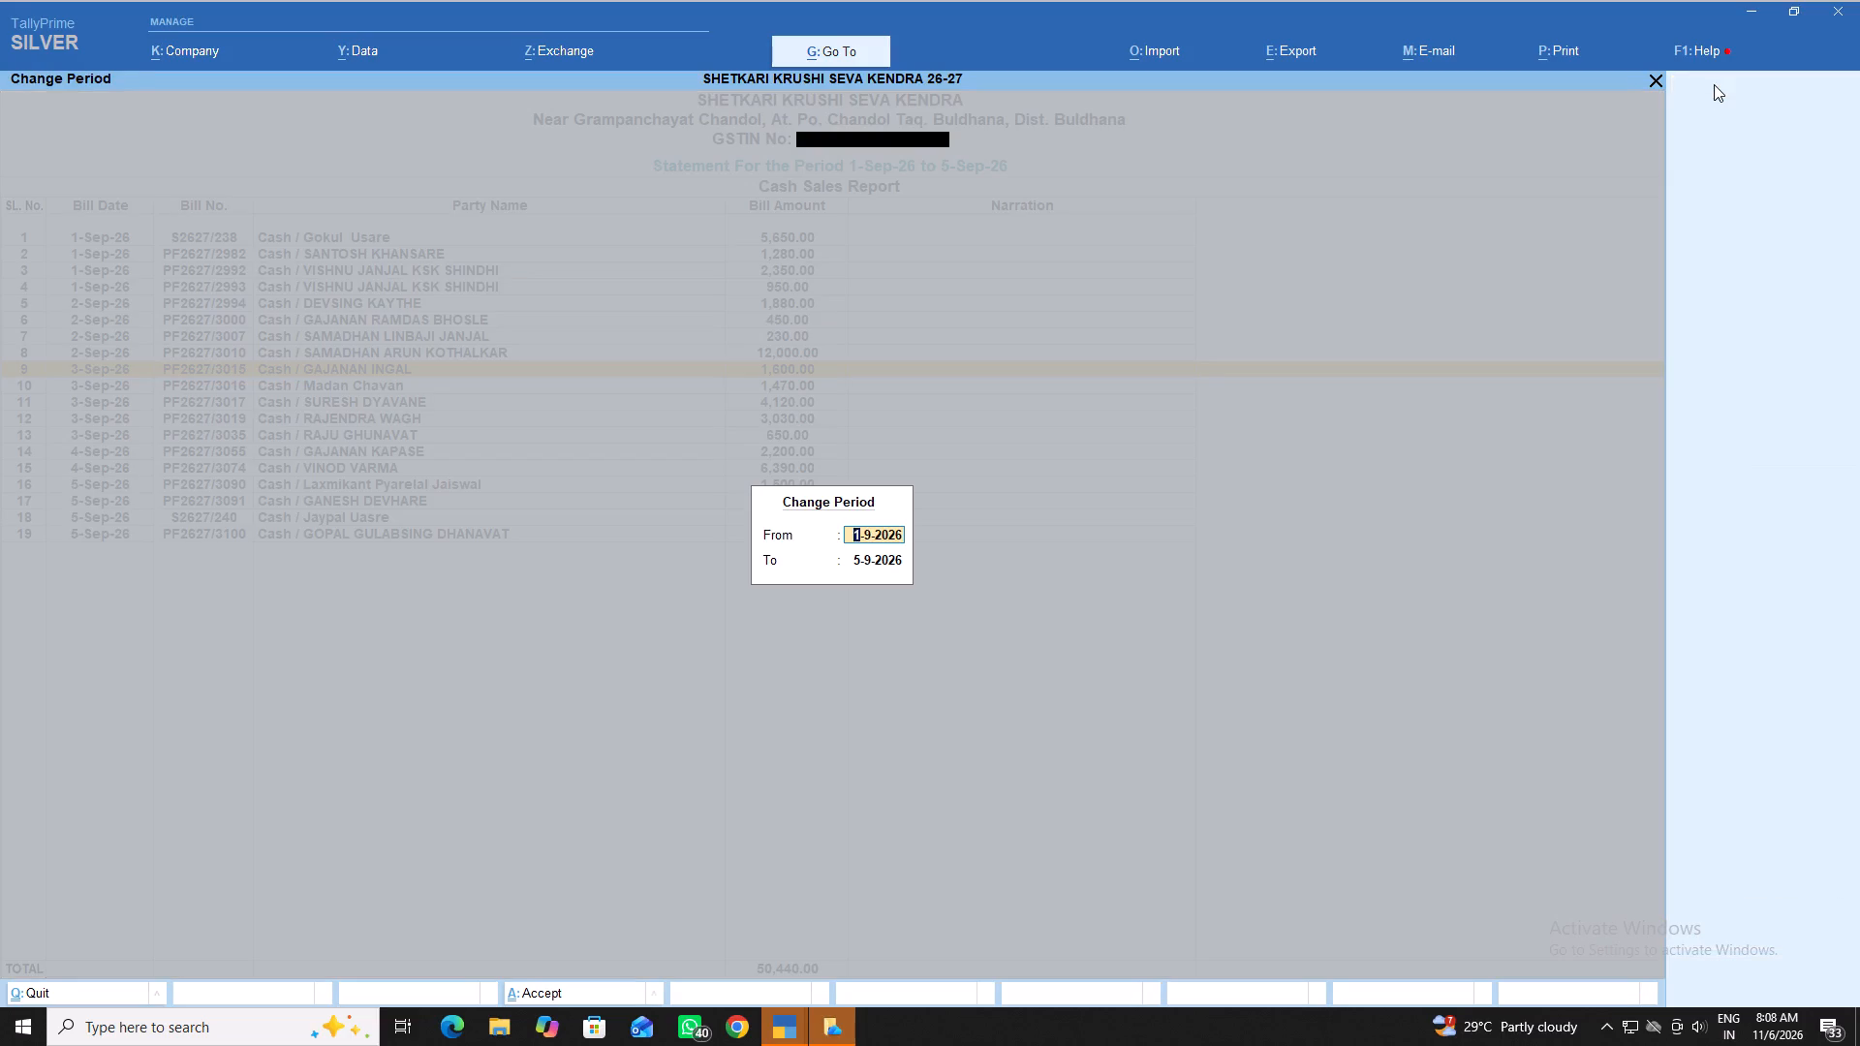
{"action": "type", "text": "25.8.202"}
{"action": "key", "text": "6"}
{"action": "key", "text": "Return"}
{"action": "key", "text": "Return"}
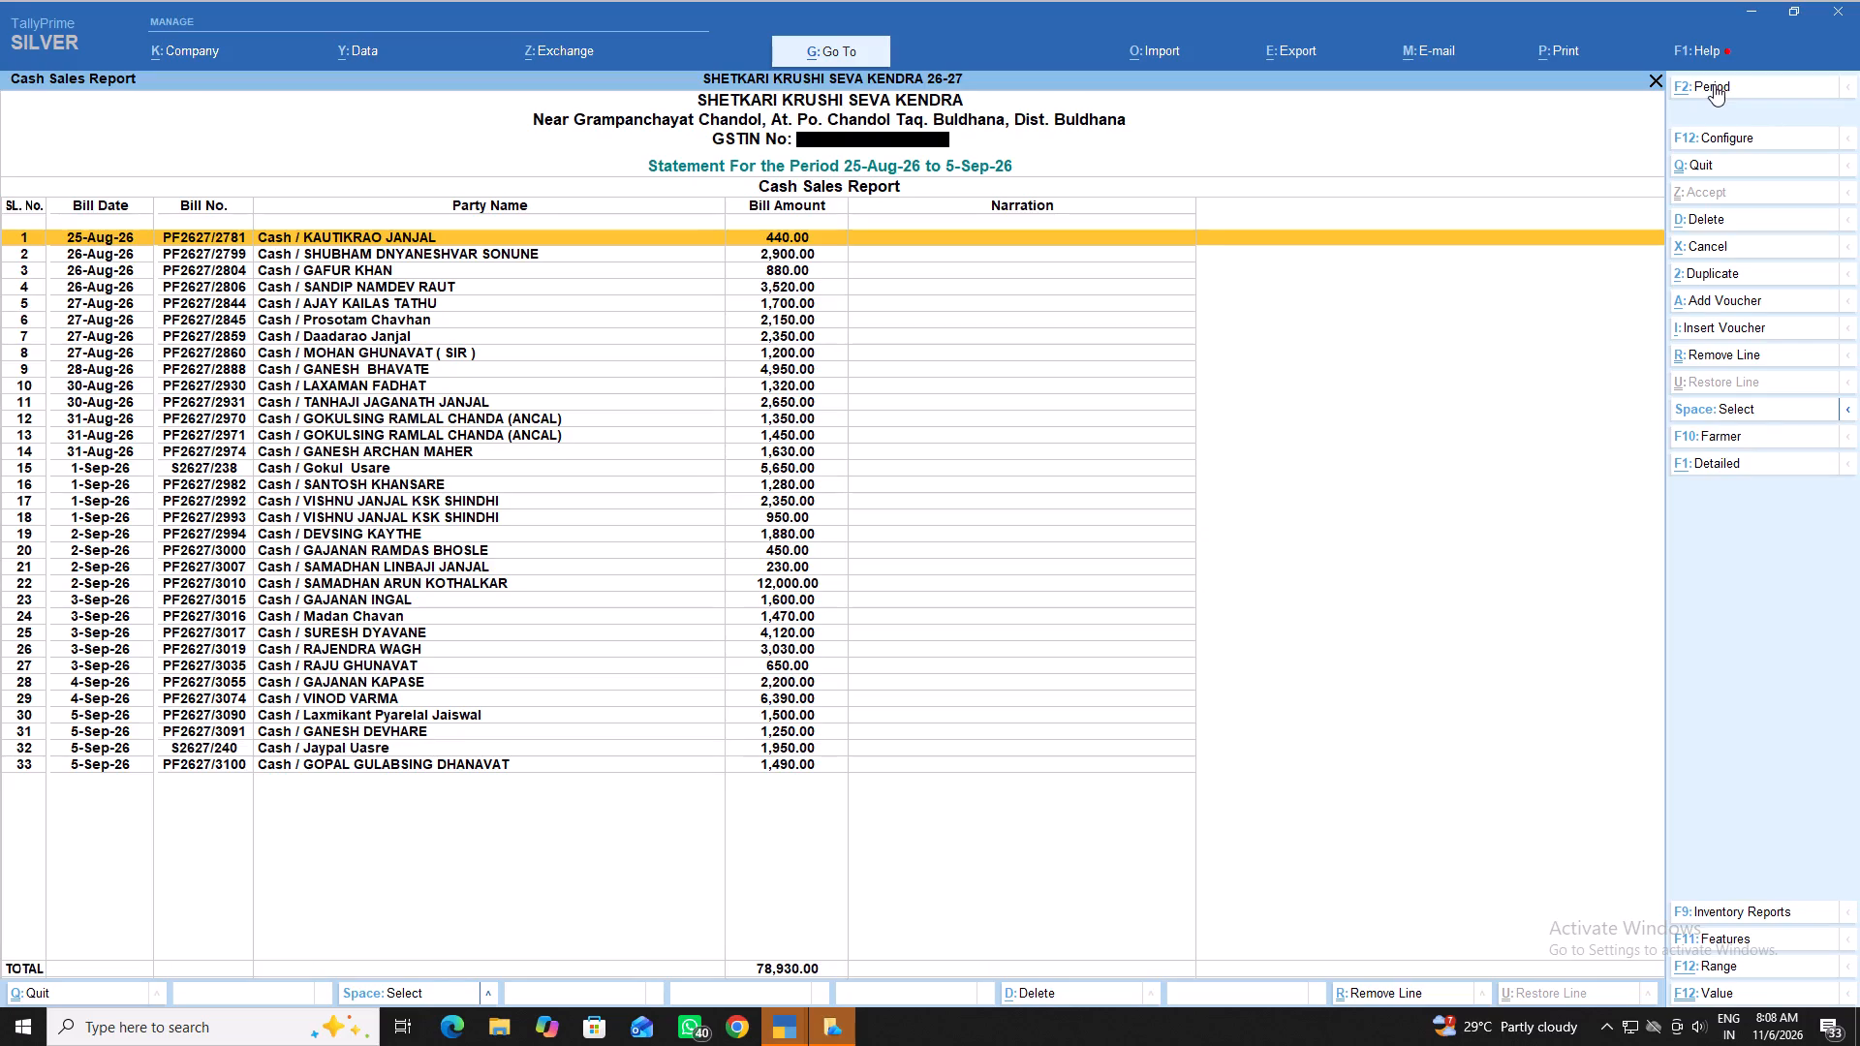
Examine the cash sales bills dated 25-Aug-26 to 5-Sep-26, going through the whole list in both directions.
{"action": "key", "text": "Down"}
{"action": "key", "text": "Down"}
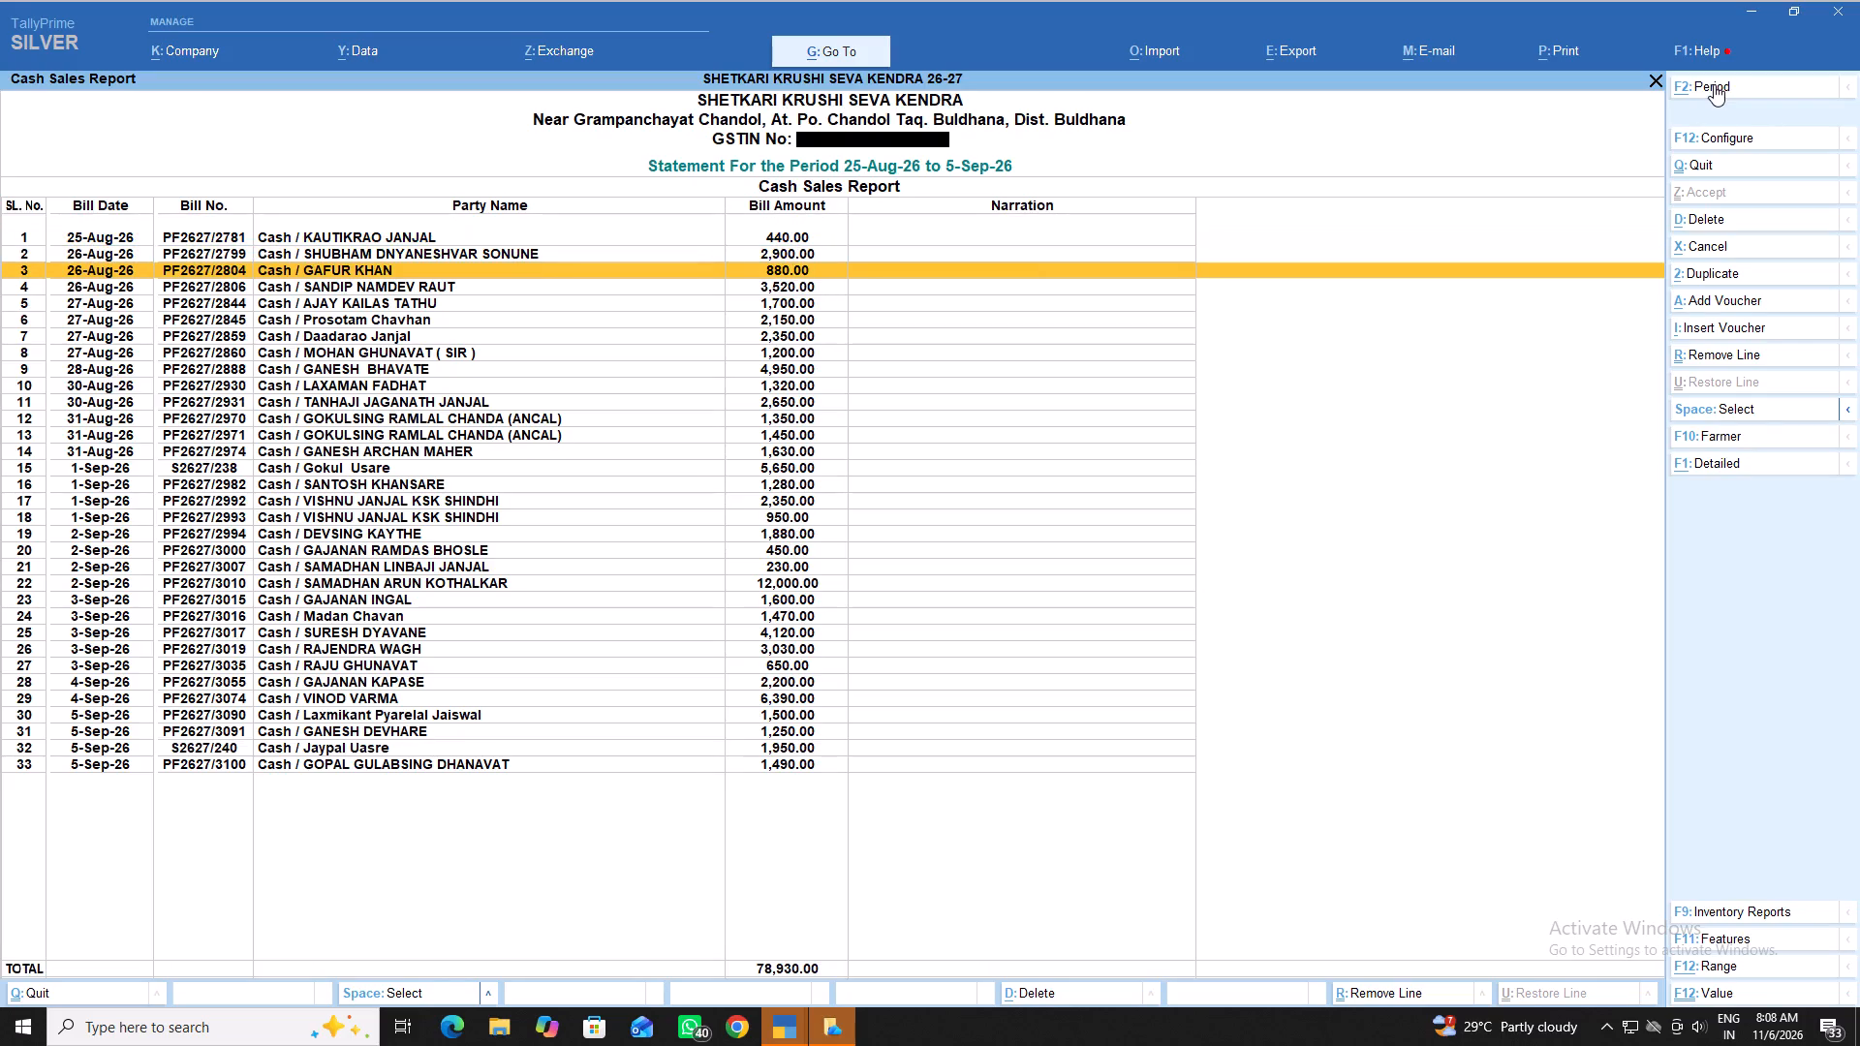
{"action": "key", "text": "Down"}
{"action": "key", "text": "Down"}
{"action": "key", "text": "Down"}
{"action": "key", "text": "Down"}
{"action": "key", "text": "Down"}
{"action": "key", "text": "Down"}
{"action": "key", "text": "Down"}
{"action": "key", "text": "Down"}
{"action": "key", "text": "Down"}
{"action": "key", "text": "Down"}
{"action": "key", "text": "Down"}
{"action": "key", "text": "Down"}
{"action": "key", "text": "Down"}
{"action": "key", "text": "Down"}
{"action": "key", "text": "Down"}
{"action": "key", "text": "Down"}
{"action": "key", "text": "Down"}
{"action": "key", "text": "Down"}
{"action": "key", "text": "Down"}
{"action": "key", "text": "Down"}
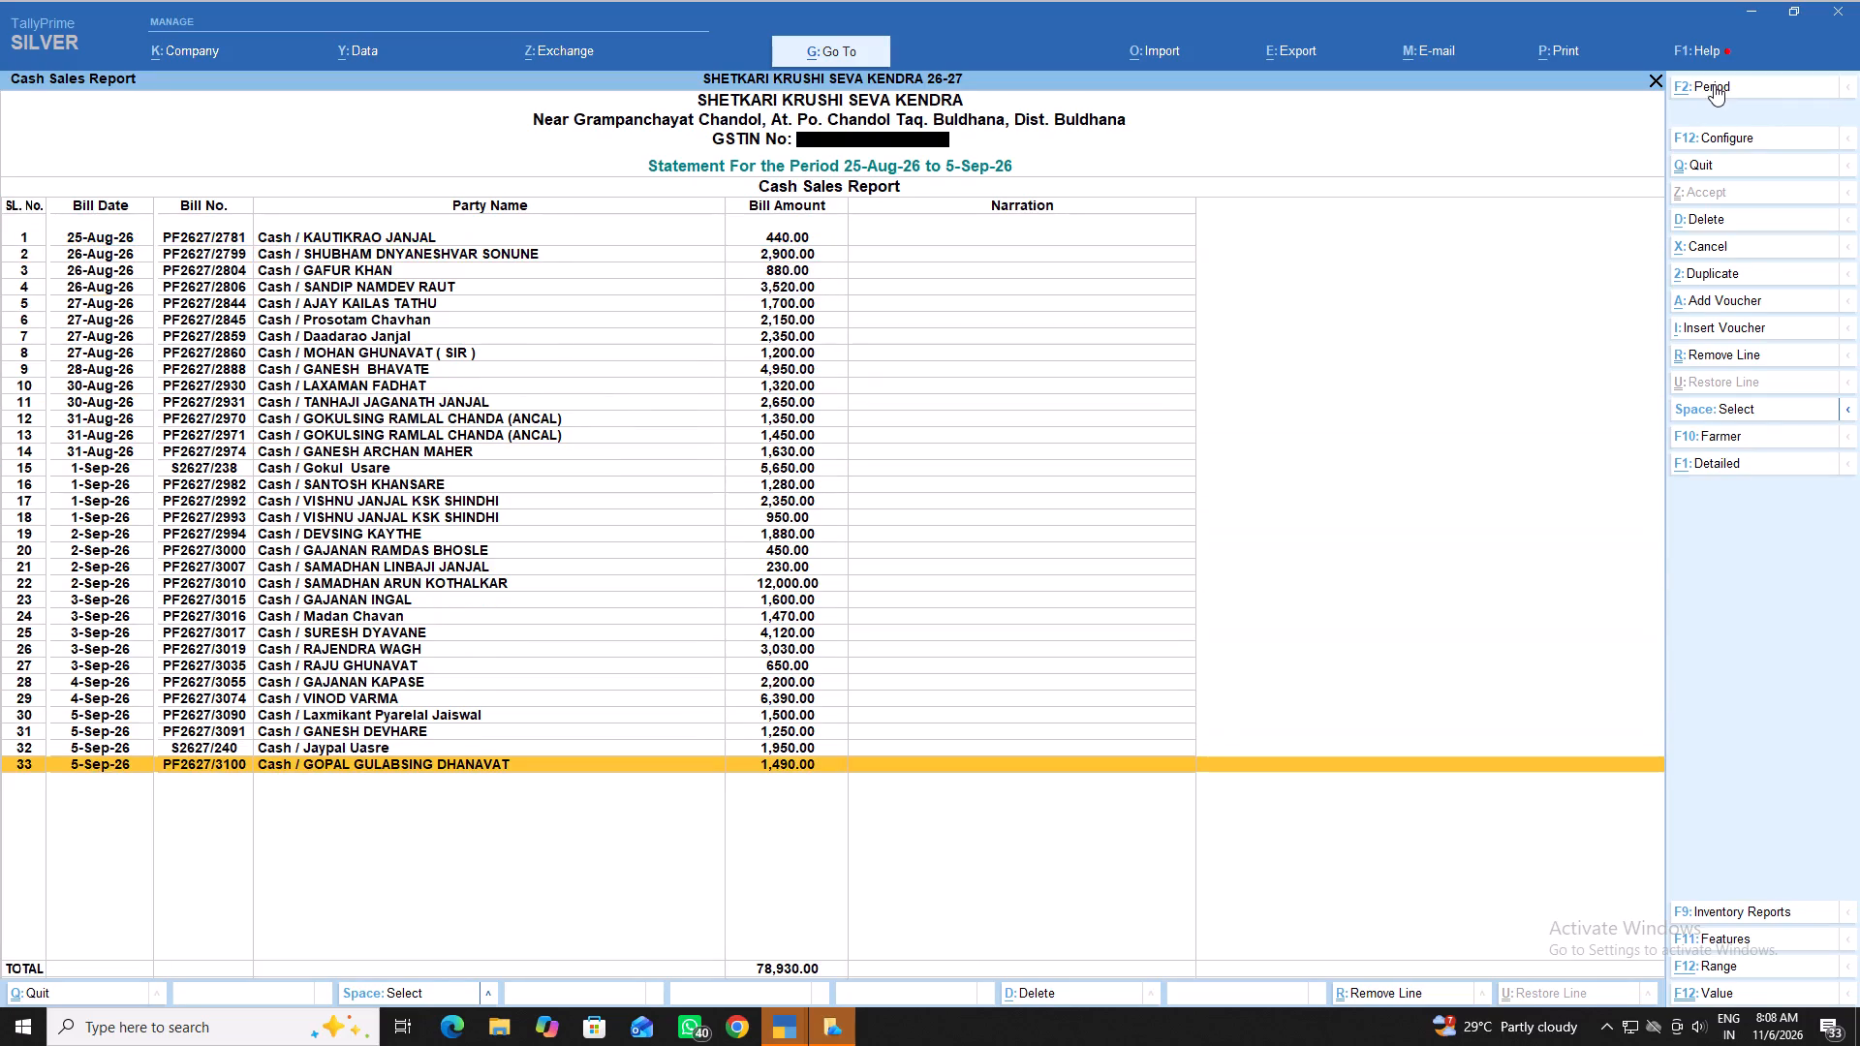
{"action": "key", "text": "Up"}
{"action": "key", "text": "Up"}
{"action": "key", "text": "Up"}
{"action": "key", "text": "Up"}
{"action": "key", "text": "Up"}
{"action": "key", "text": "Up"}
{"action": "key", "text": "Up"}
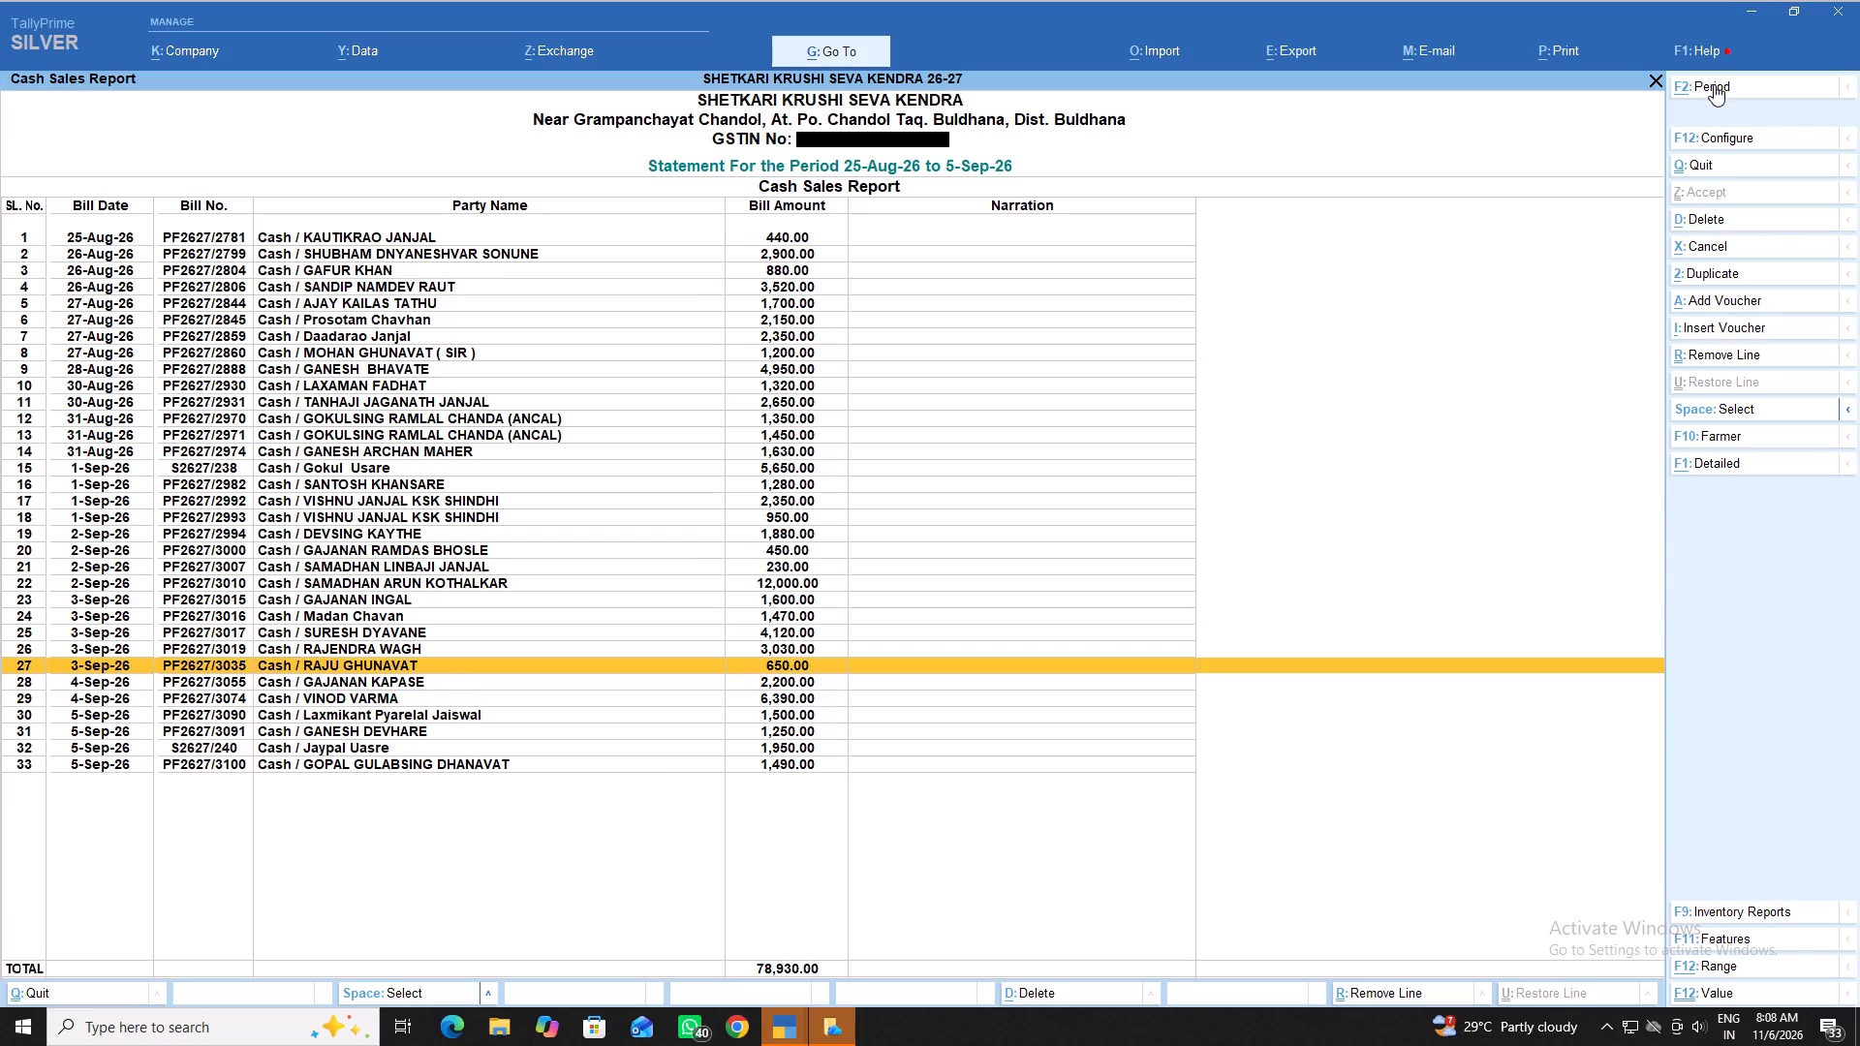
{"action": "key", "text": "Up"}
{"action": "key", "text": "Up"}
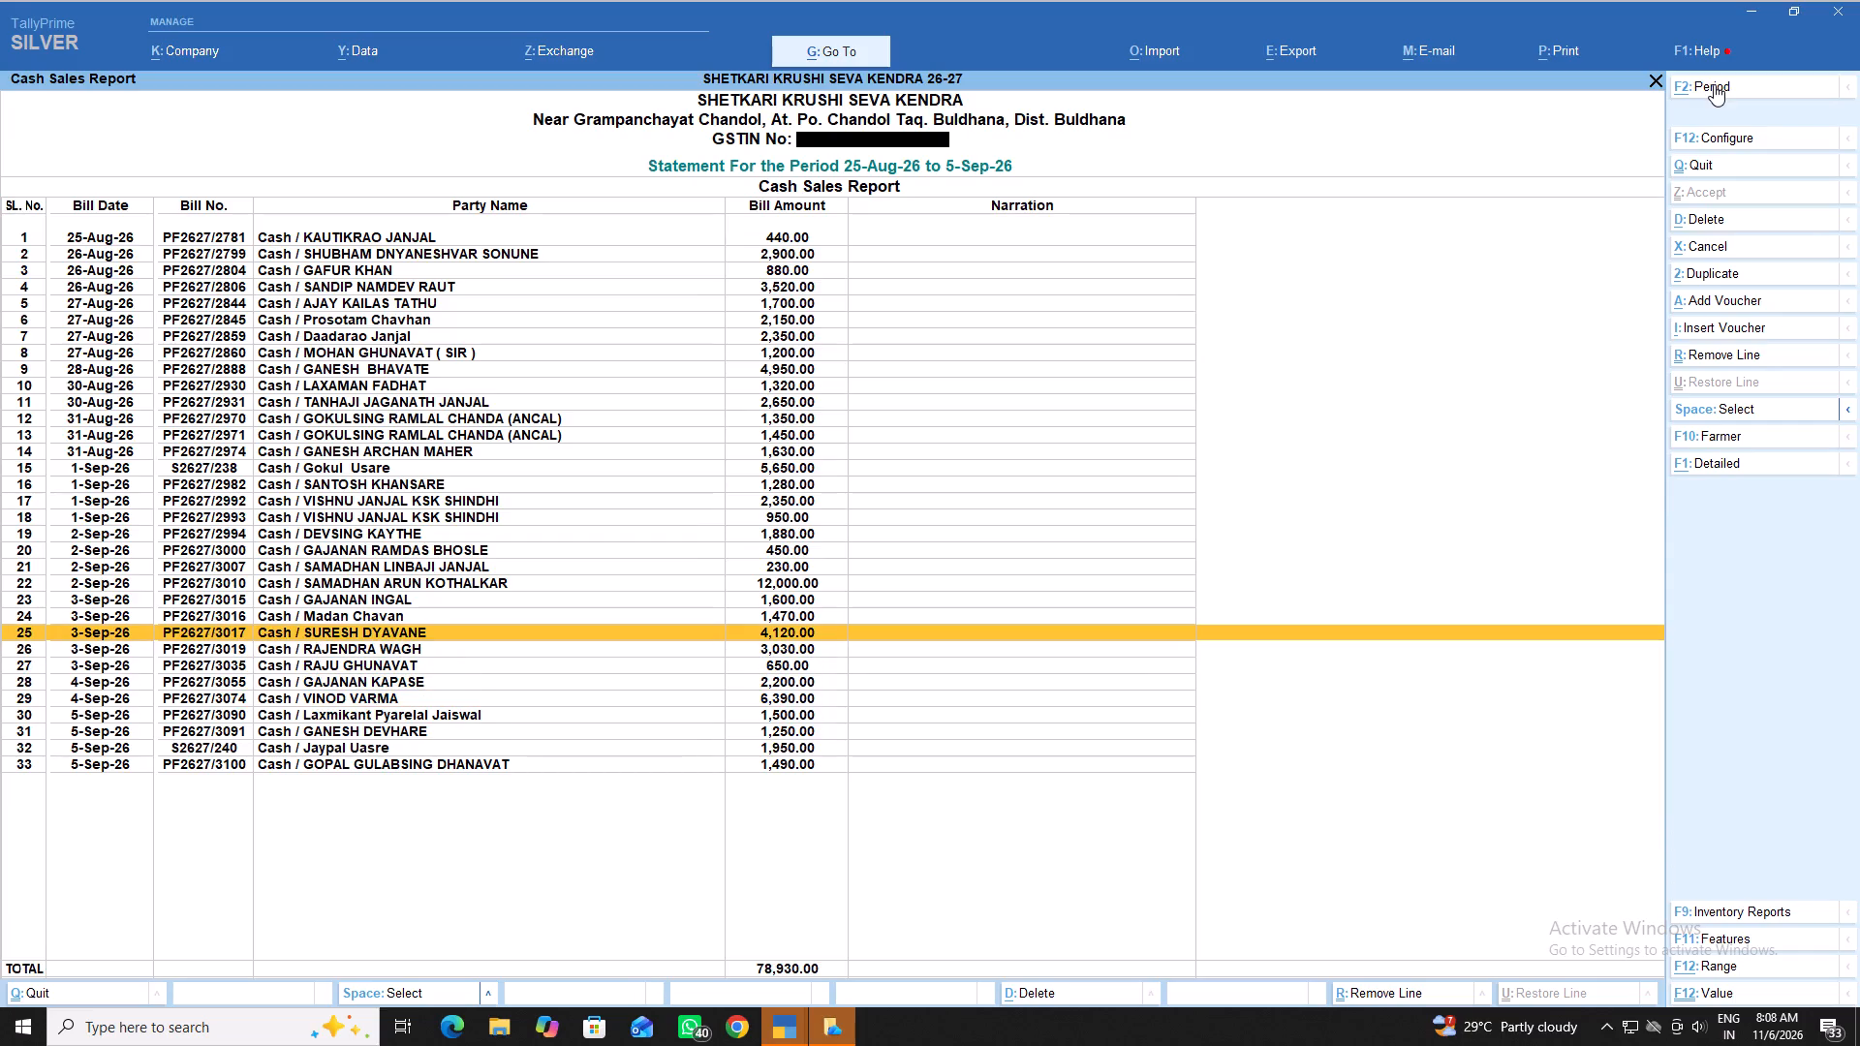
{"action": "key", "text": "Up"}
{"action": "key", "text": "Up"}
{"action": "key", "text": "Up"}
{"action": "key", "text": "Up"}
{"action": "key", "text": "Up"}
{"action": "key", "text": "Up"}
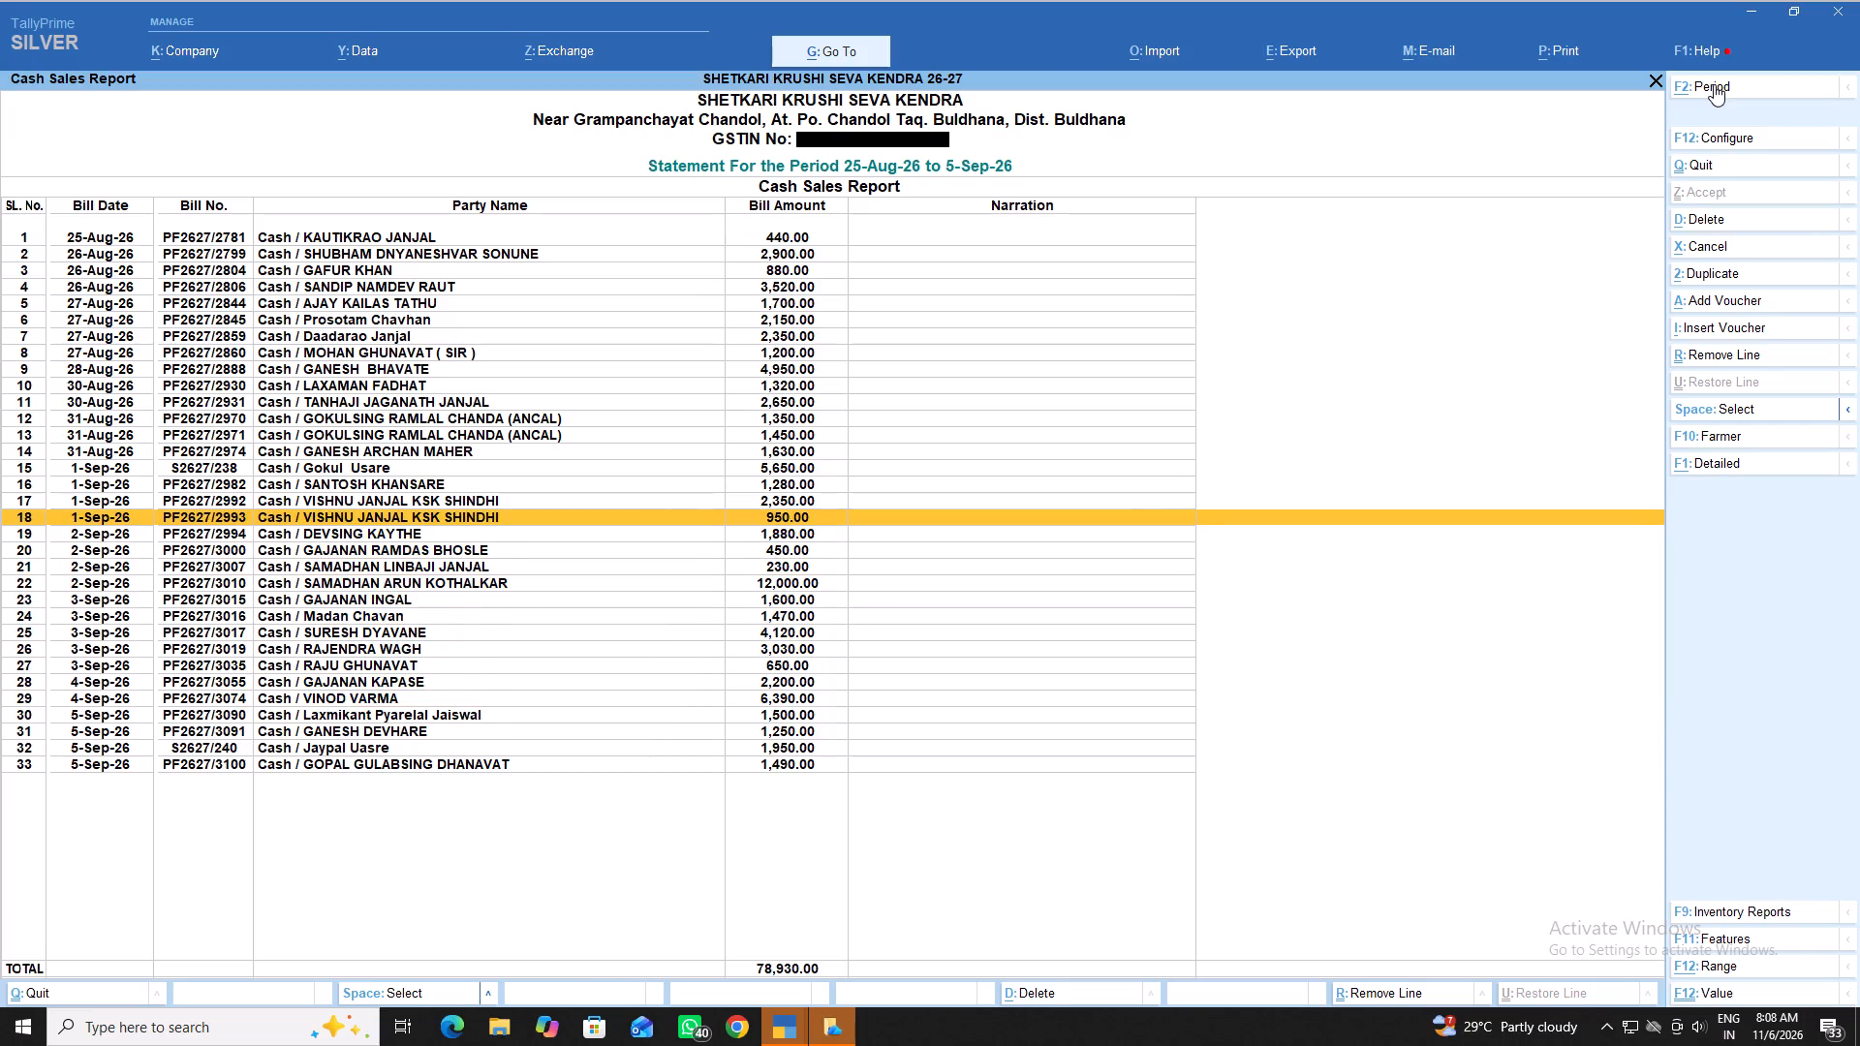
{"action": "key", "text": "Up"}
{"action": "key", "text": "Up"}
{"action": "key", "text": "Up"}
{"action": "key", "text": "Up"}
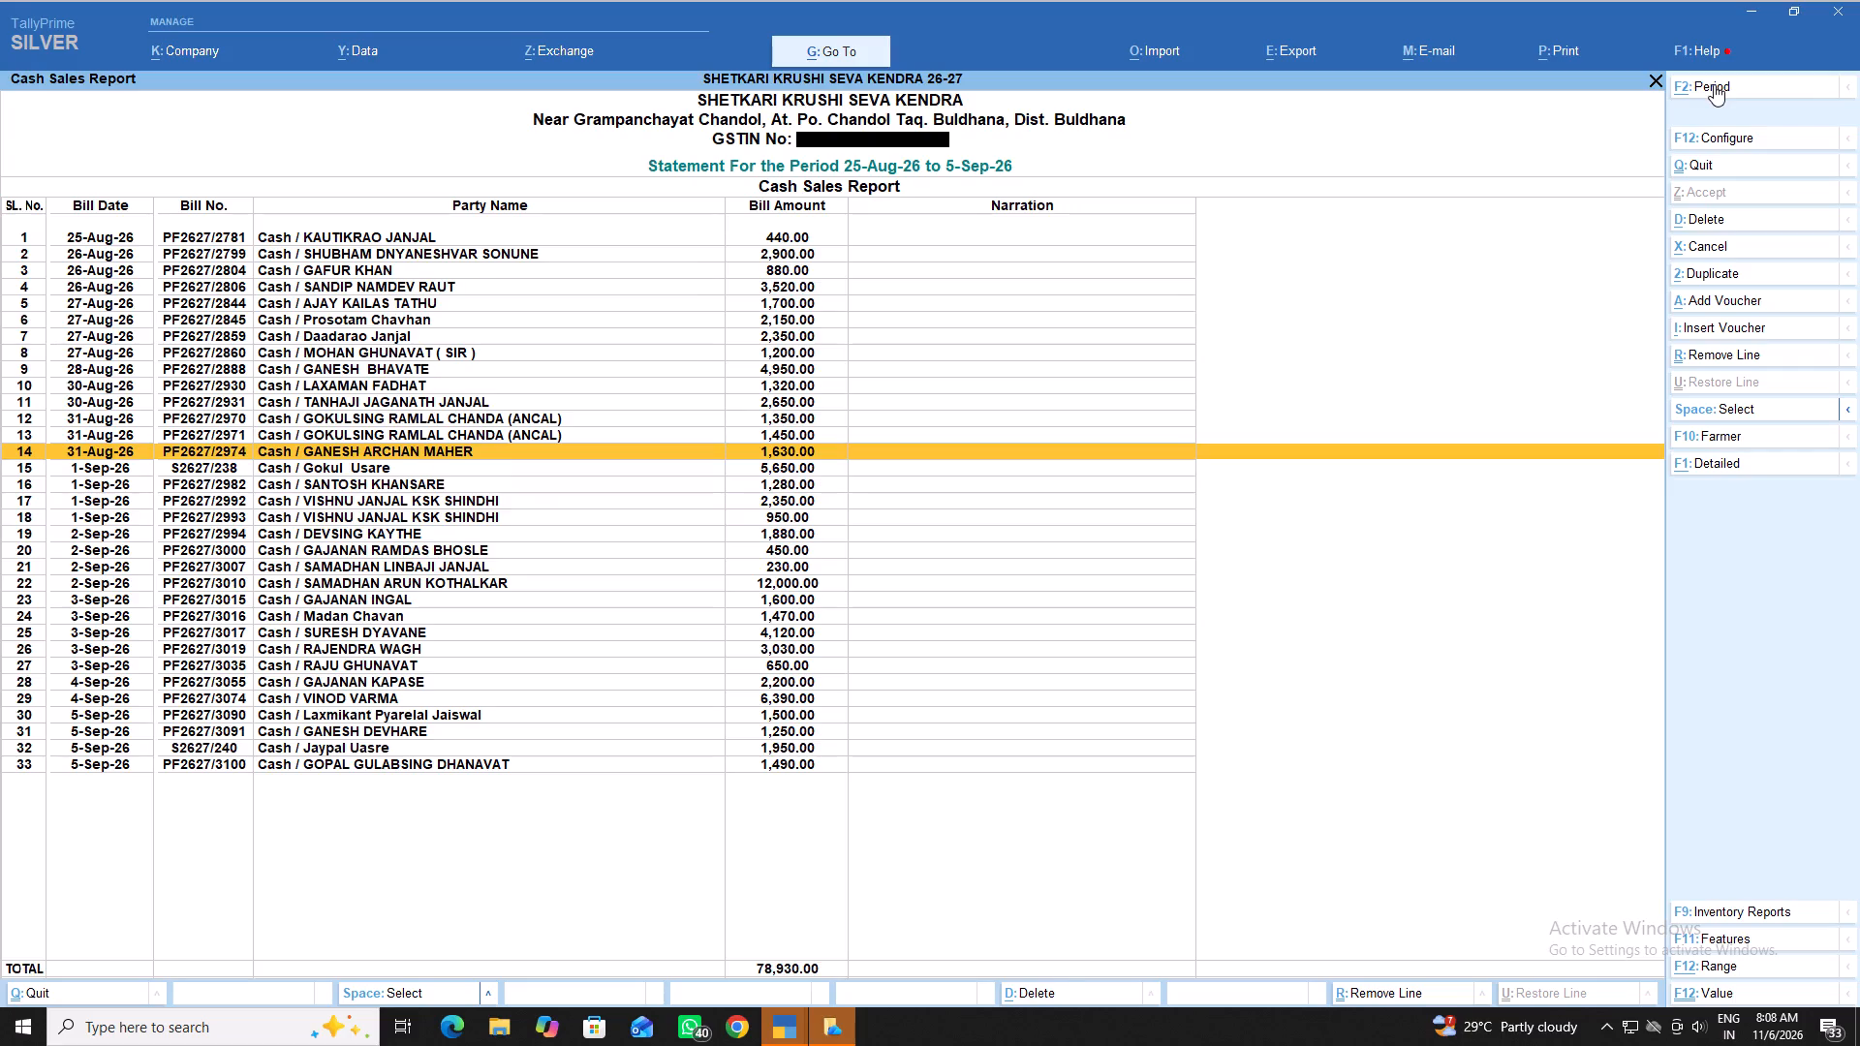
{"action": "key", "text": "Up"}
{"action": "key", "text": "Up"}
{"action": "key", "text": "Up"}
{"action": "key", "text": "Up"}
{"action": "key", "text": "Up"}
{"action": "key", "text": "Up"}
{"action": "key", "text": "Up"}
{"action": "key", "text": "Up"}
{"action": "key", "text": "Up"}
{"action": "key", "text": "Up"}
{"action": "key", "text": "Up"}
{"action": "key", "text": "Up"}
{"action": "key", "text": "Up"}
{"action": "key", "text": "Up"}
{"action": "key", "text": "Up"}
{"action": "key", "text": "Up"}
{"action": "key", "text": "Up"}
{"action": "key", "text": "Up"}
{"action": "key", "text": "Up"}
Open the 31-Aug-26 cash bill PF2627/2970 to inspect its item details, and return to the Cash Sales Report without altering it.
{"action": "key", "text": "Down"}
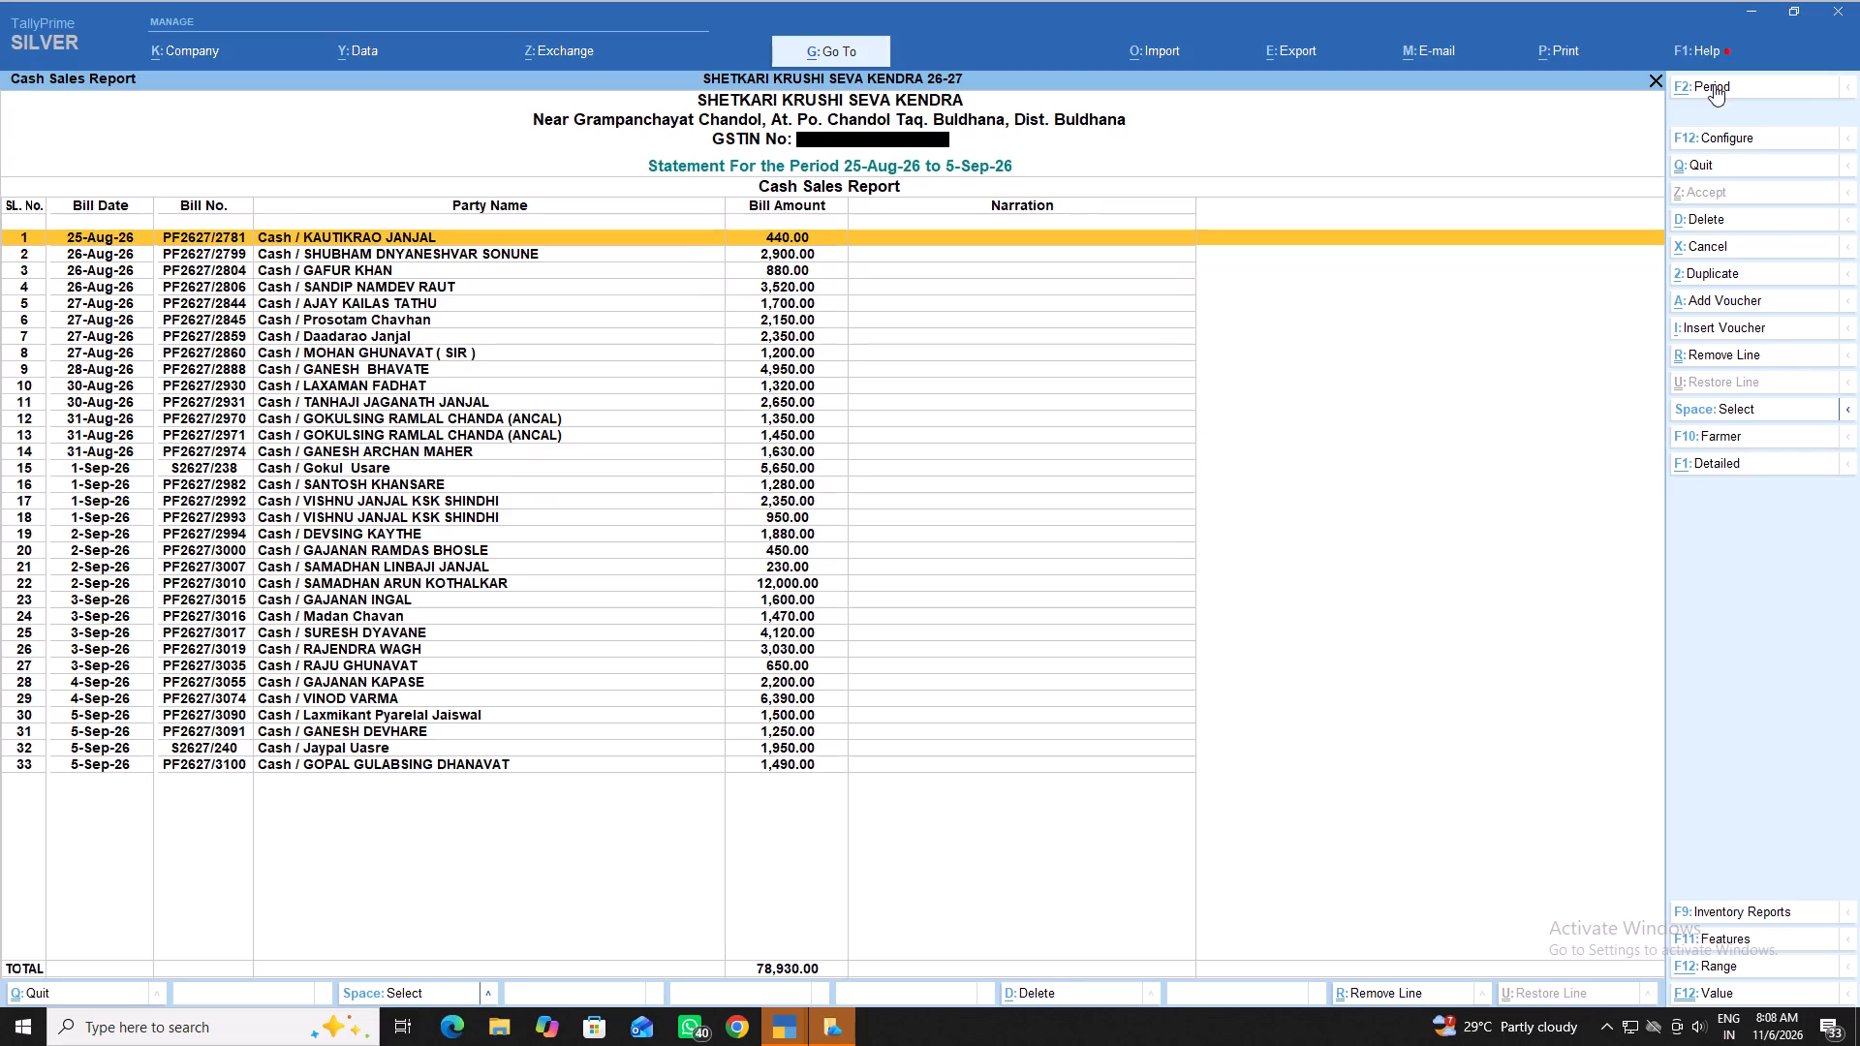
{"action": "key", "text": "Down"}
{"action": "key", "text": "Down"}
{"action": "key", "text": "Down"}
{"action": "key", "text": "Down"}
{"action": "key", "text": "Down"}
{"action": "key", "text": "Down"}
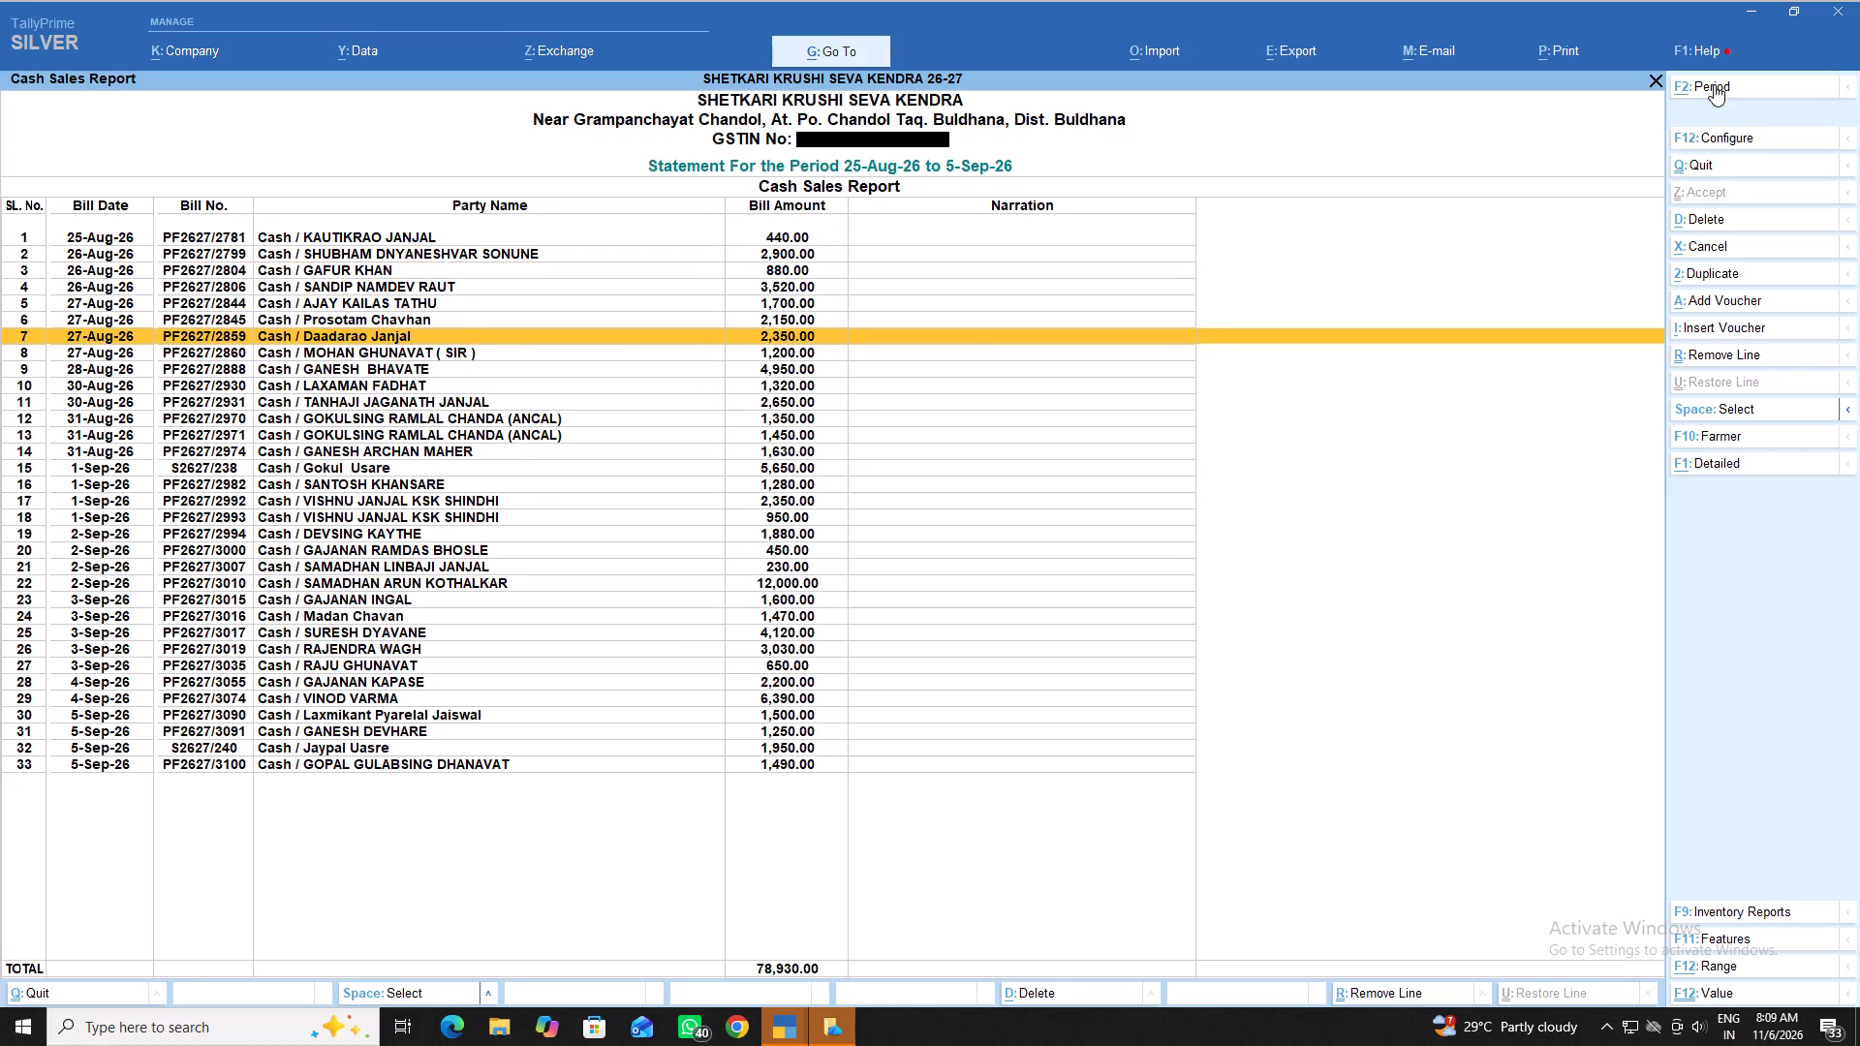
{"action": "key", "text": "Down"}
{"action": "key", "text": "Down"}
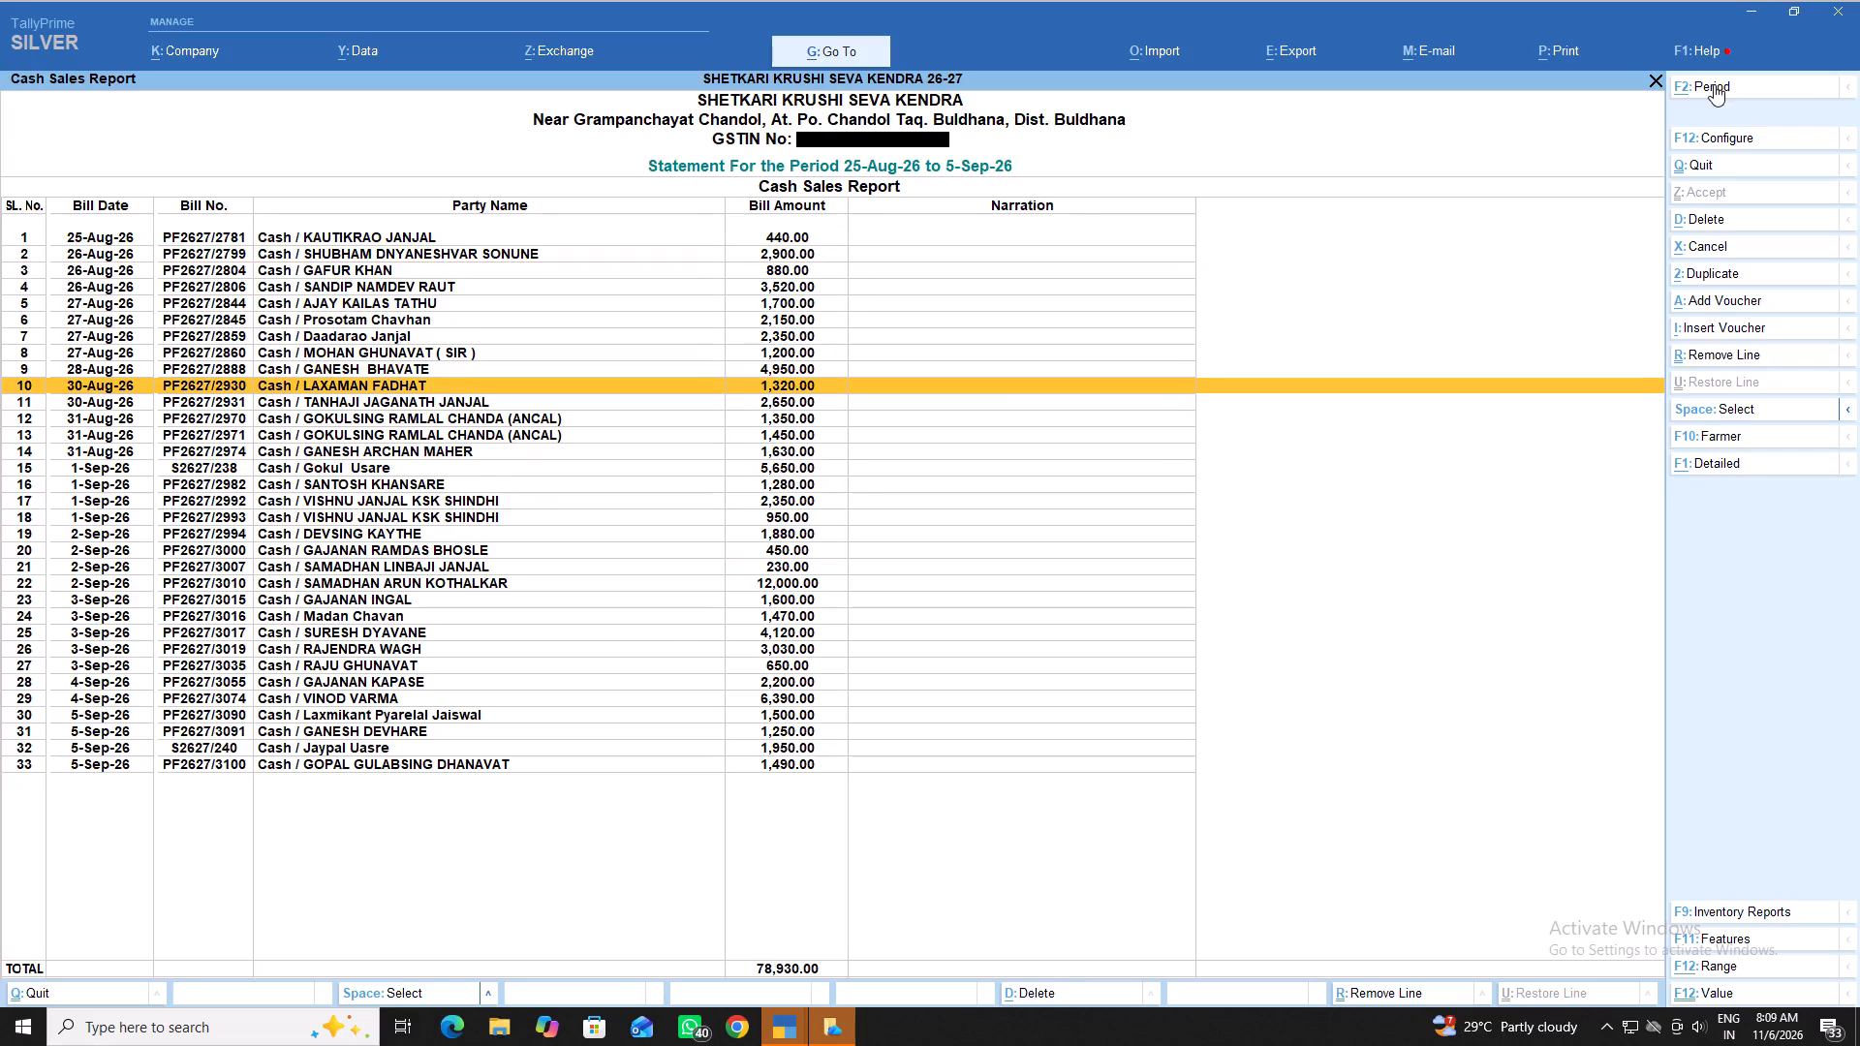
{"action": "key", "text": "Down"}
{"action": "key", "text": "Down"}
{"action": "key", "text": "Down"}
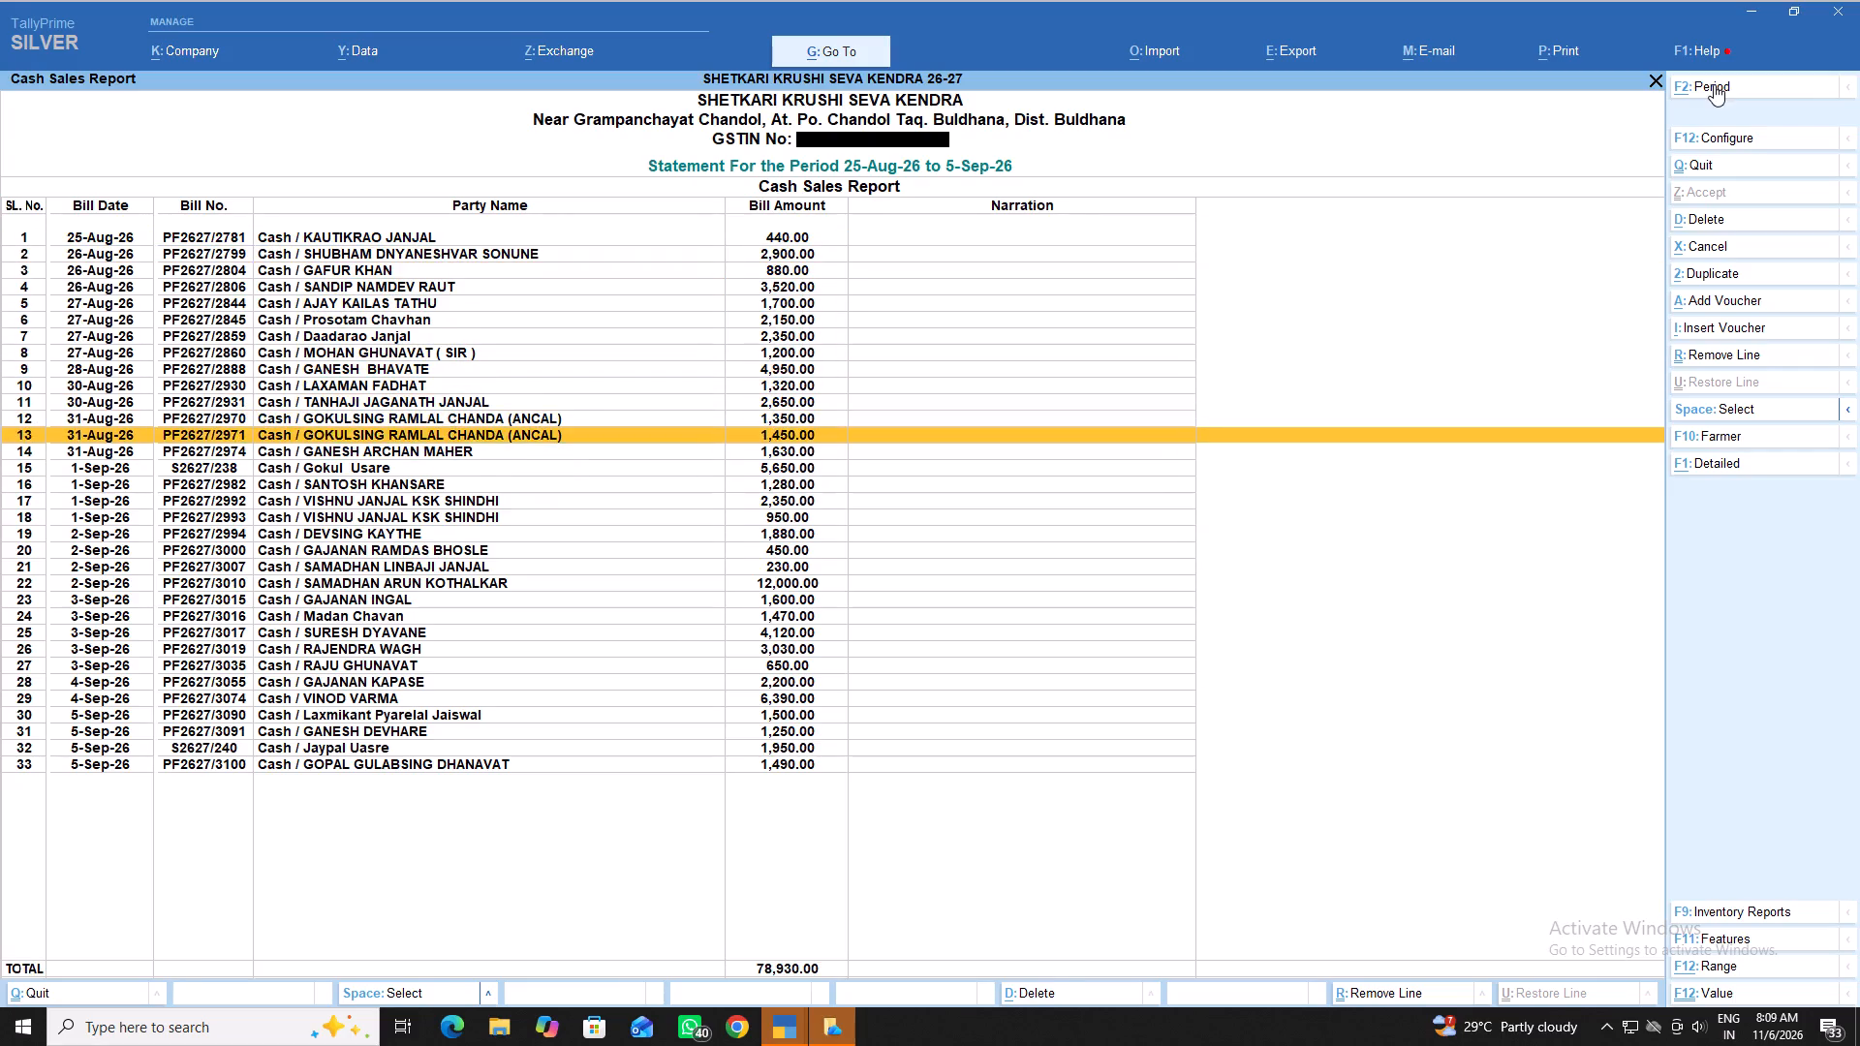
{"action": "key", "text": "Up"}
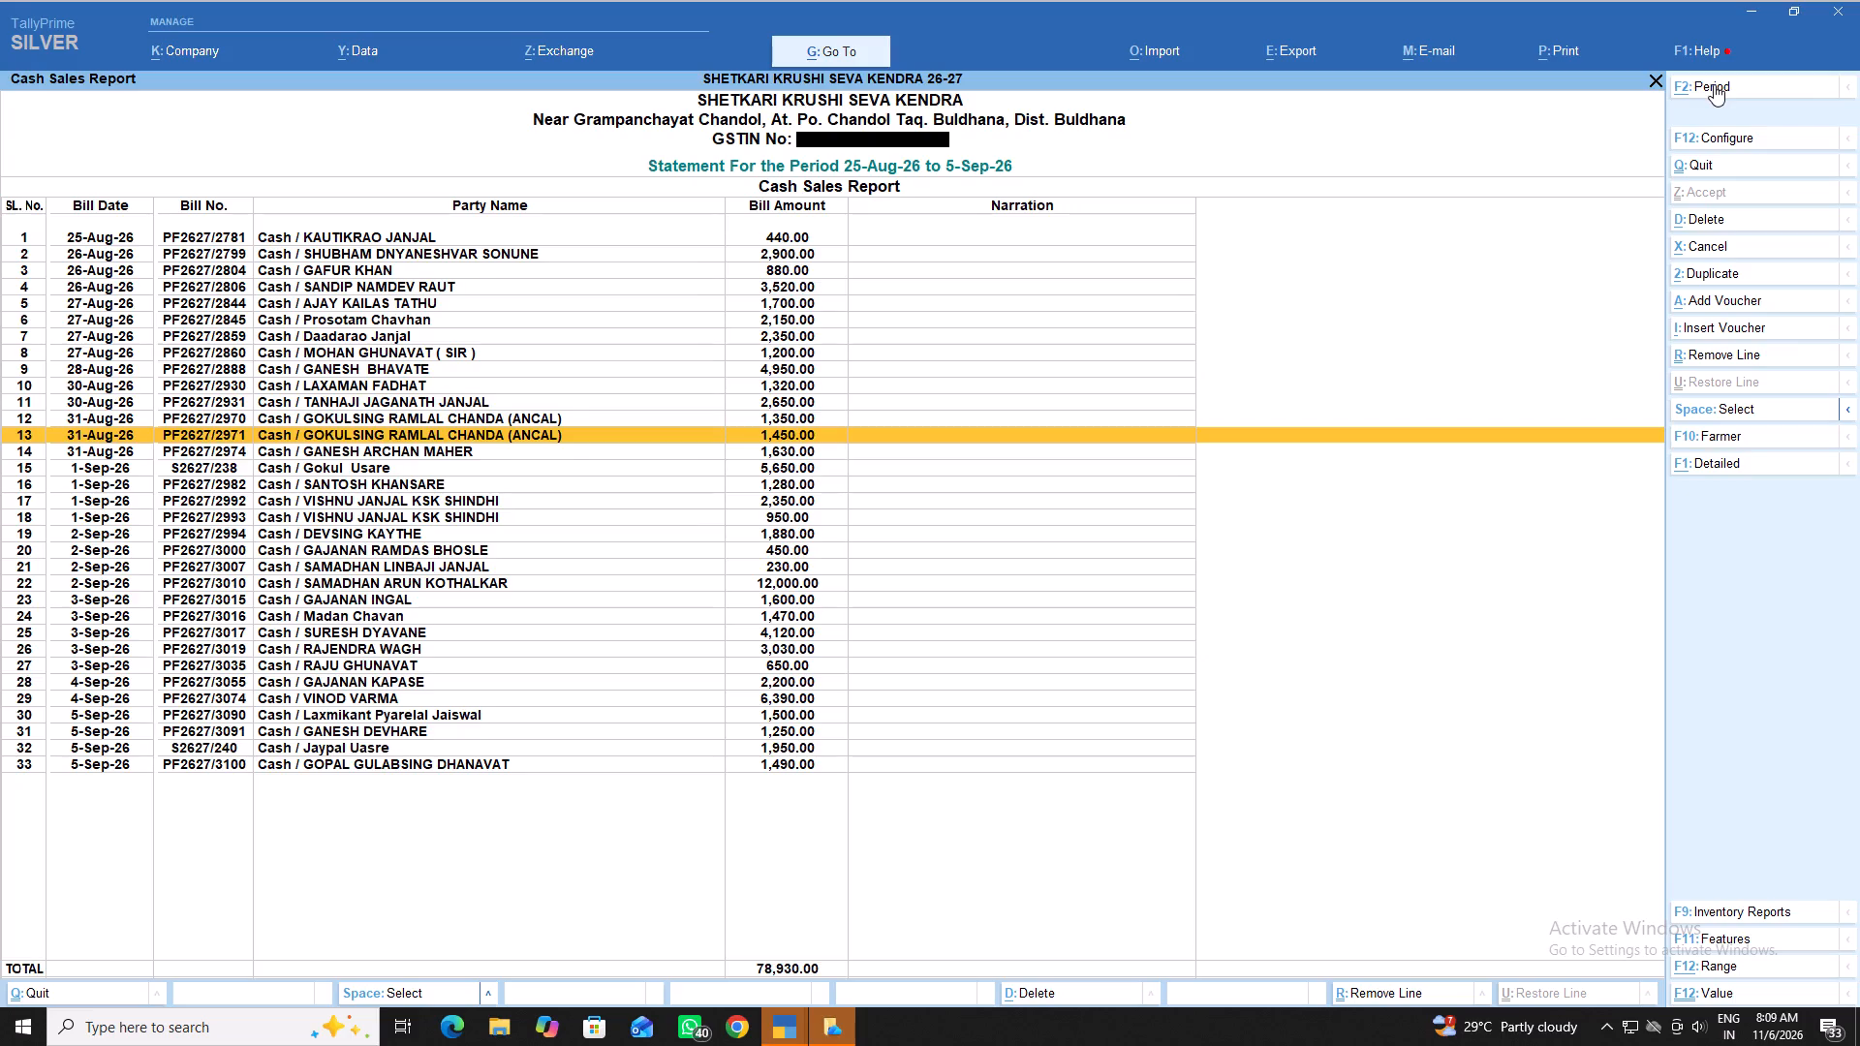
{"action": "key", "text": "Return"}
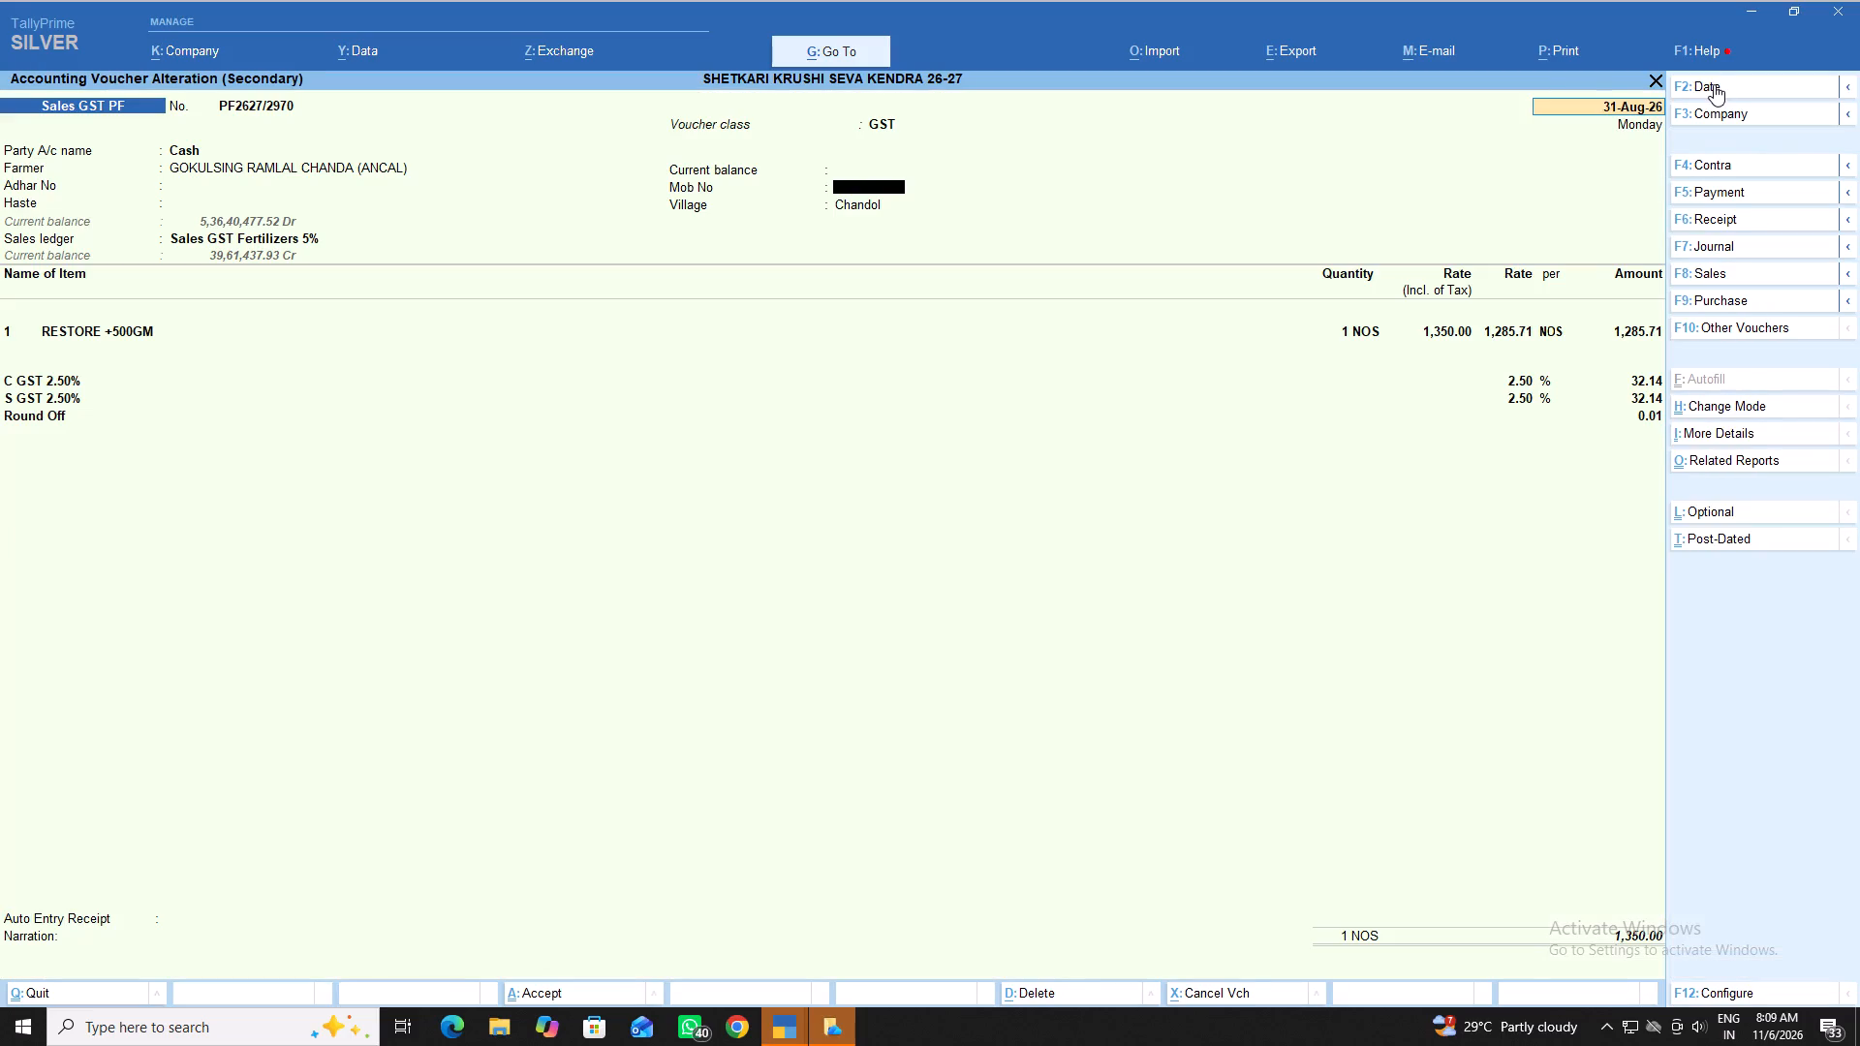
{"action": "key", "text": "Escape"}
{"action": "key", "text": "Escape"}
{"action": "key", "text": "Escape"}
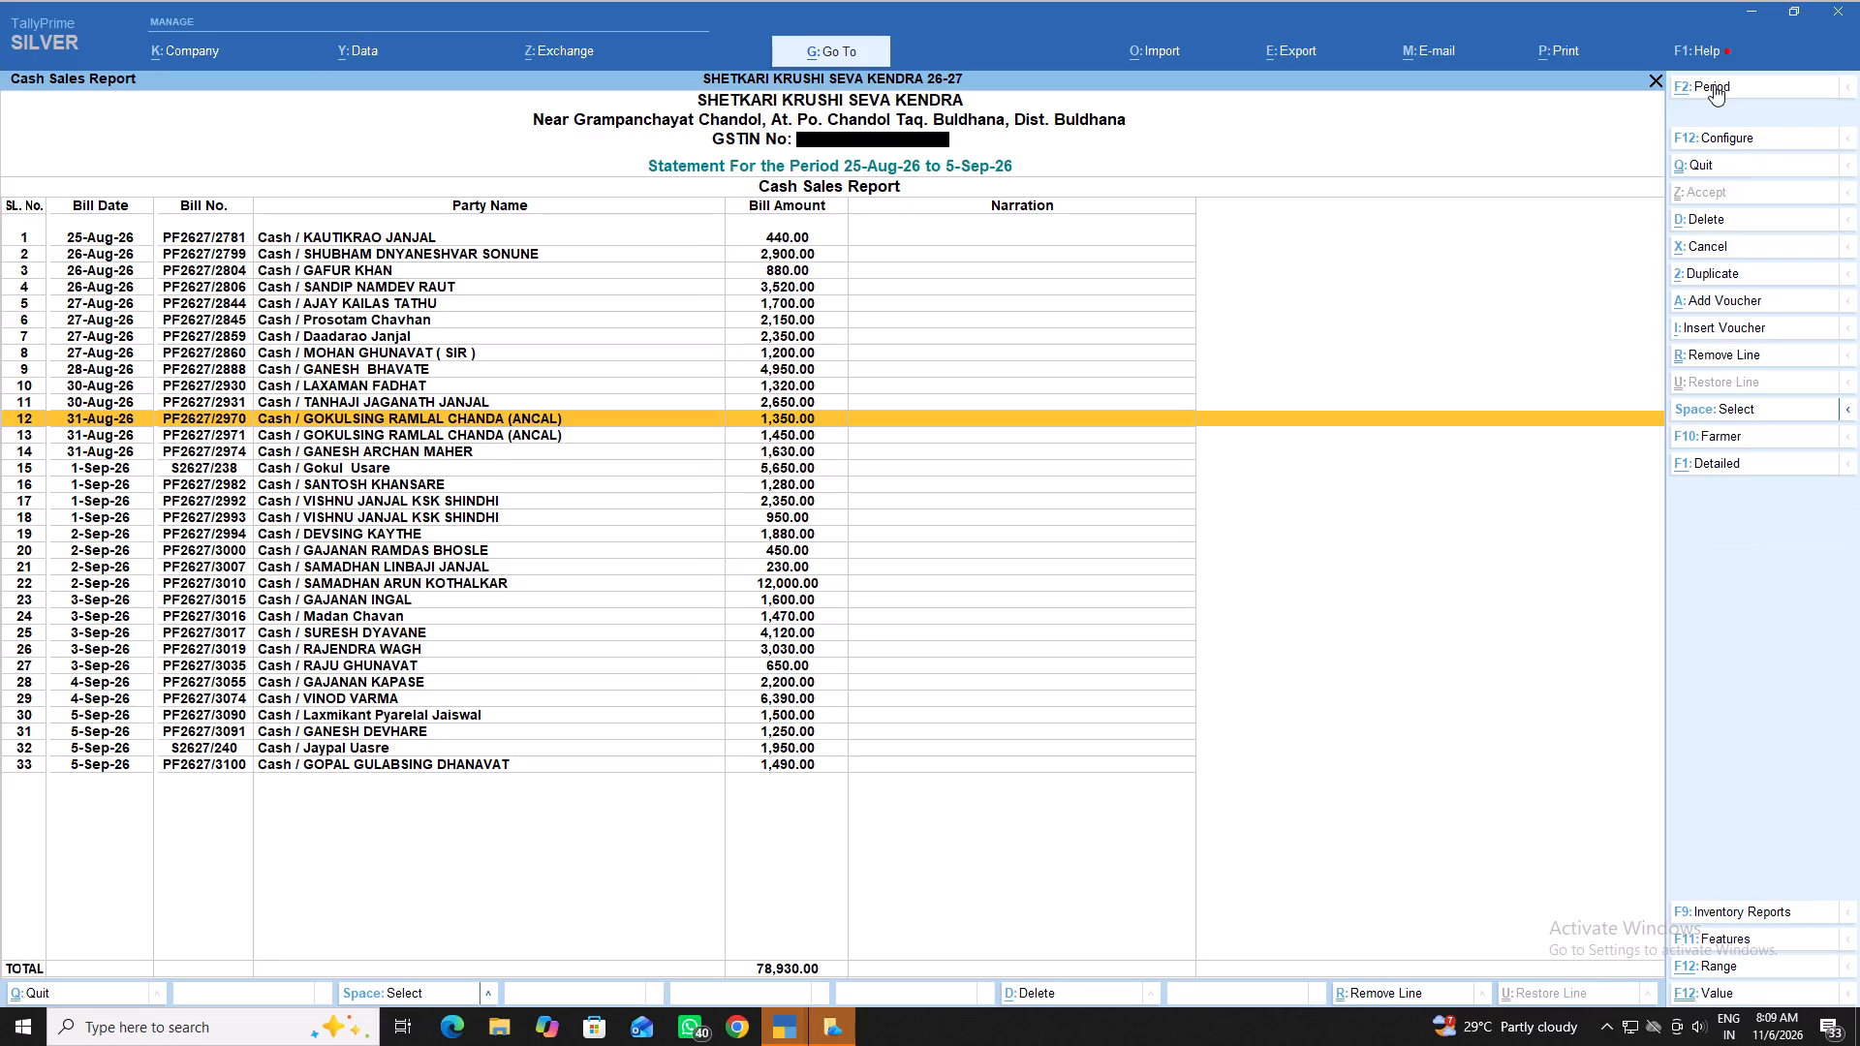
Examine the cash sales bills that follow PF2627/2970, as far as those dated 3-Sep-26.
{"action": "key", "text": "Down"}
{"action": "key", "text": "Down"}
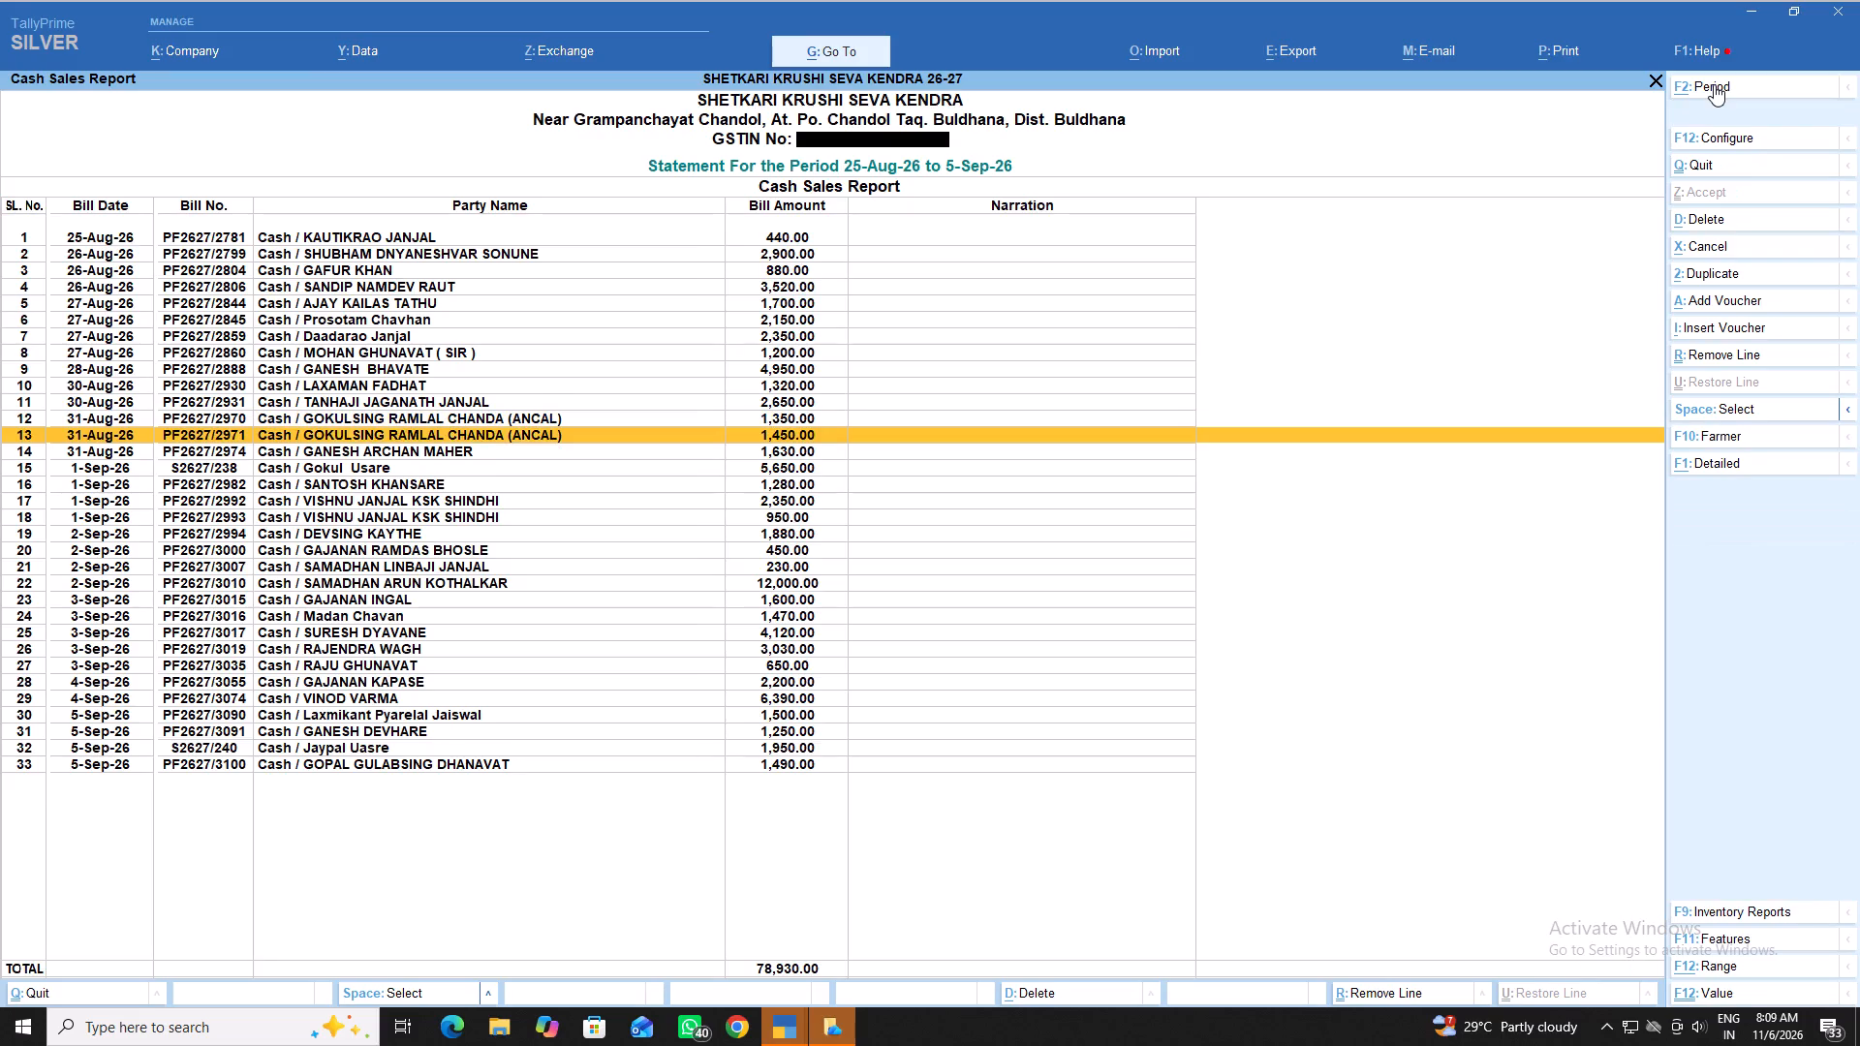
{"action": "key", "text": "Down"}
{"action": "key", "text": "Down"}
{"action": "key", "text": "Down"}
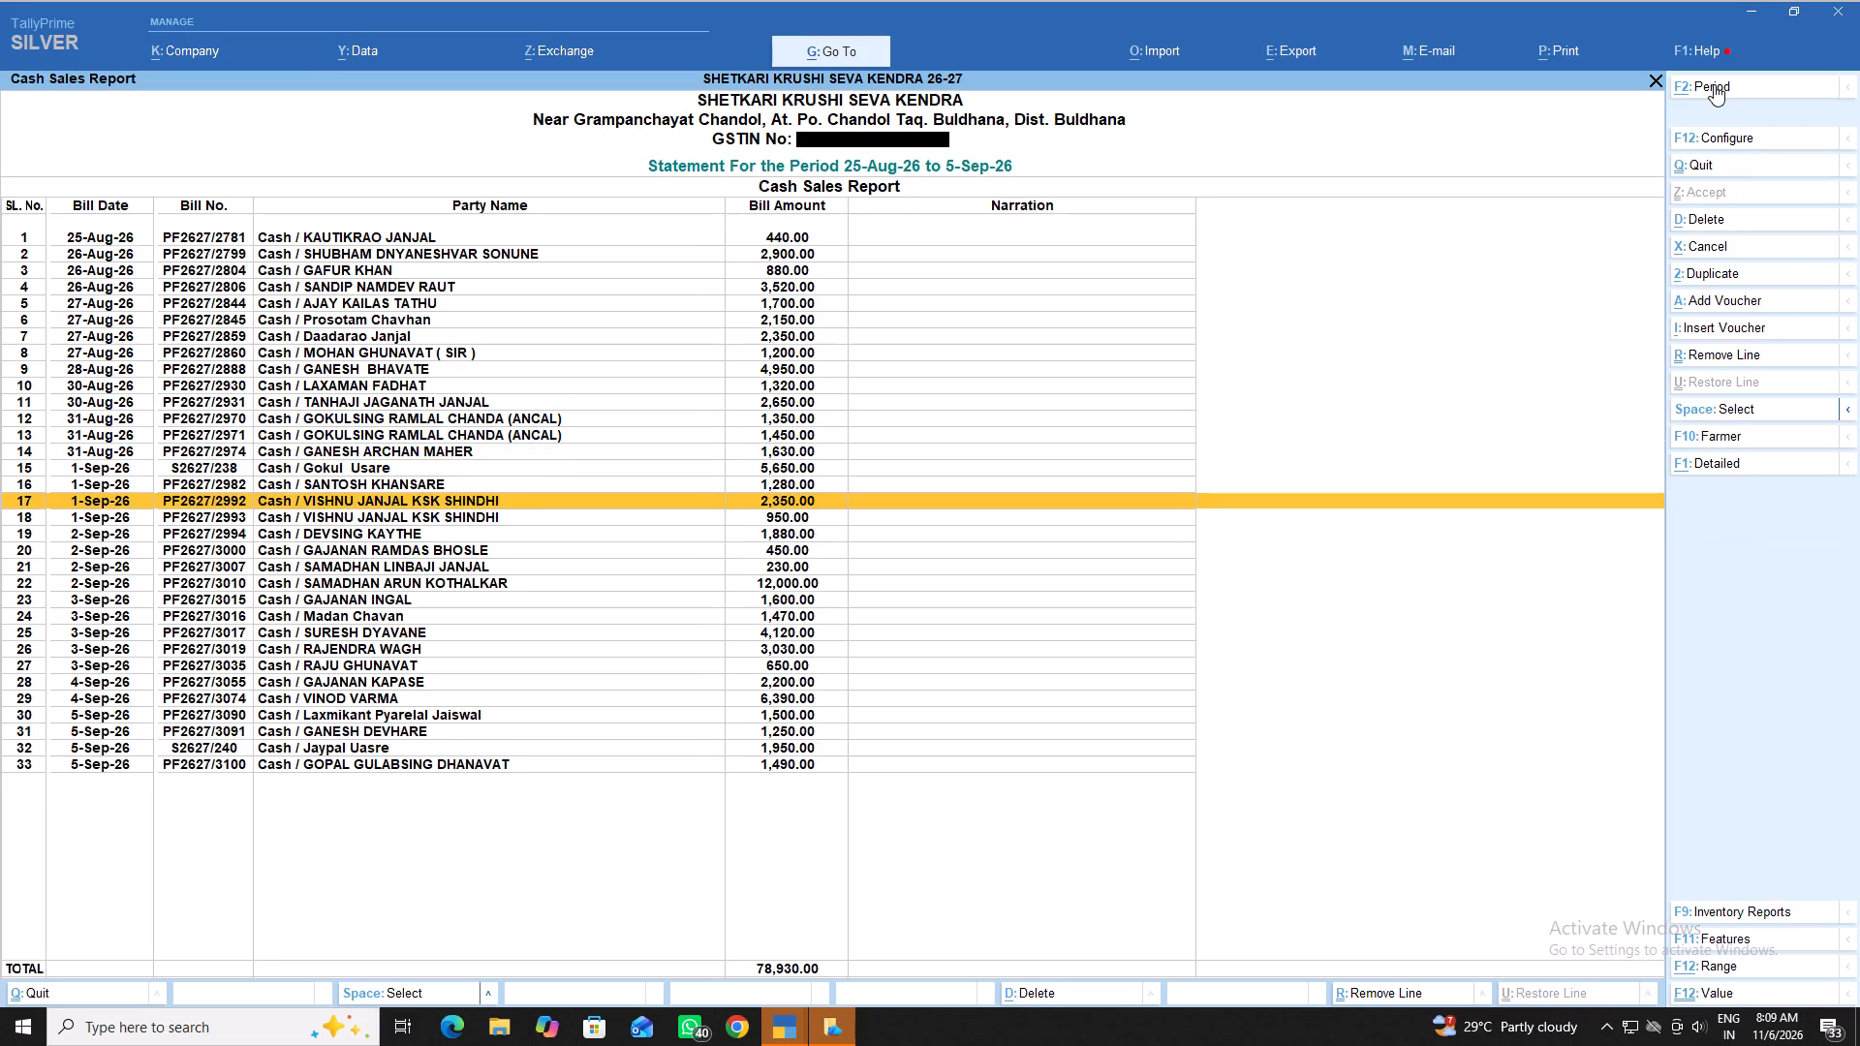
{"action": "key", "text": "Down"}
{"action": "key", "text": "Down"}
{"action": "key", "text": "Down"}
{"action": "key", "text": "Down"}
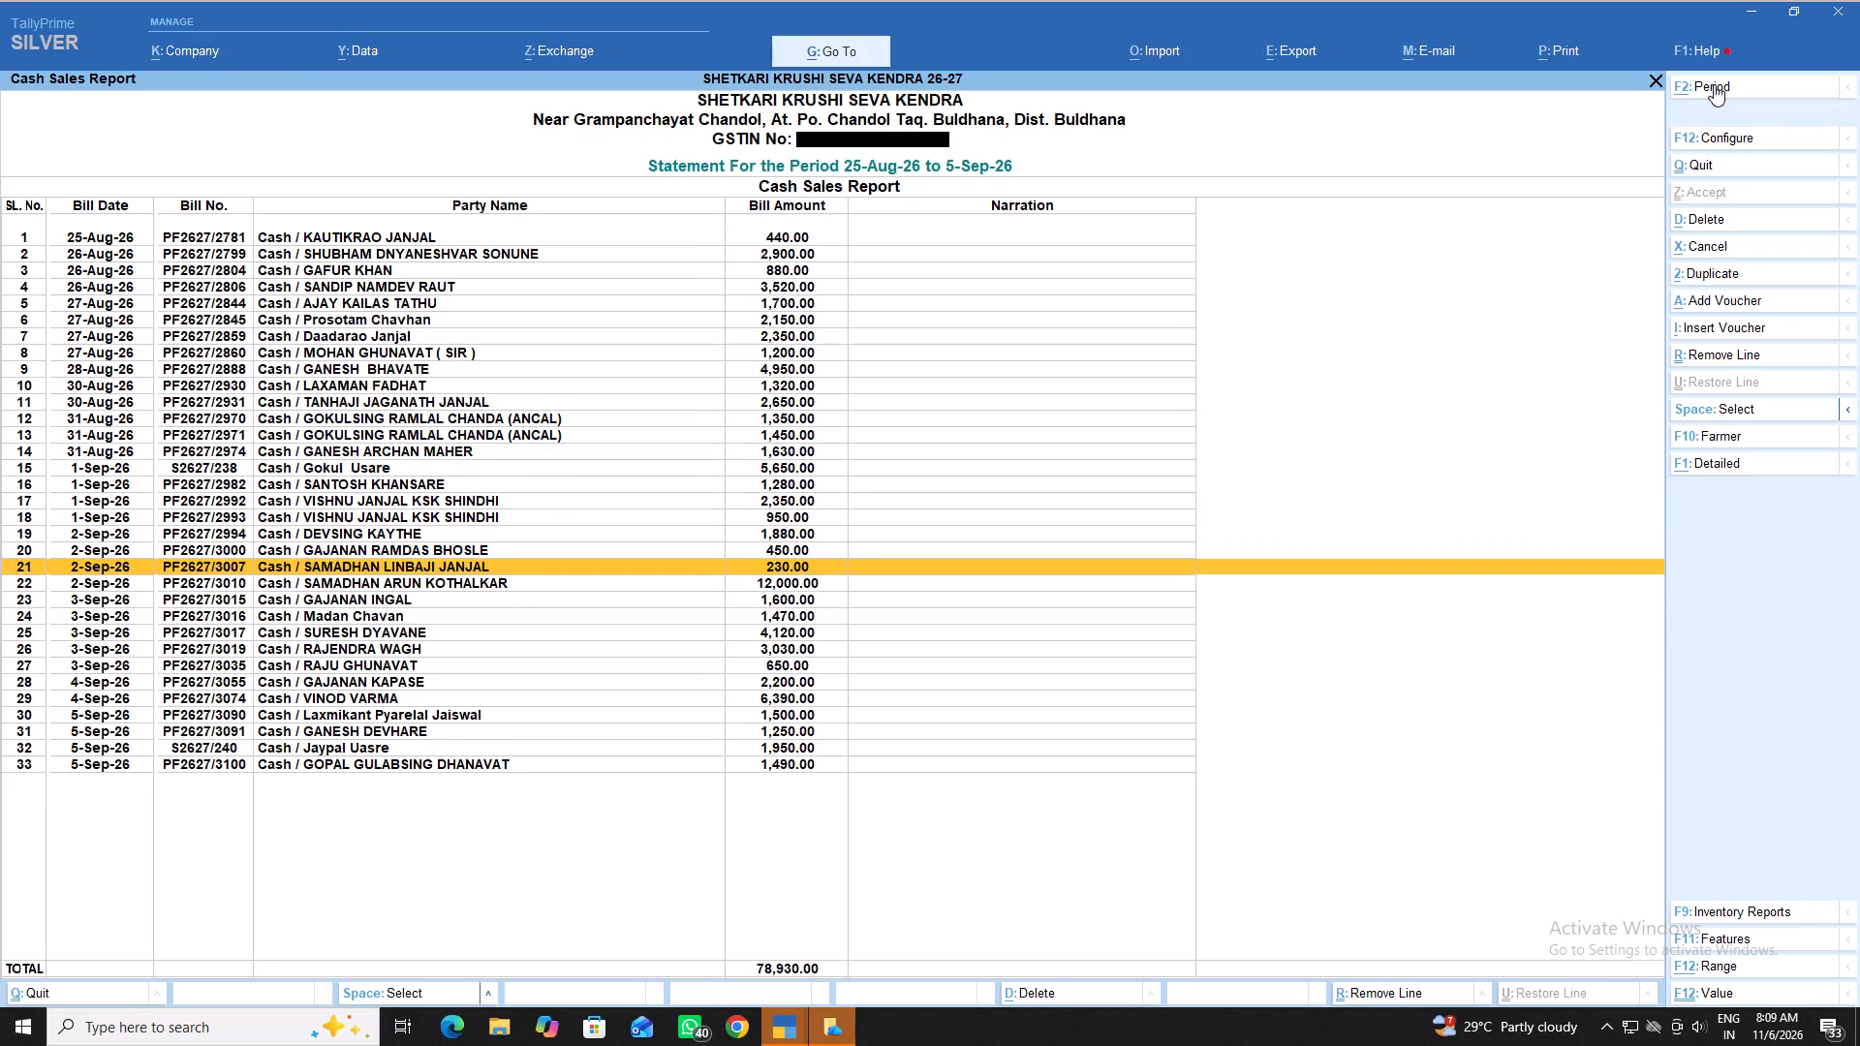
{"action": "key", "text": "Down"}
{"action": "key", "text": "Down"}
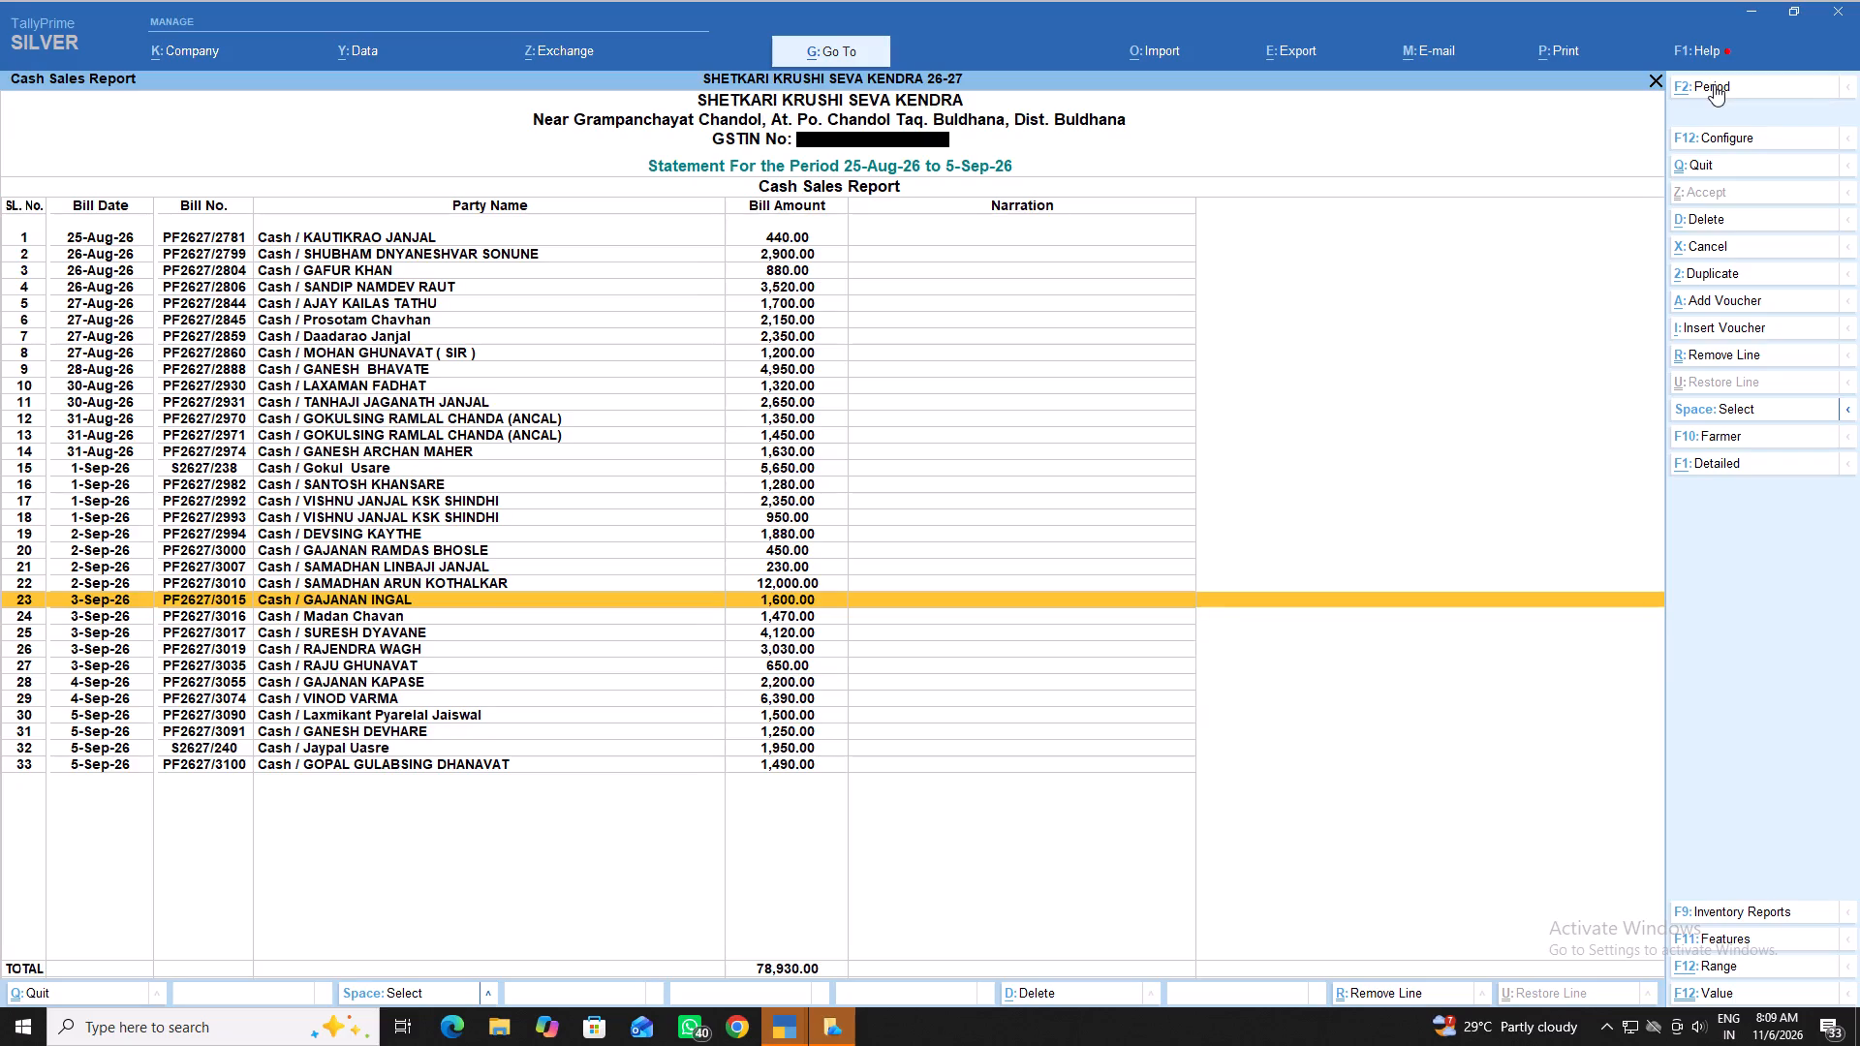
Examine the cash sales bills from 3-Sep-26 back to the start of the list at 25-Aug-26.
{"action": "key", "text": "Up"}
{"action": "key", "text": "Up"}
{"action": "key", "text": "Up"}
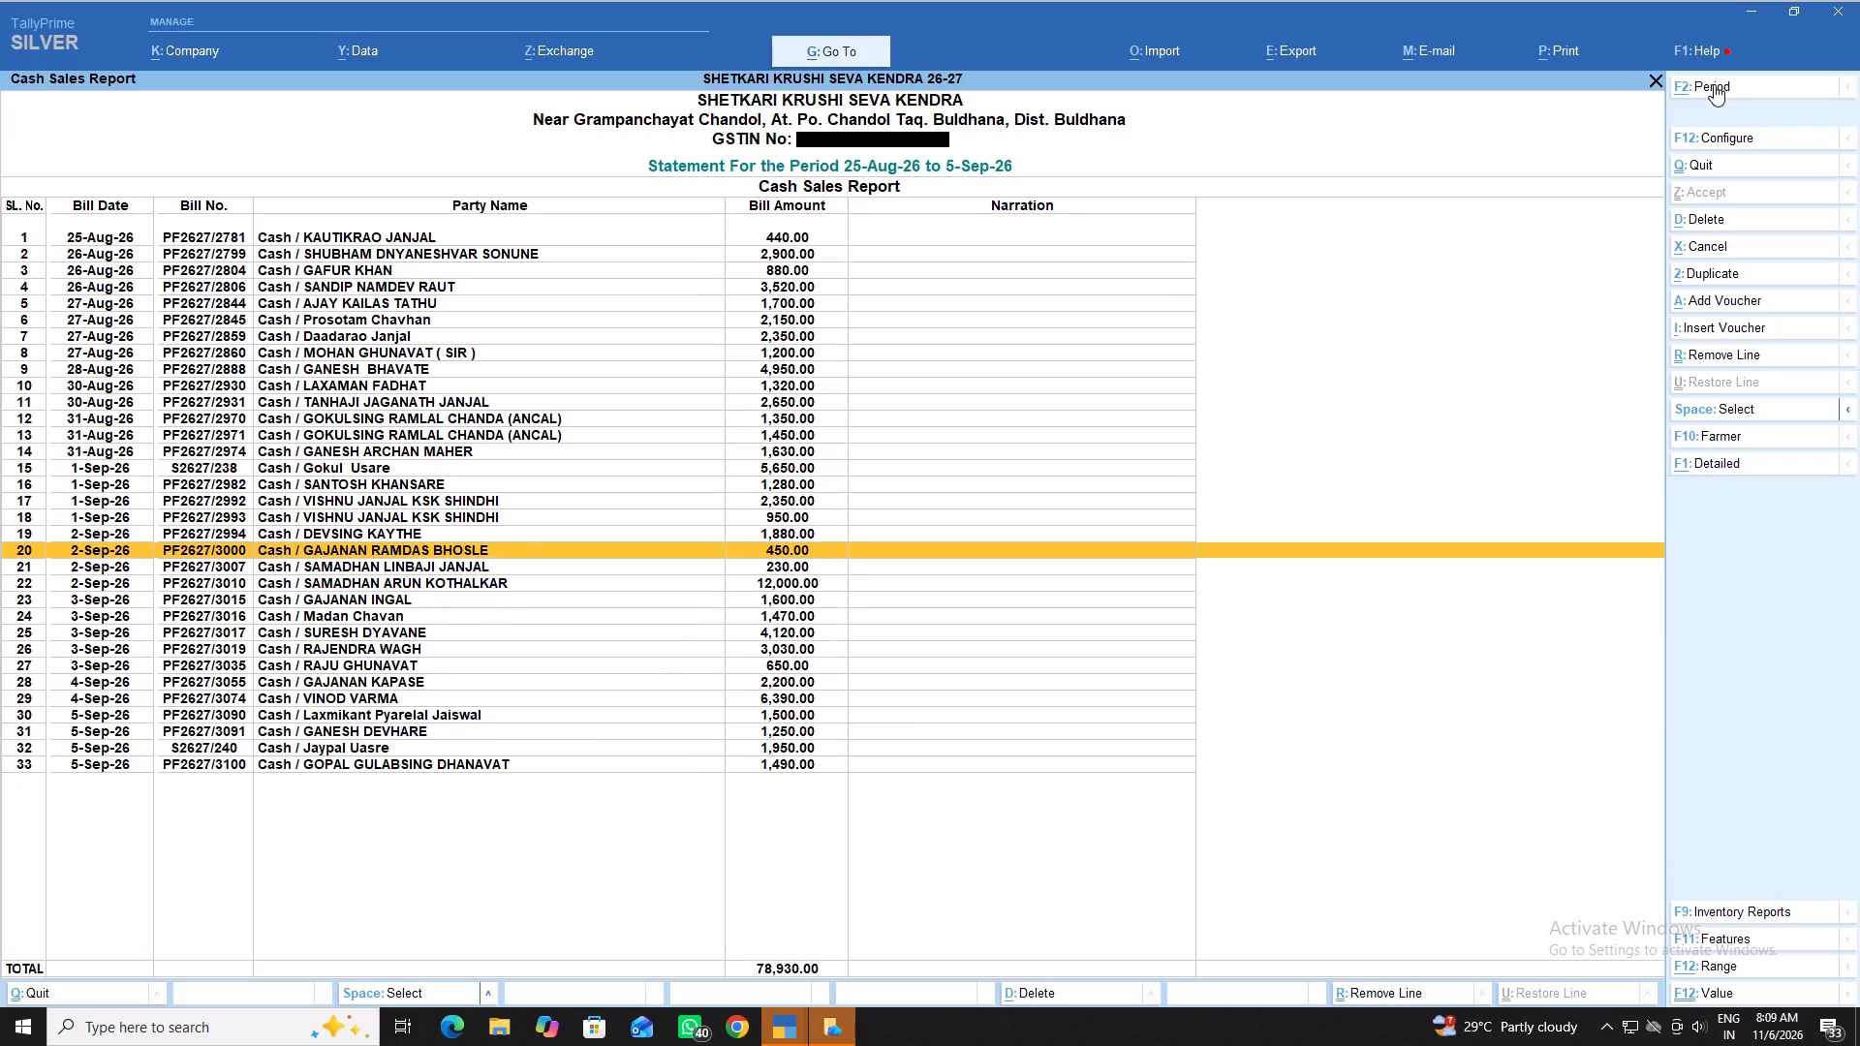
{"action": "key", "text": "Up"}
{"action": "key", "text": "Up"}
{"action": "key", "text": "Up"}
{"action": "key", "text": "Up"}
{"action": "key", "text": "Up"}
{"action": "key", "text": "Up"}
{"action": "key", "text": "Up"}
{"action": "key", "text": "Up"}
{"action": "key", "text": "Up"}
{"action": "key", "text": "Up"}
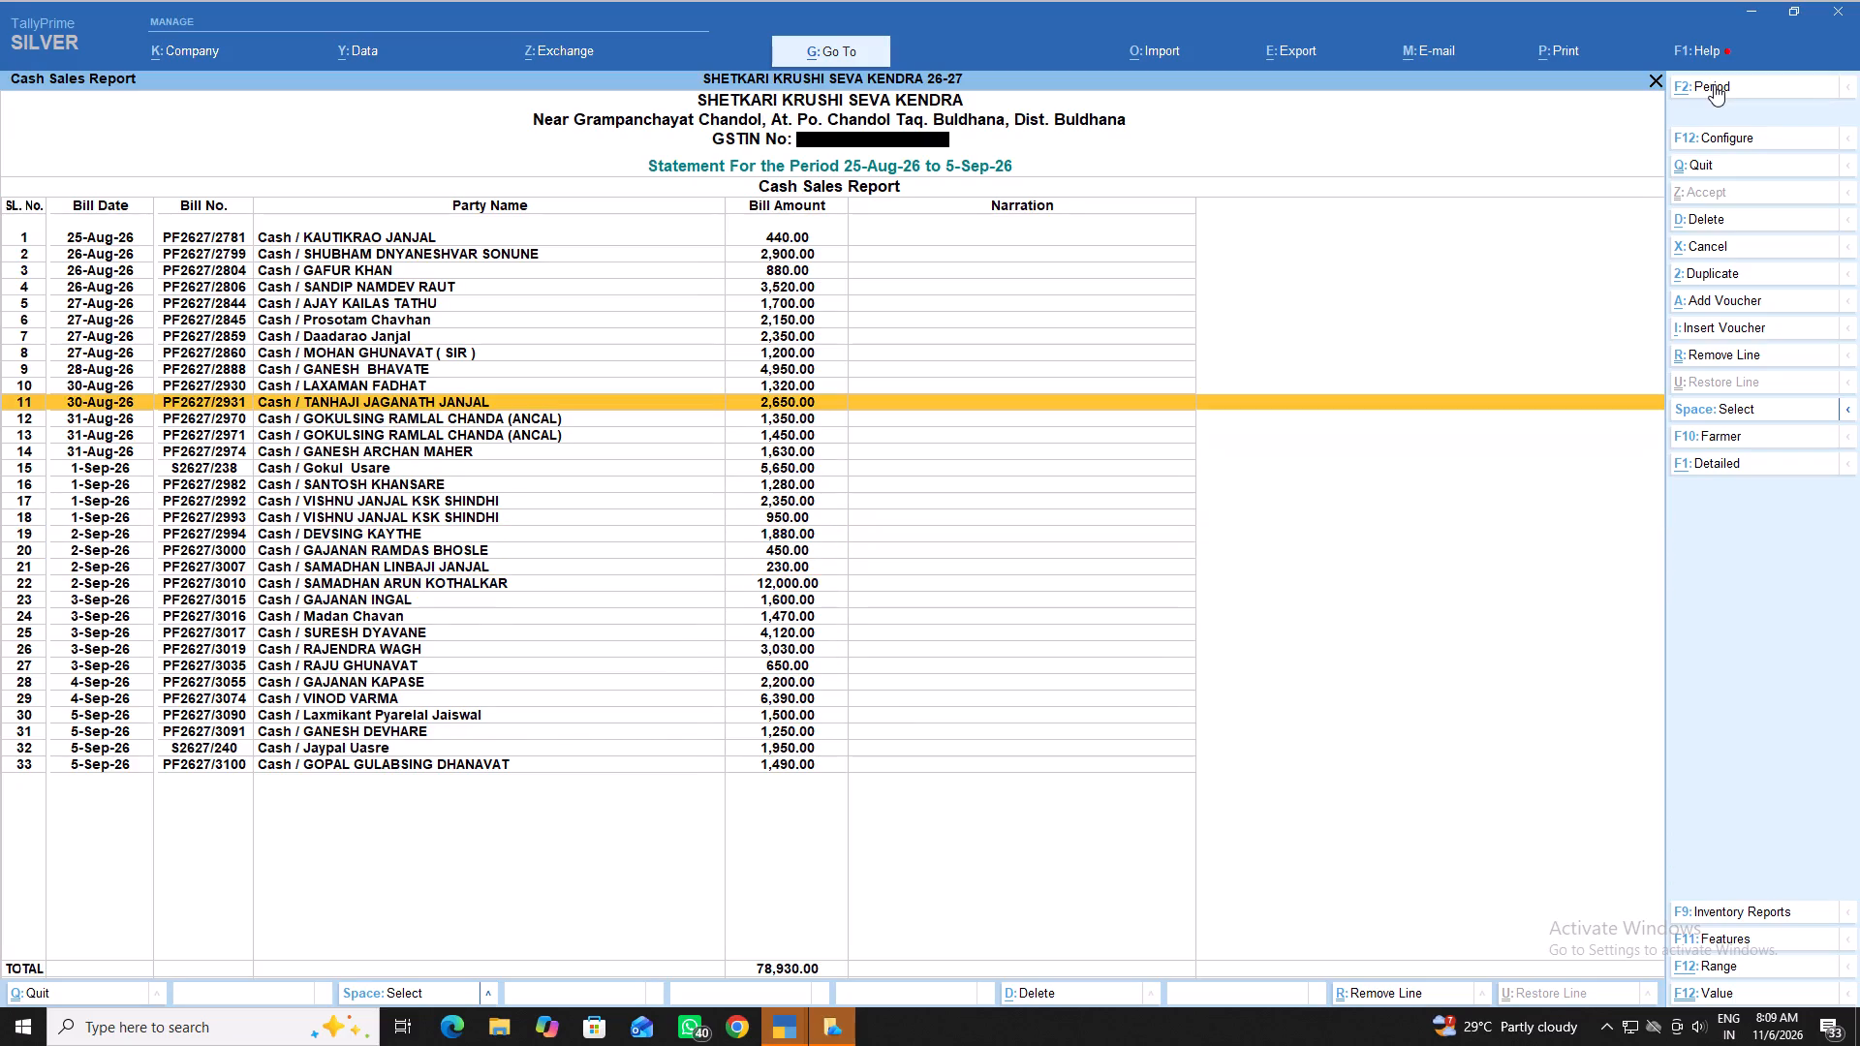
{"action": "key", "text": "Up"}
{"action": "key", "text": "Up"}
{"action": "key", "text": "Up"}
{"action": "key", "text": "Up"}
{"action": "key", "text": "Up"}
{"action": "key", "text": "Up"}
{"action": "key", "text": "Up"}
{"action": "key", "text": "Up"}
{"action": "key", "text": "Up"}
{"action": "key", "text": "Up"}
{"action": "key", "text": "Up"}
{"action": "key", "text": "Up"}
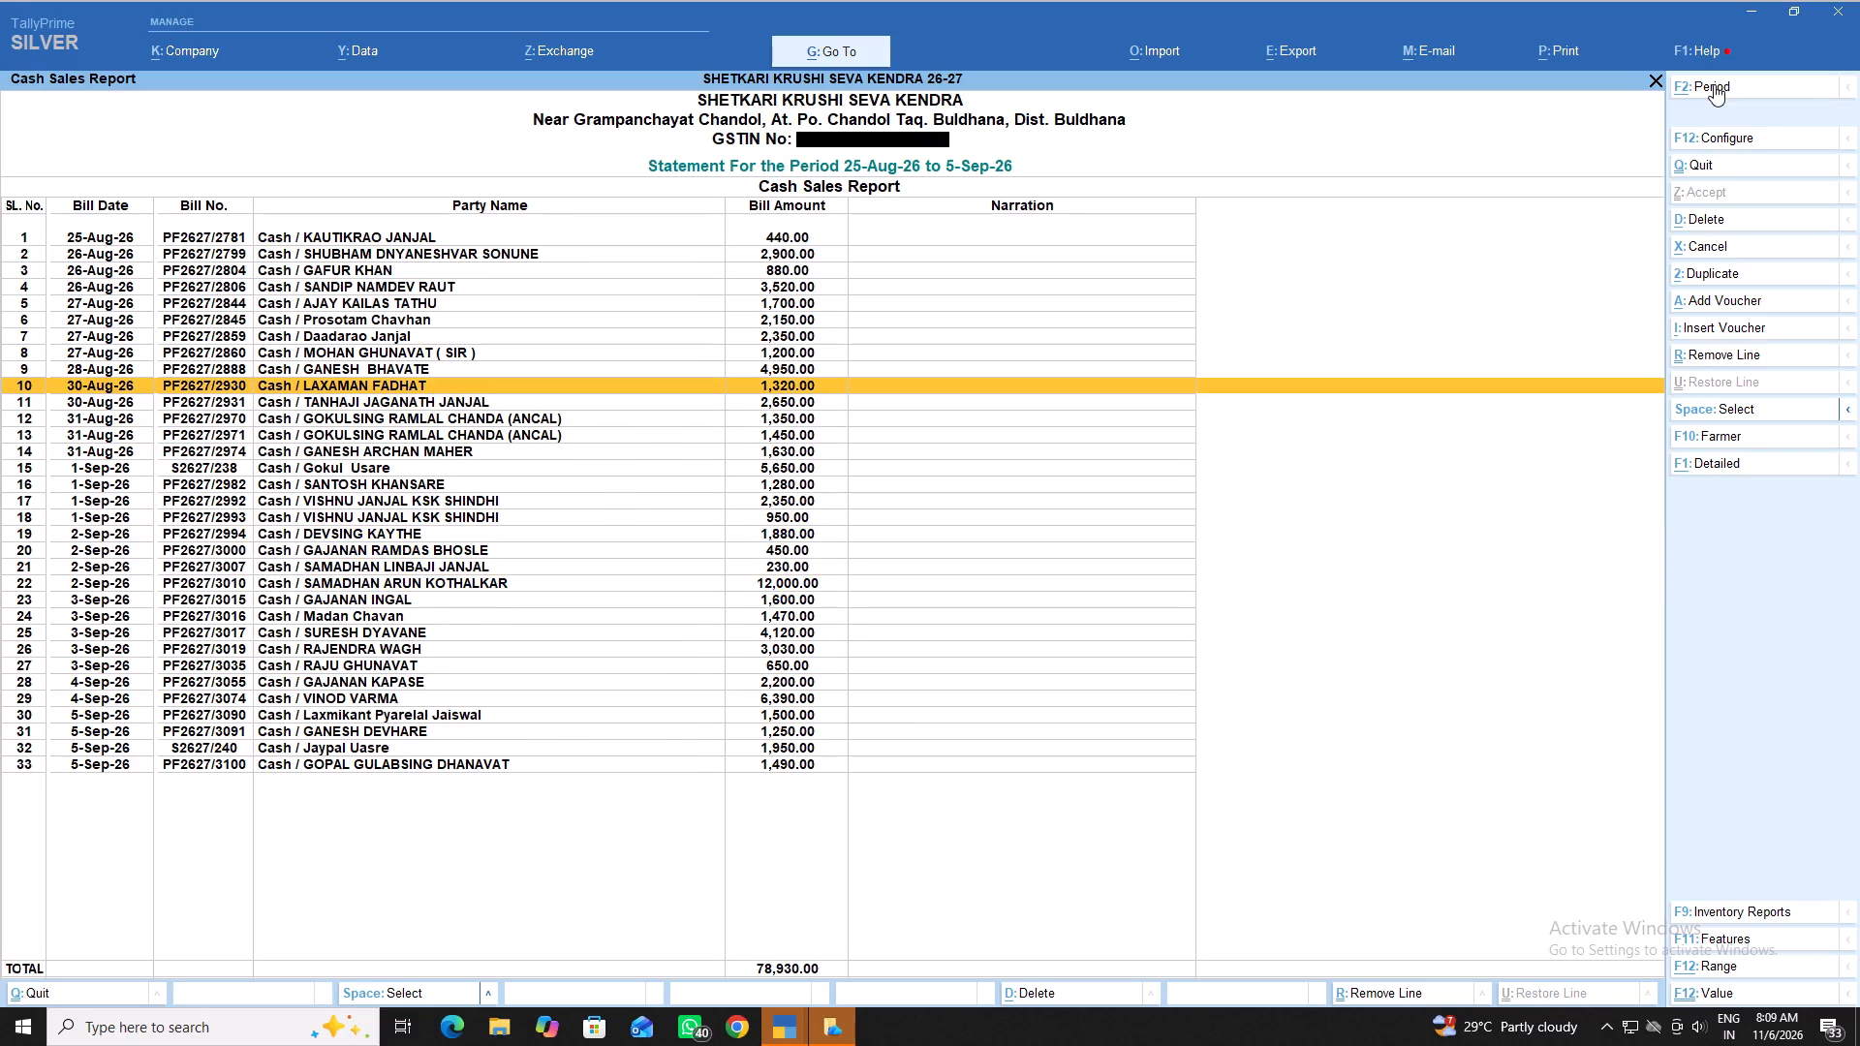
Examine the cash sales bills dated 26-Aug-26 to 30-Aug-26, going forward through their party names and amounts.
{"action": "key", "text": "Down"}
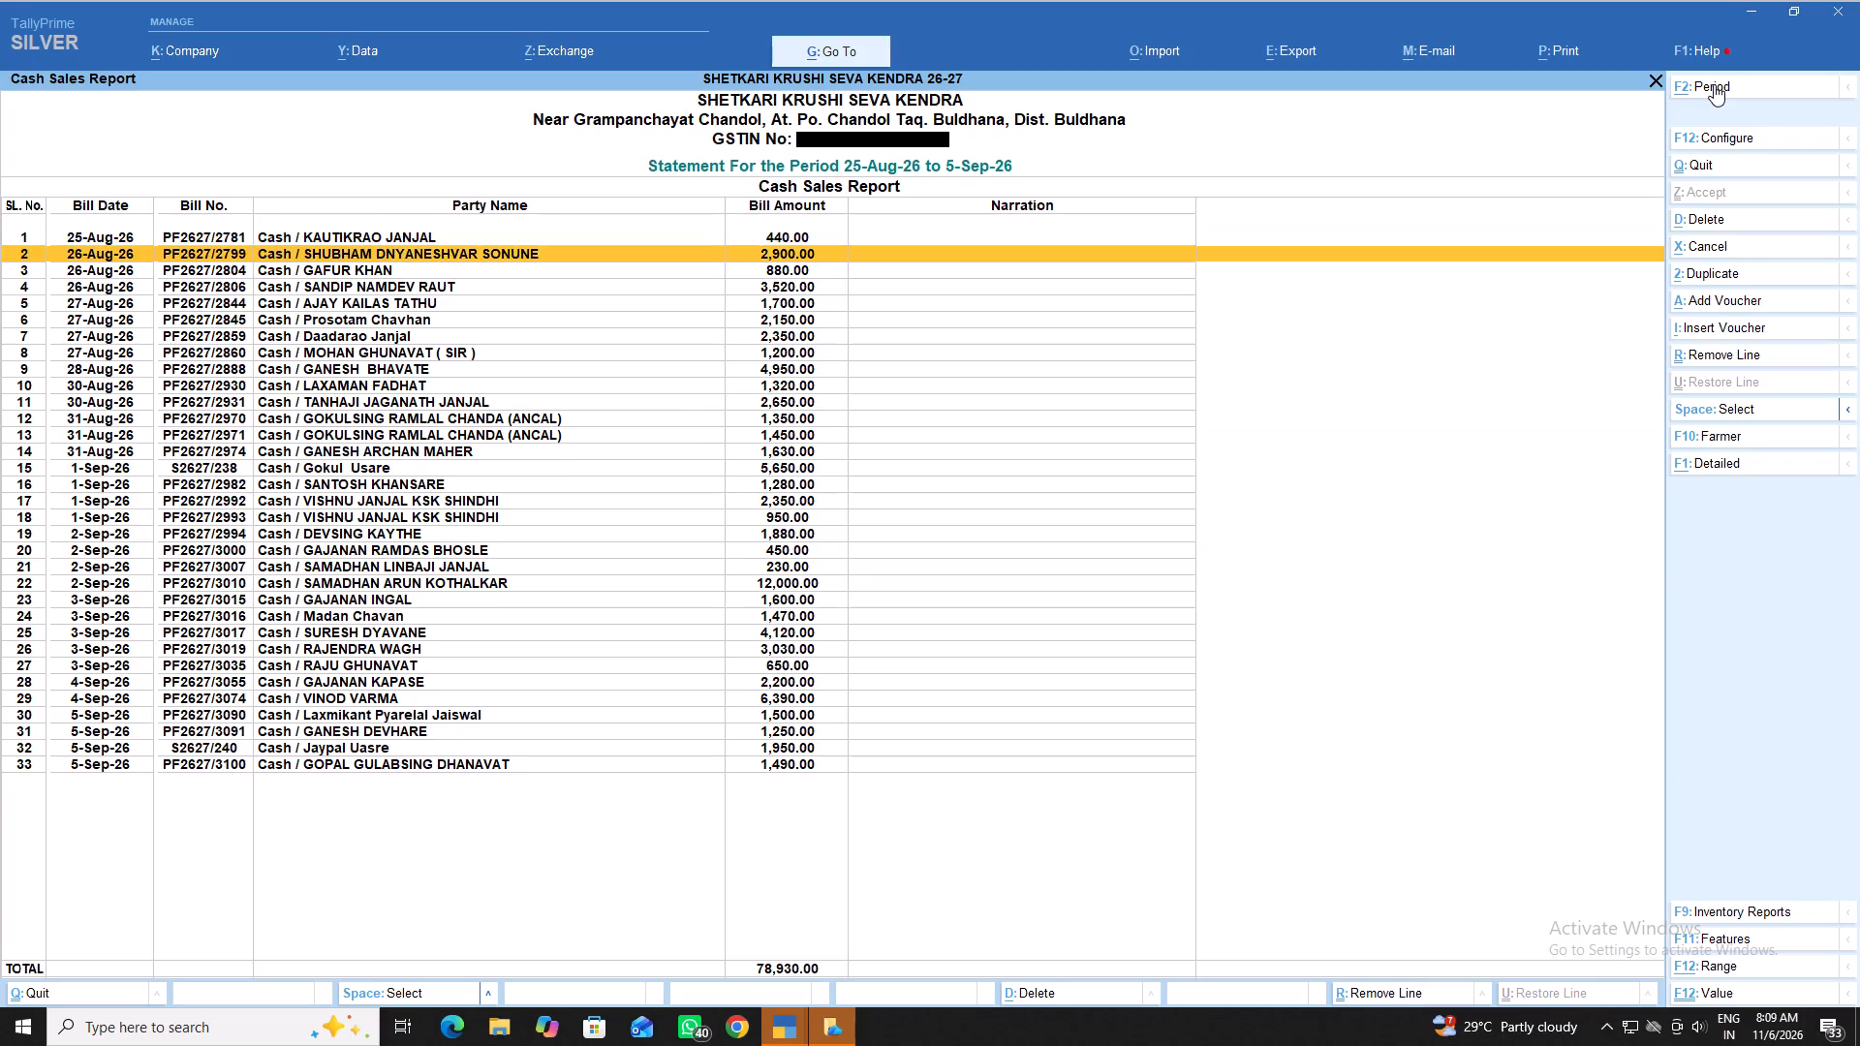
{"action": "key", "text": "Down"}
{"action": "key", "text": "Down"}
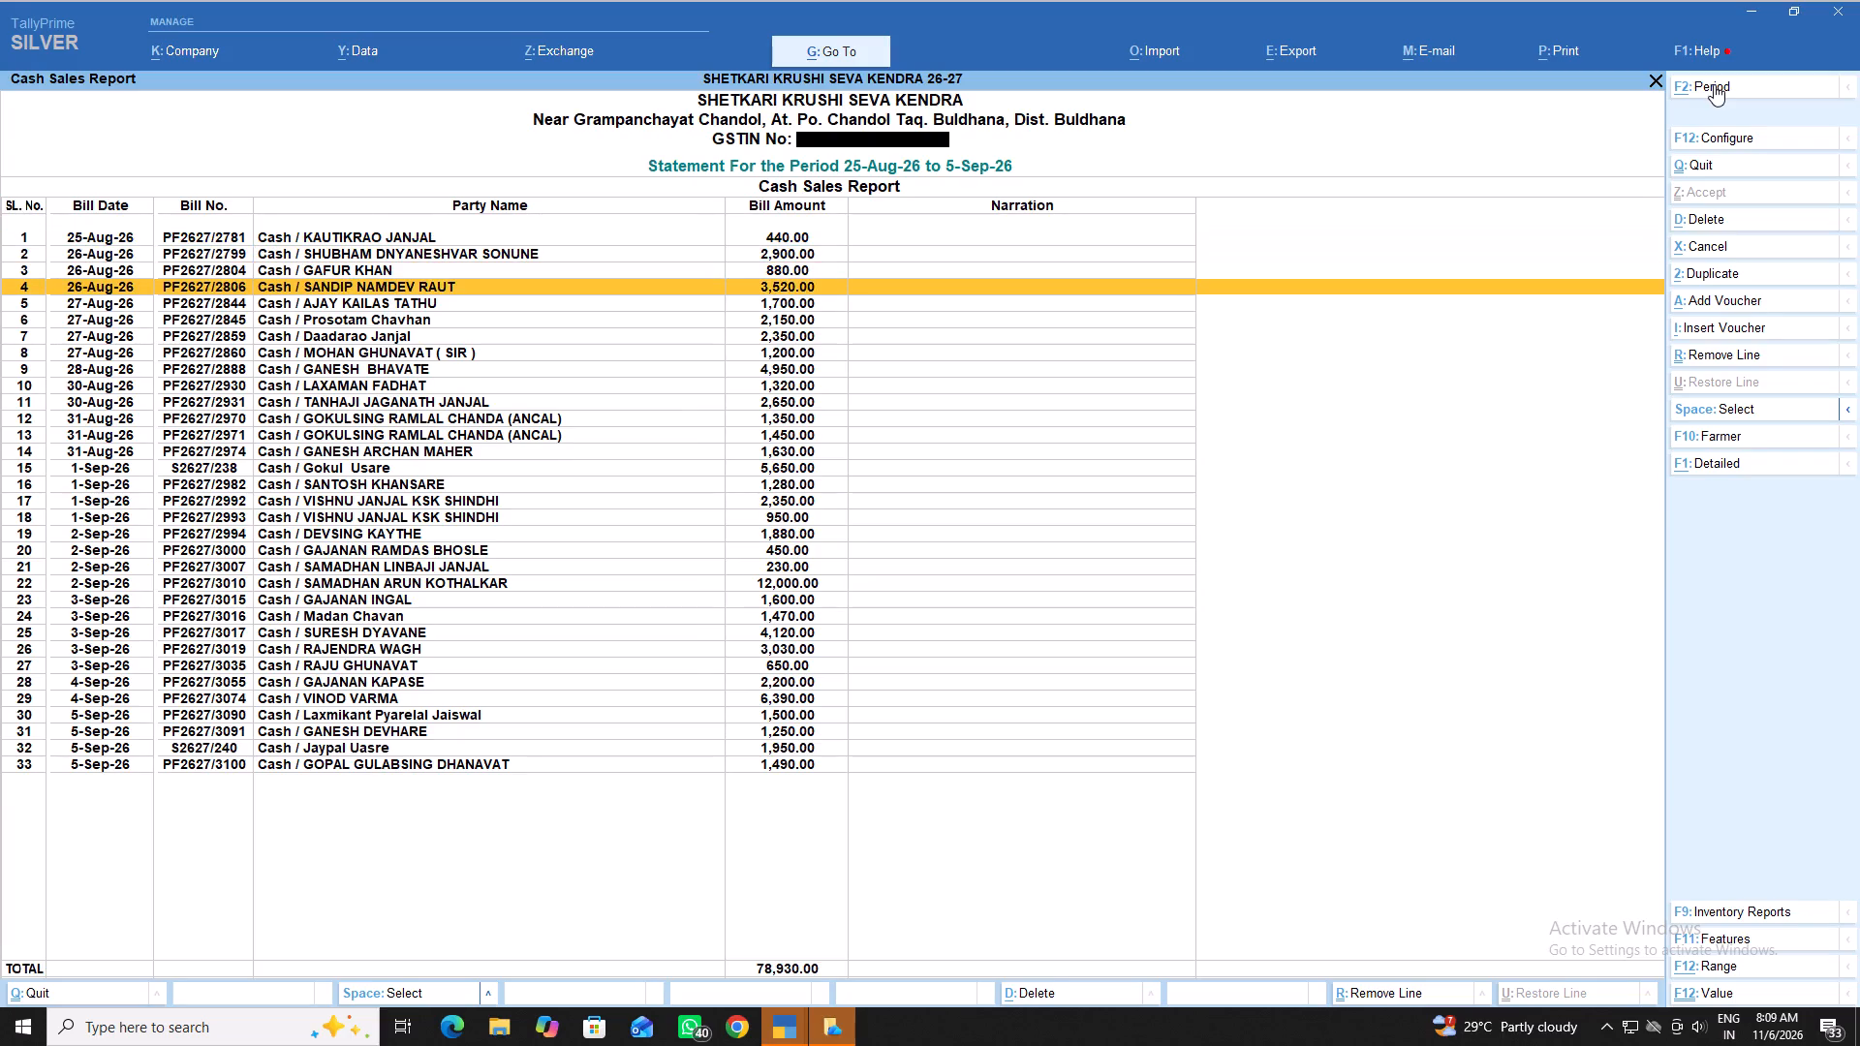
{"action": "key", "text": "Down"}
{"action": "key", "text": "Down"}
{"action": "key", "text": "Down"}
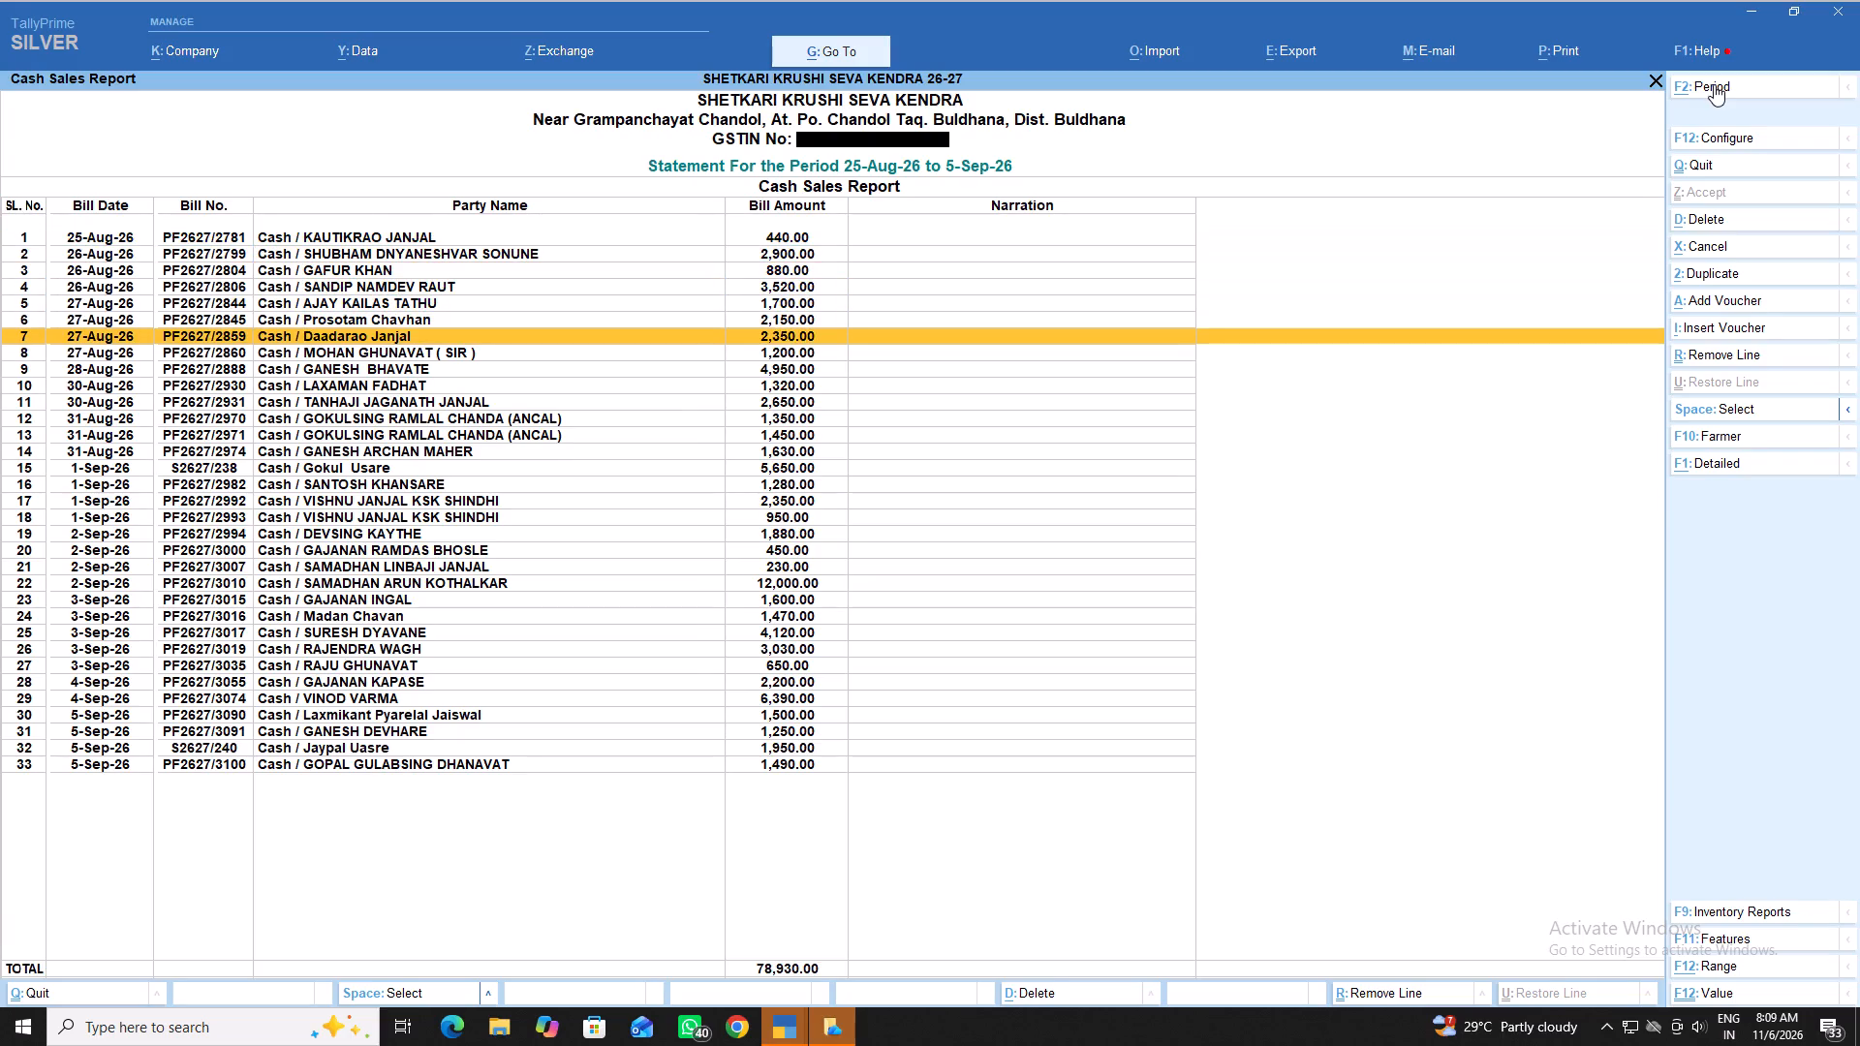
{"action": "key", "text": "Down"}
{"action": "key", "text": "Down"}
{"action": "key", "text": "Down"}
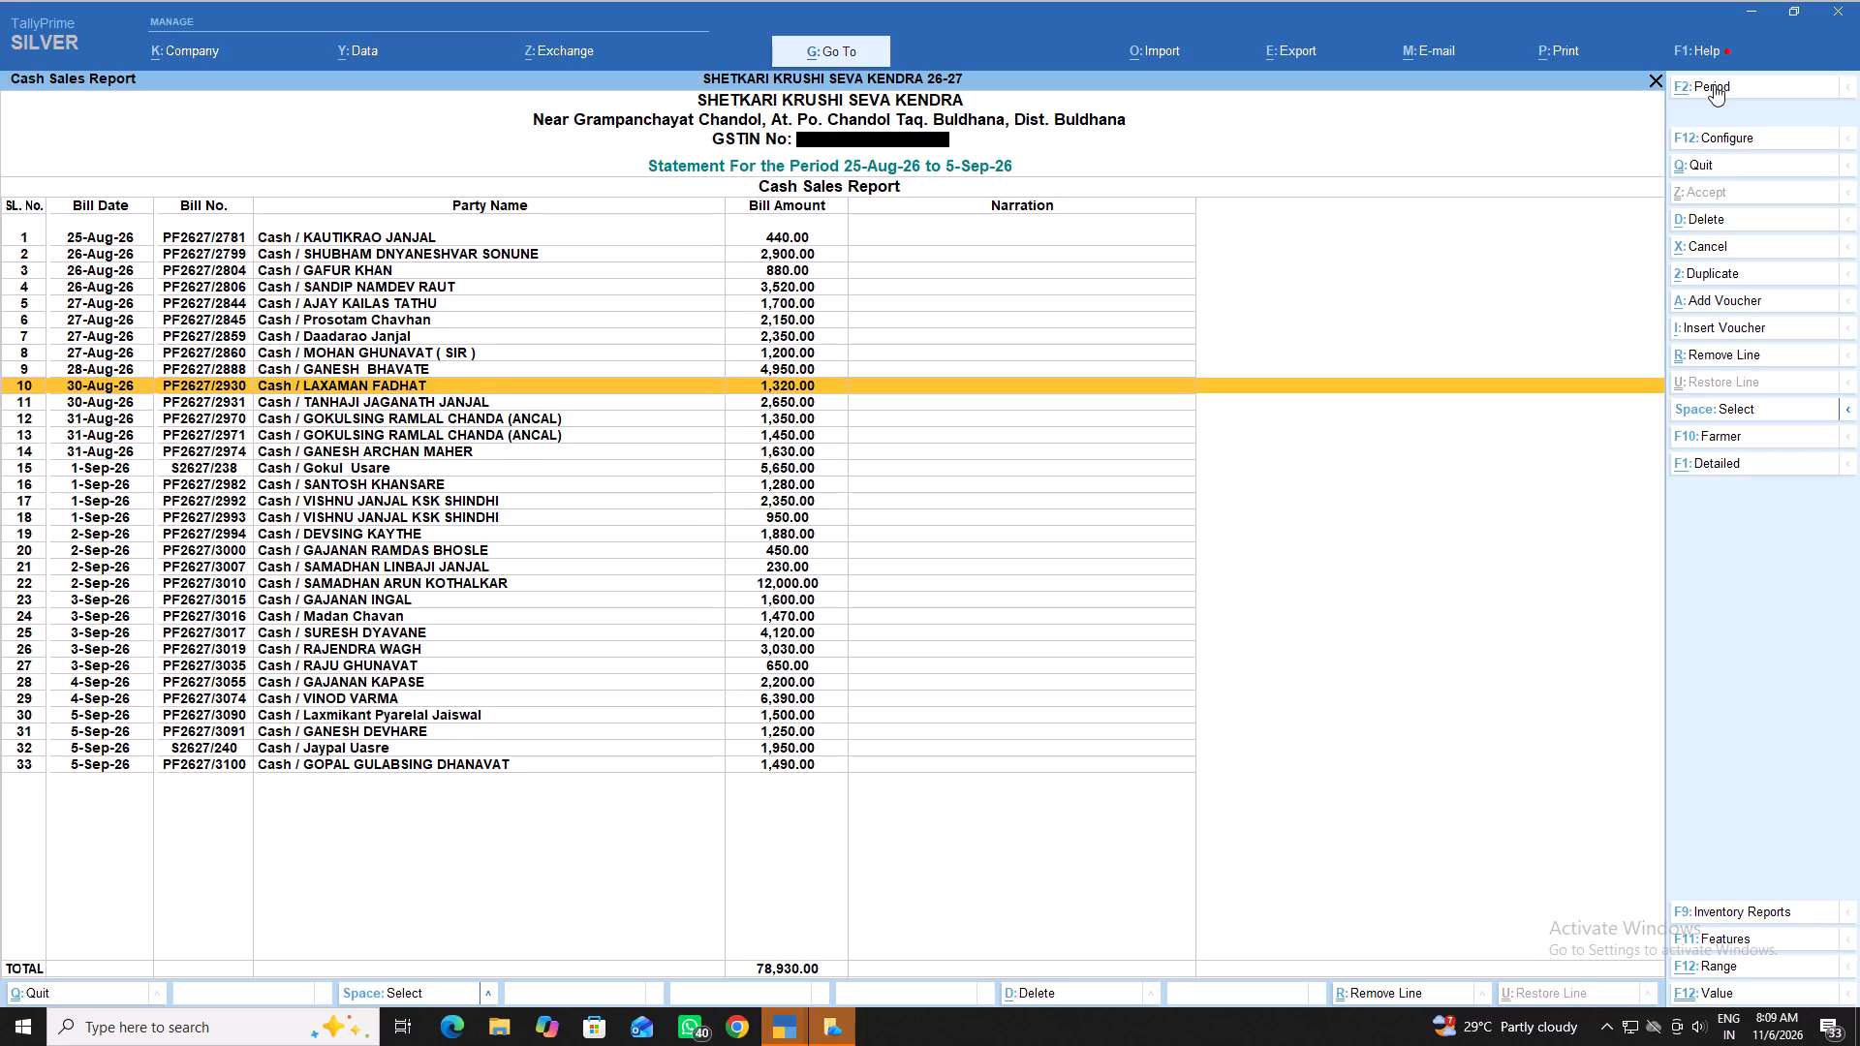
Open the 2-Sep-26 cash bill PF2627/3010 to inspect its item details, and return to the Cash Sales Report without altering it.
{"action": "key", "text": "Down"}
{"action": "key", "text": "Down"}
{"action": "key", "text": "Down"}
{"action": "key", "text": "Down"}
{"action": "key", "text": "Down"}
{"action": "key", "text": "Down"}
{"action": "key", "text": "Down"}
{"action": "key", "text": "Down"}
{"action": "key", "text": "Down"}
{"action": "key", "text": "Down"}
{"action": "key", "text": "Down"}
{"action": "key", "text": "Down"}
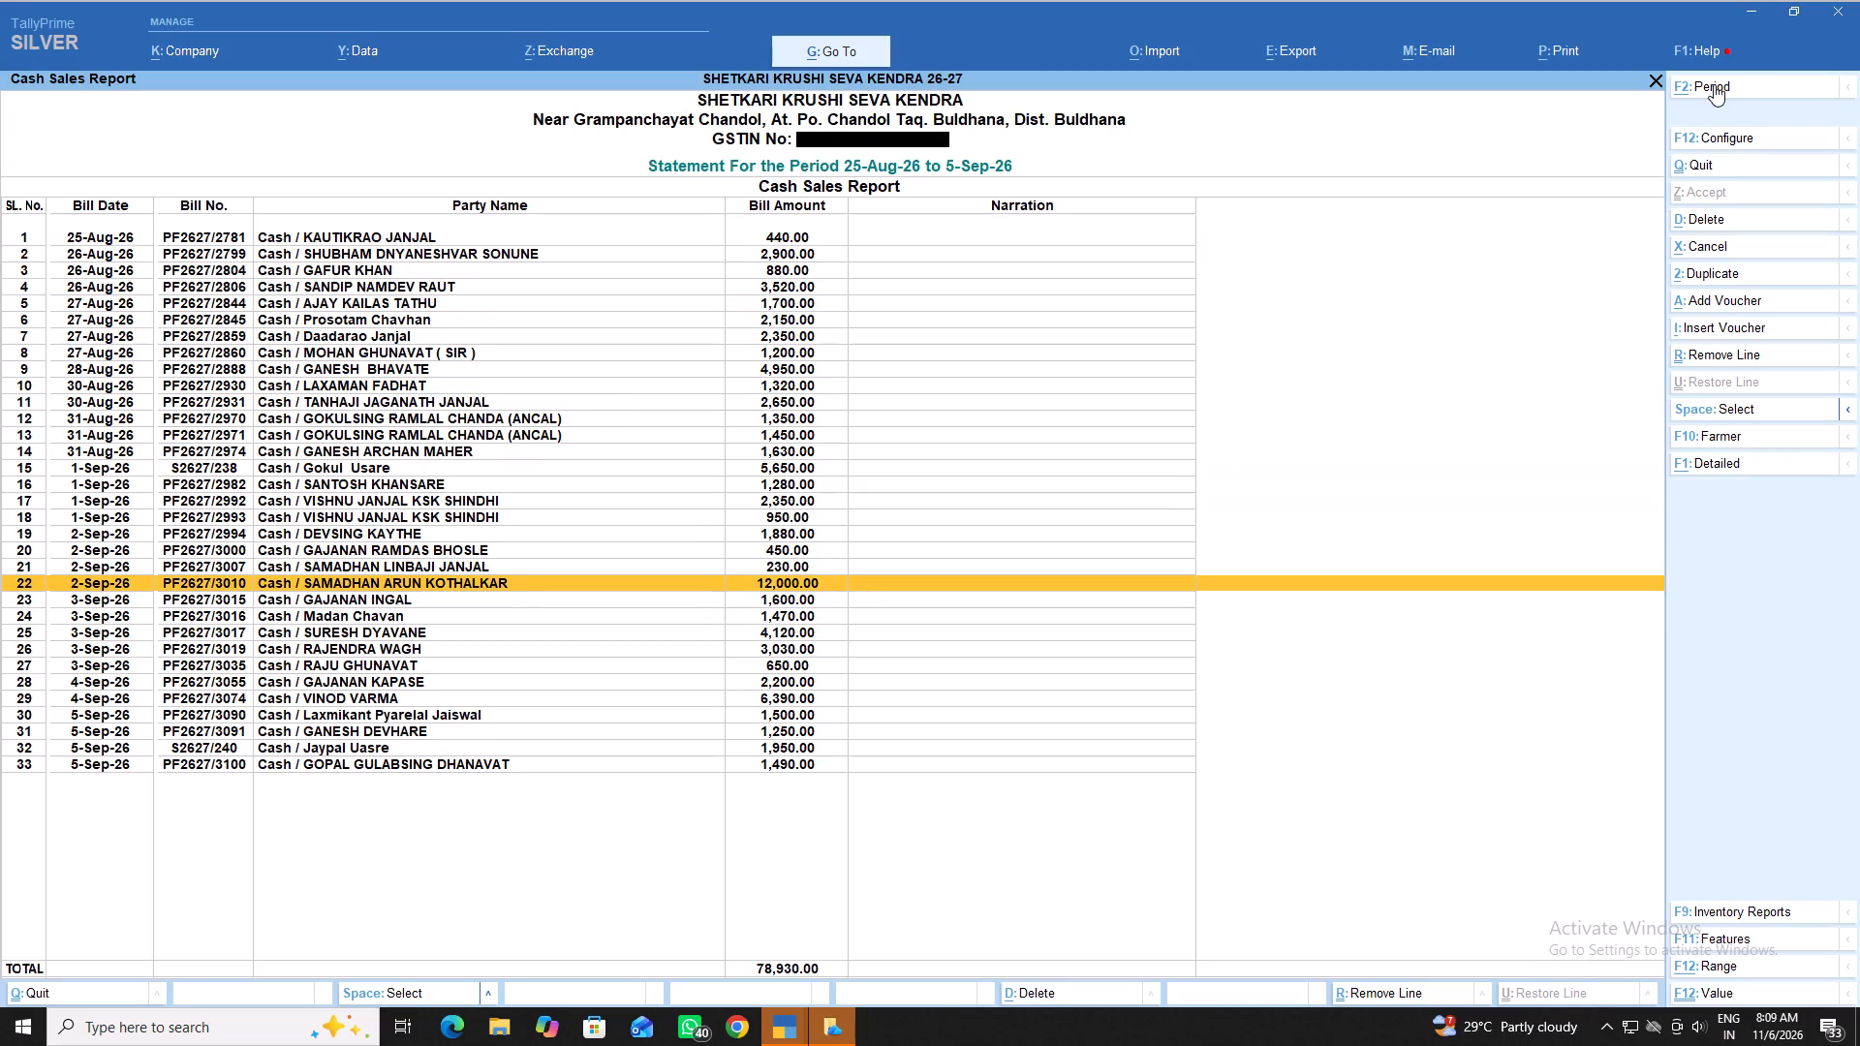
{"action": "key", "text": "Return"}
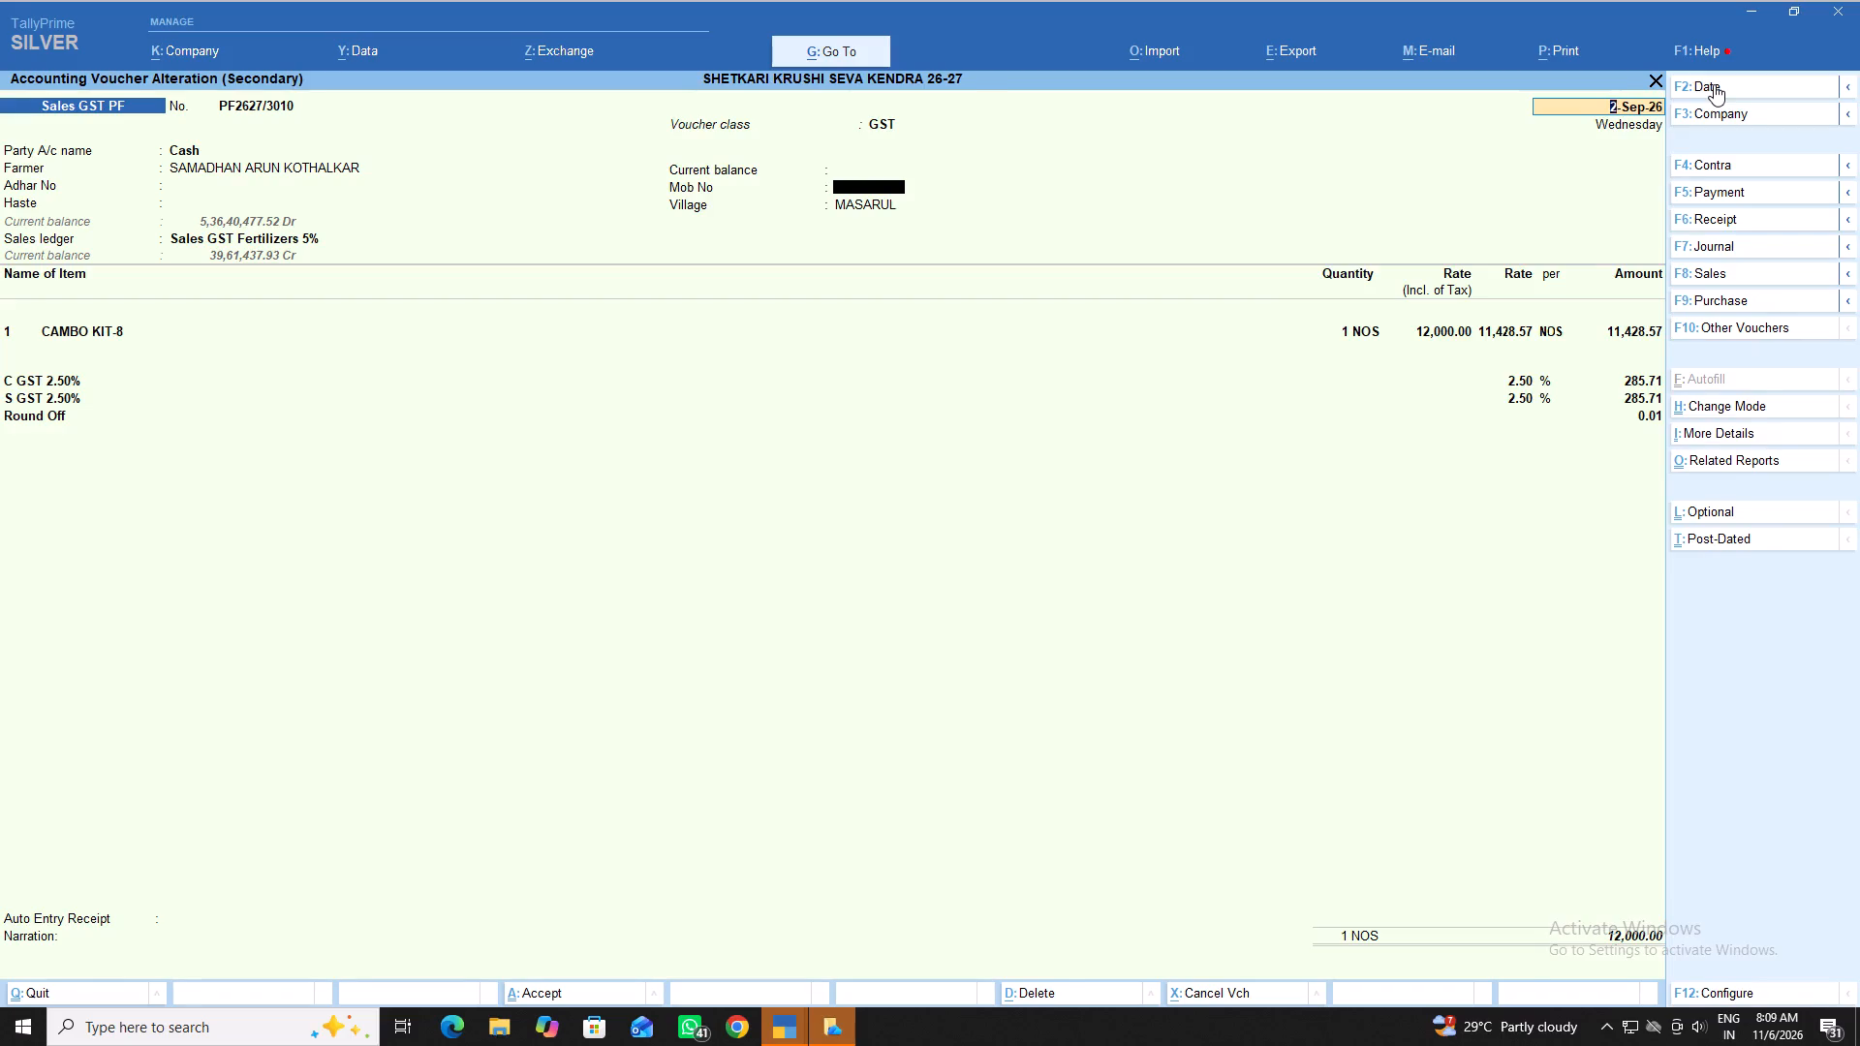
{"action": "key", "text": "Escape"}
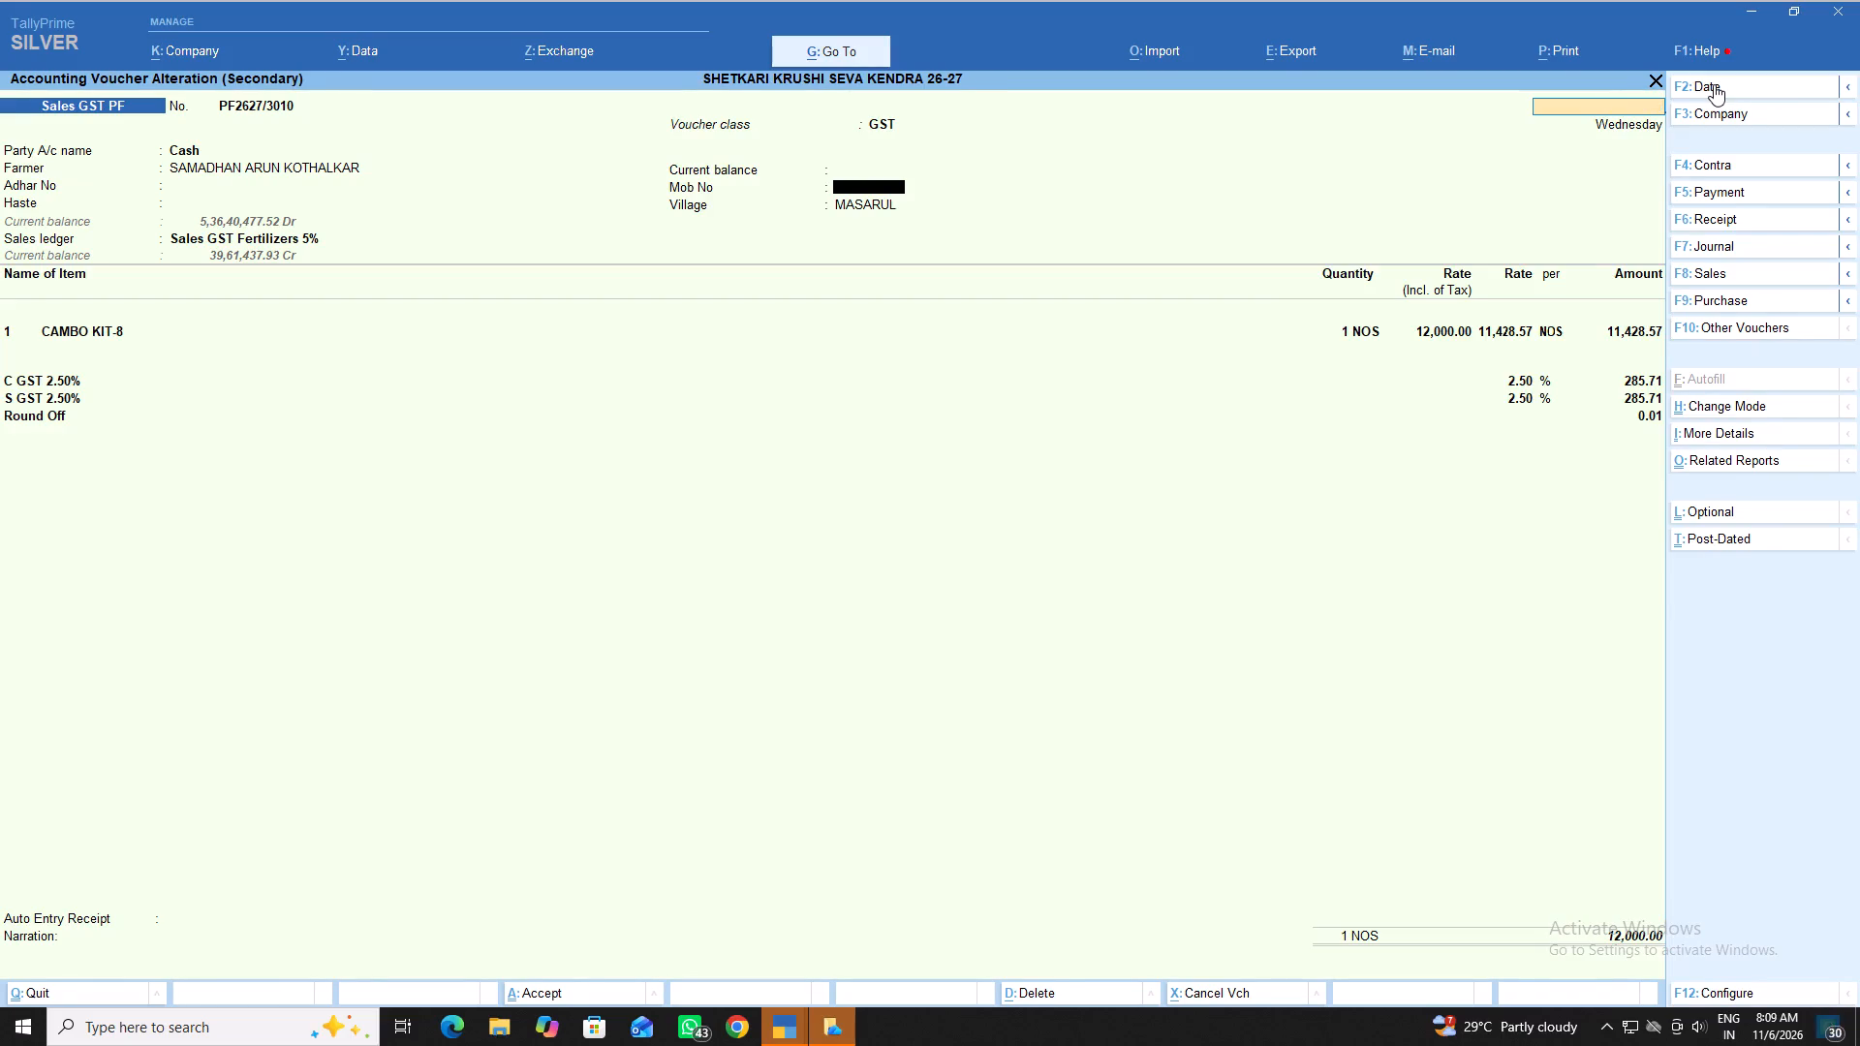
{"action": "key", "text": "Escape"}
{"action": "key", "text": "Escape"}
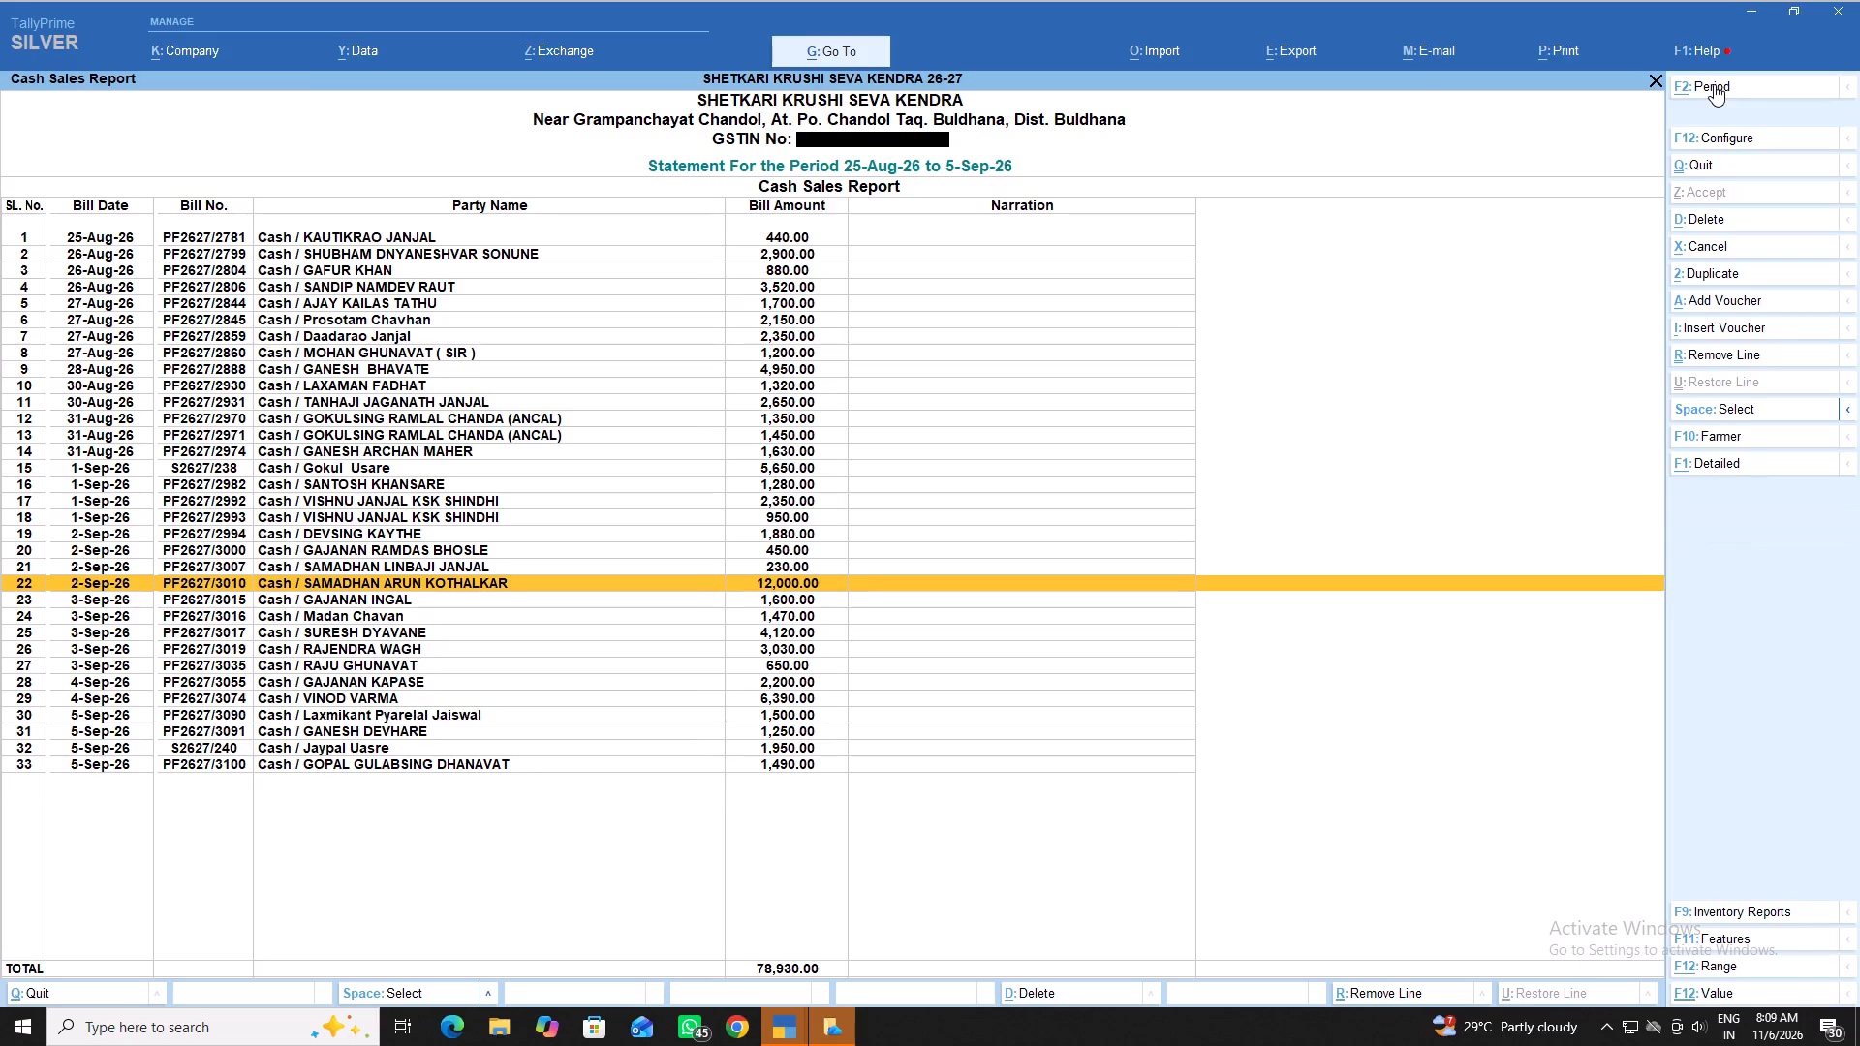
Examine the cash sales bills preceding PF2627/3010, going back to those dated 26-Aug-26.
{"action": "key", "text": "Up"}
{"action": "key", "text": "Up"}
{"action": "key", "text": "Up"}
{"action": "key", "text": "Up"}
{"action": "key", "text": "Up"}
{"action": "key", "text": "Up"}
{"action": "key", "text": "Up"}
{"action": "key", "text": "Up"}
{"action": "key", "text": "Up"}
{"action": "key", "text": "Up"}
{"action": "key", "text": "Up"}
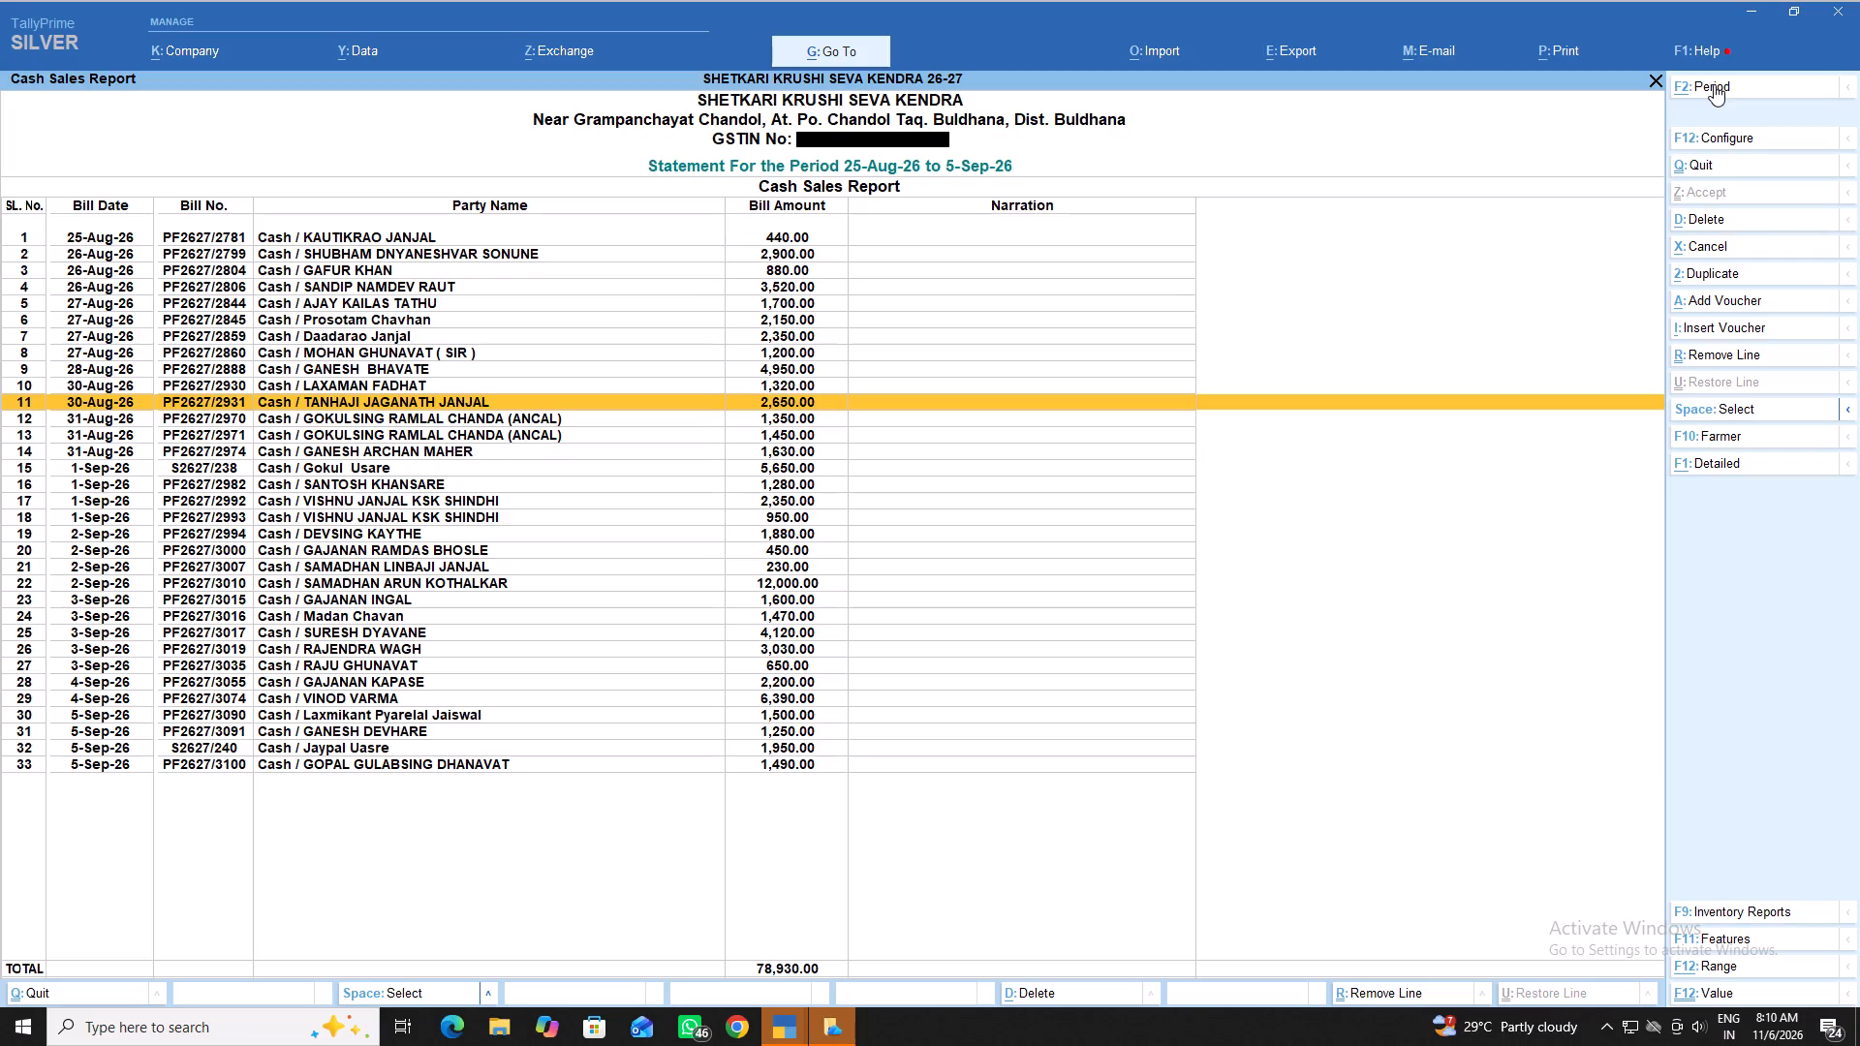
{"action": "key", "text": "Up"}
{"action": "key", "text": "Up"}
{"action": "key", "text": "Up"}
{"action": "key", "text": "Up"}
{"action": "key", "text": "Up"}
{"action": "key", "text": "Up"}
{"action": "key", "text": "Up"}
{"action": "key", "text": "Up"}
{"action": "key", "text": "Up"}
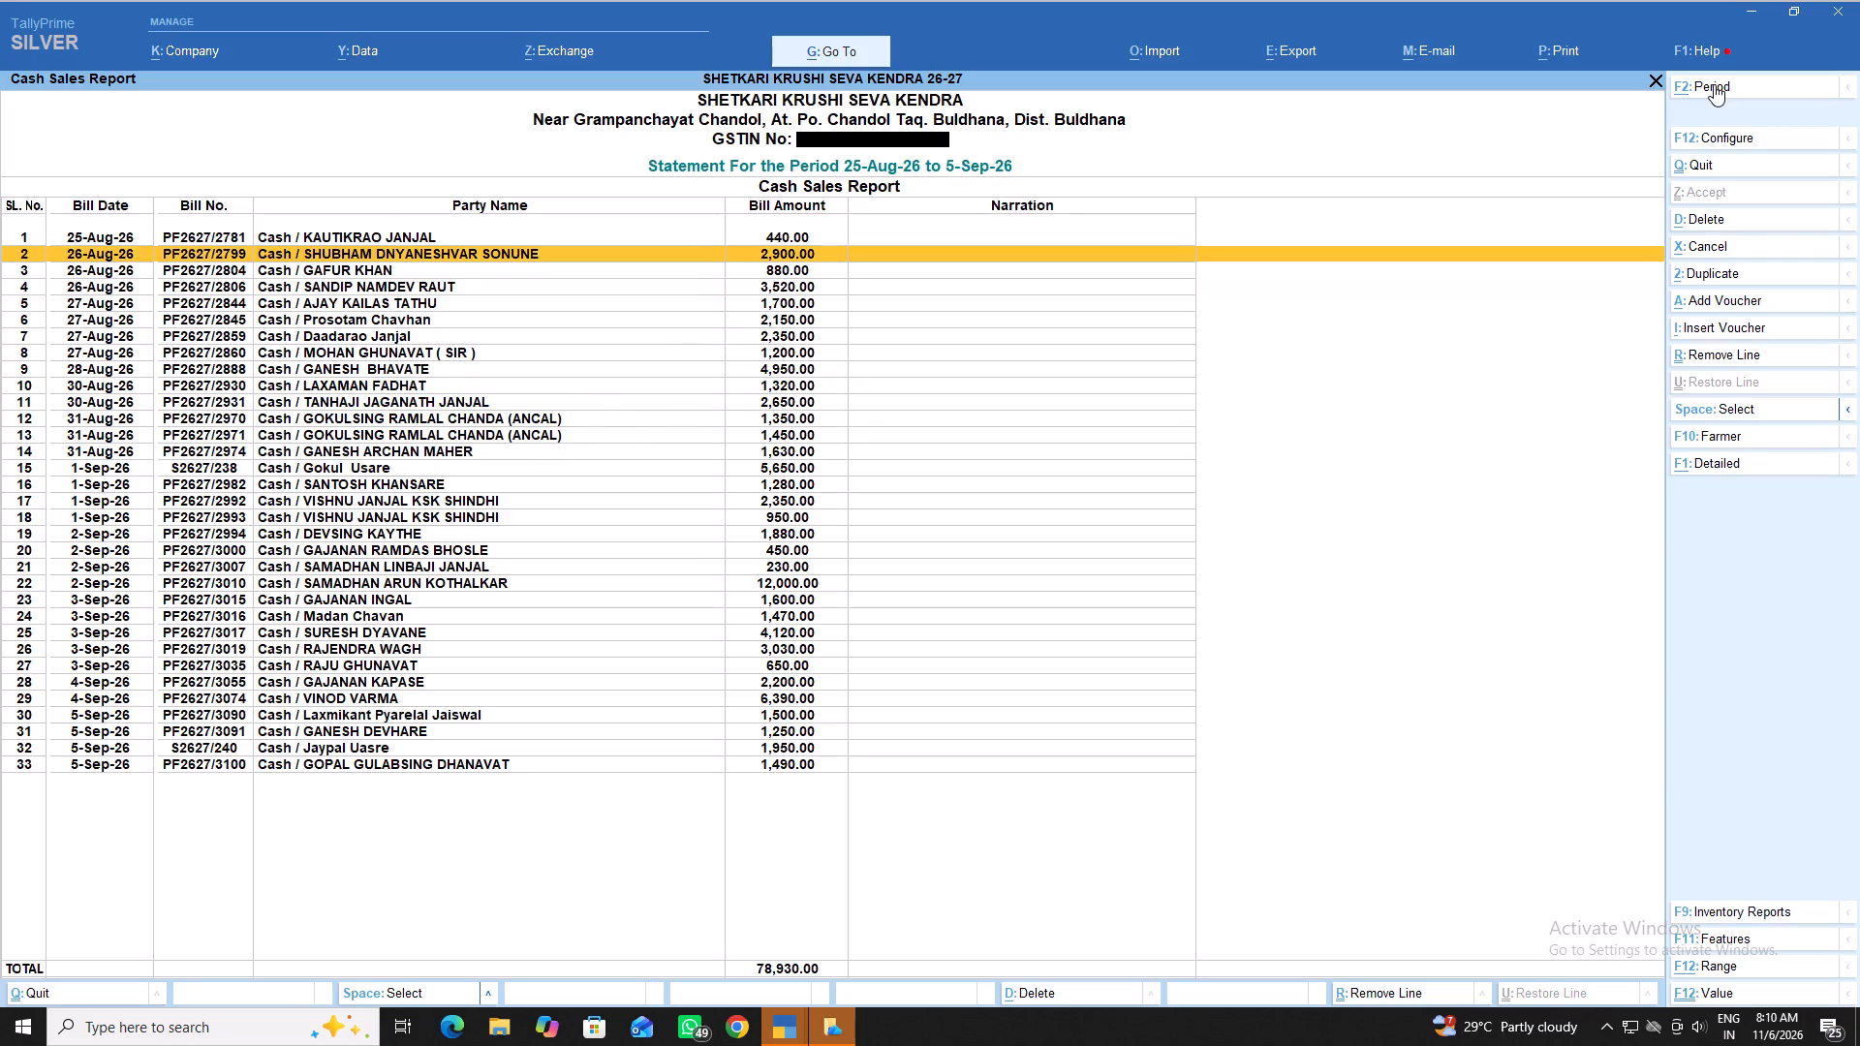
Examine the cash sales bills from 26-Aug-26 forward again, as far as bill PF2627/2970 dated 31-Aug-26.
{"action": "key", "text": "Down"}
{"action": "key", "text": "Down"}
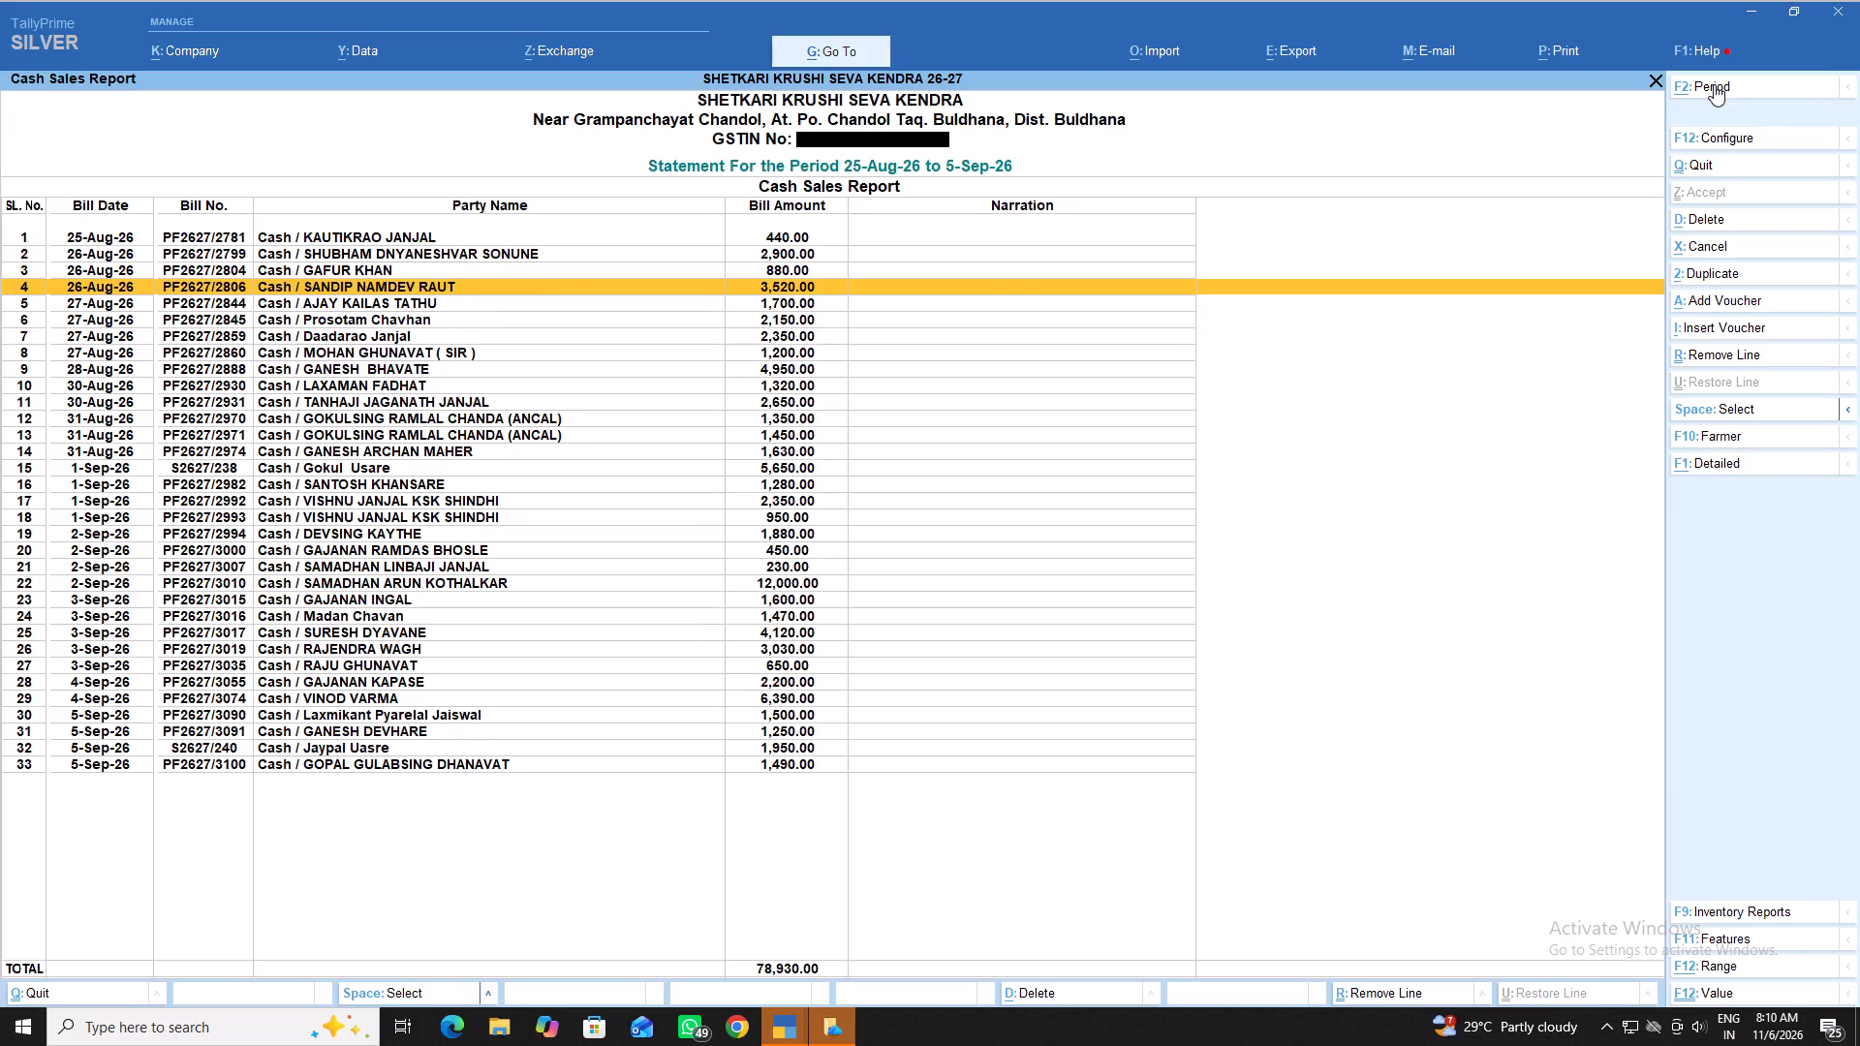
{"action": "key", "text": "Down"}
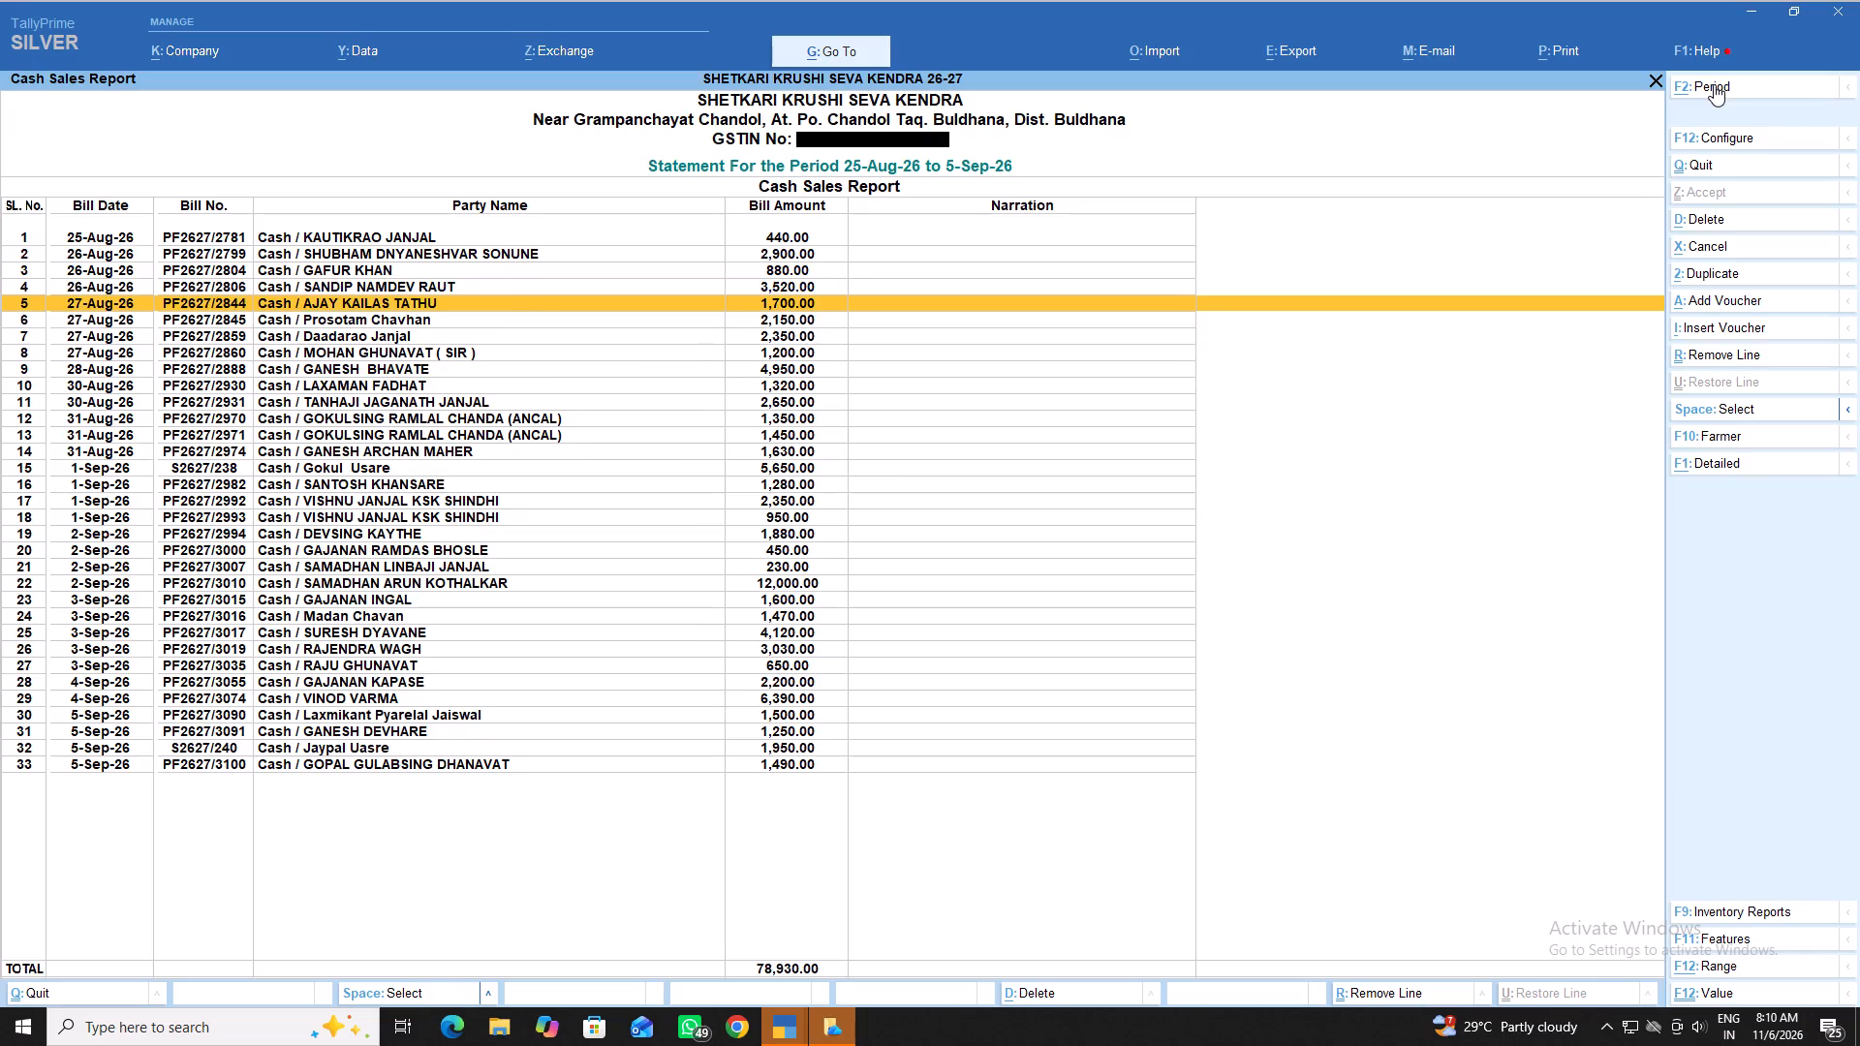
{"action": "key", "text": "Down"}
{"action": "key", "text": "Down"}
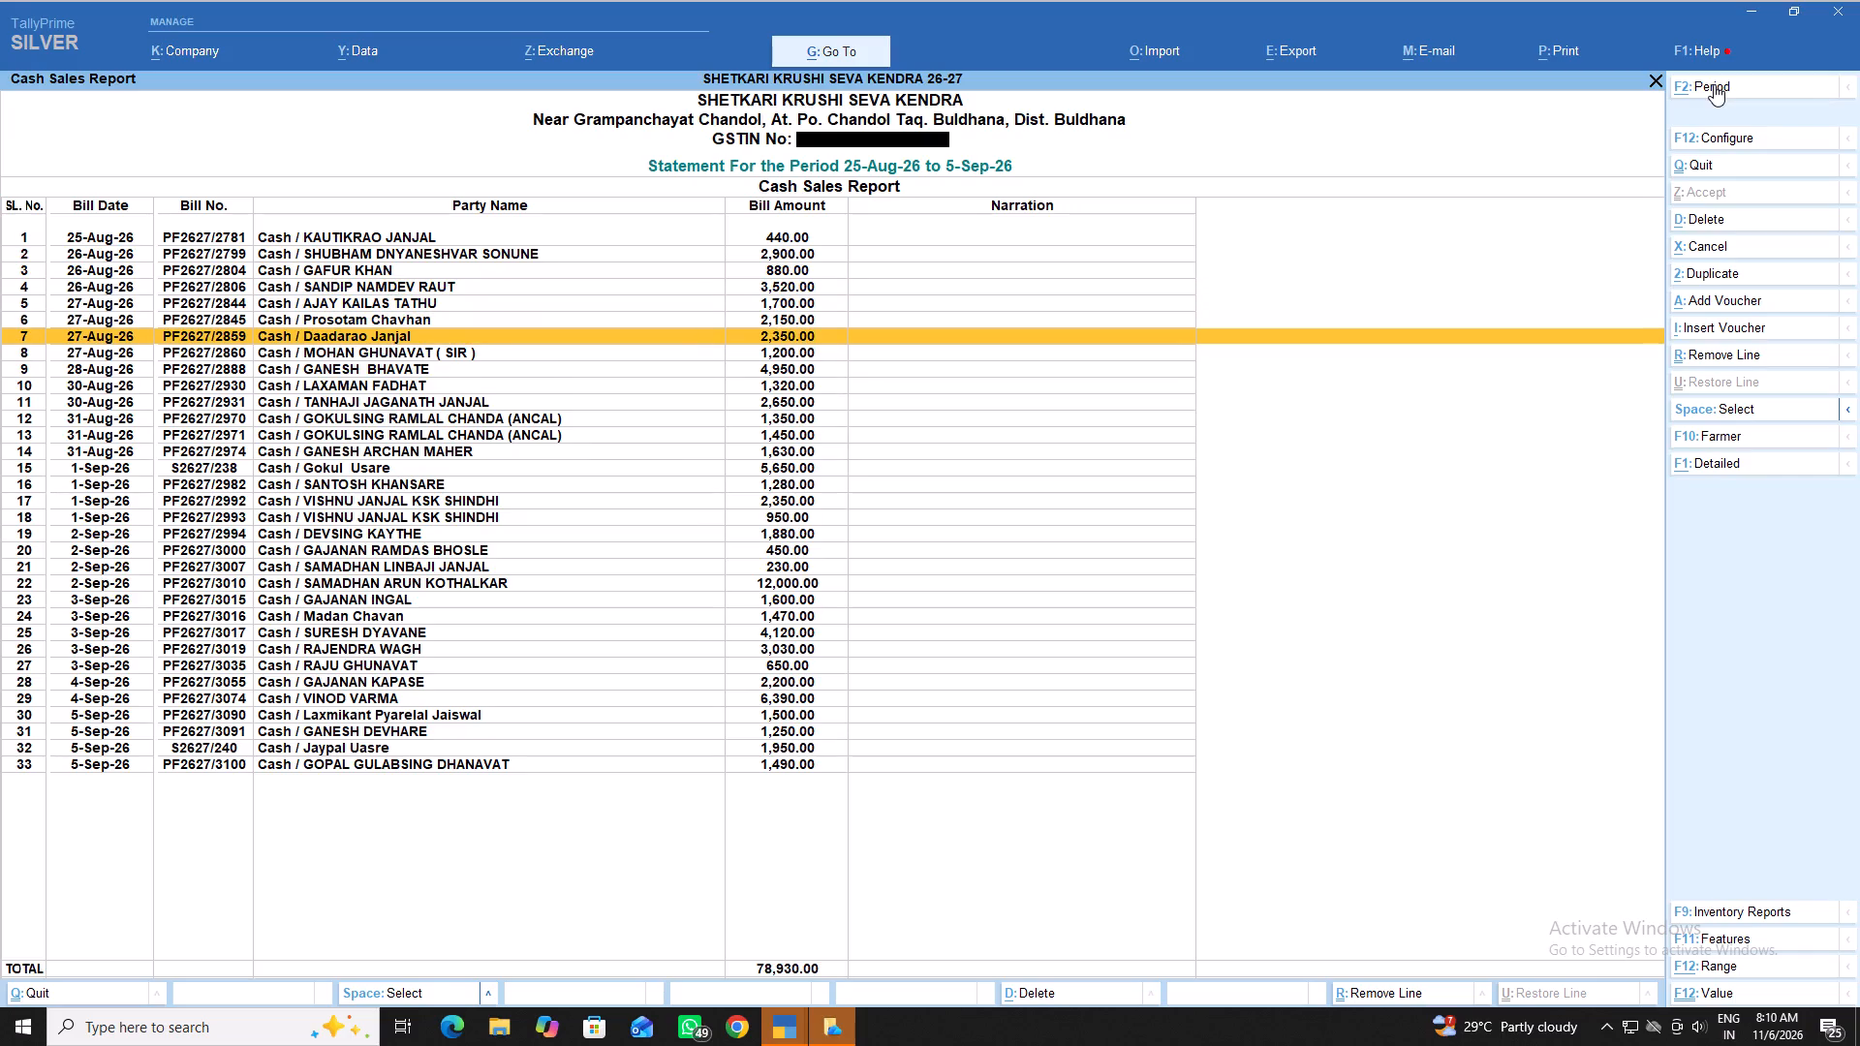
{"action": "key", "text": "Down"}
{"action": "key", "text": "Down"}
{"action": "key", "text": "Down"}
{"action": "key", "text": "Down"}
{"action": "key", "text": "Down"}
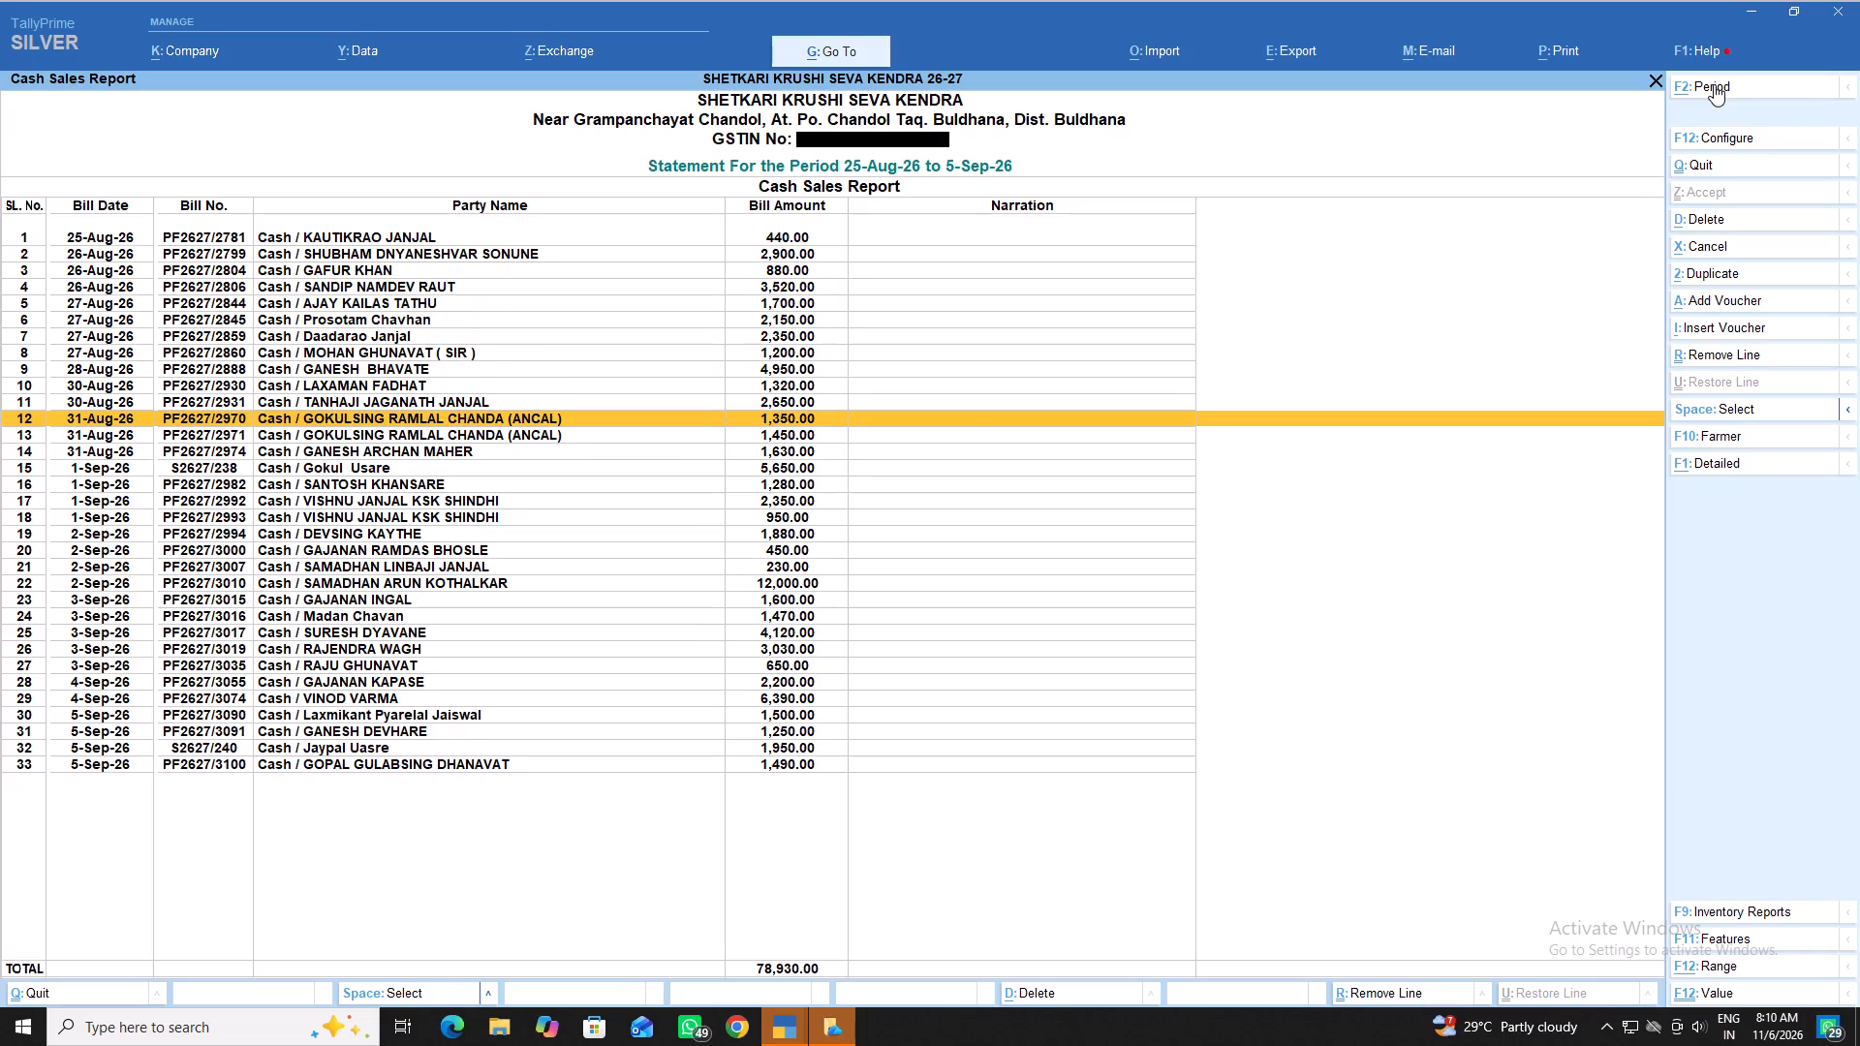
Examine the cash sales bills following PF2627/2970, going forward to the 2-Sep-26 bill PF2627/3010.
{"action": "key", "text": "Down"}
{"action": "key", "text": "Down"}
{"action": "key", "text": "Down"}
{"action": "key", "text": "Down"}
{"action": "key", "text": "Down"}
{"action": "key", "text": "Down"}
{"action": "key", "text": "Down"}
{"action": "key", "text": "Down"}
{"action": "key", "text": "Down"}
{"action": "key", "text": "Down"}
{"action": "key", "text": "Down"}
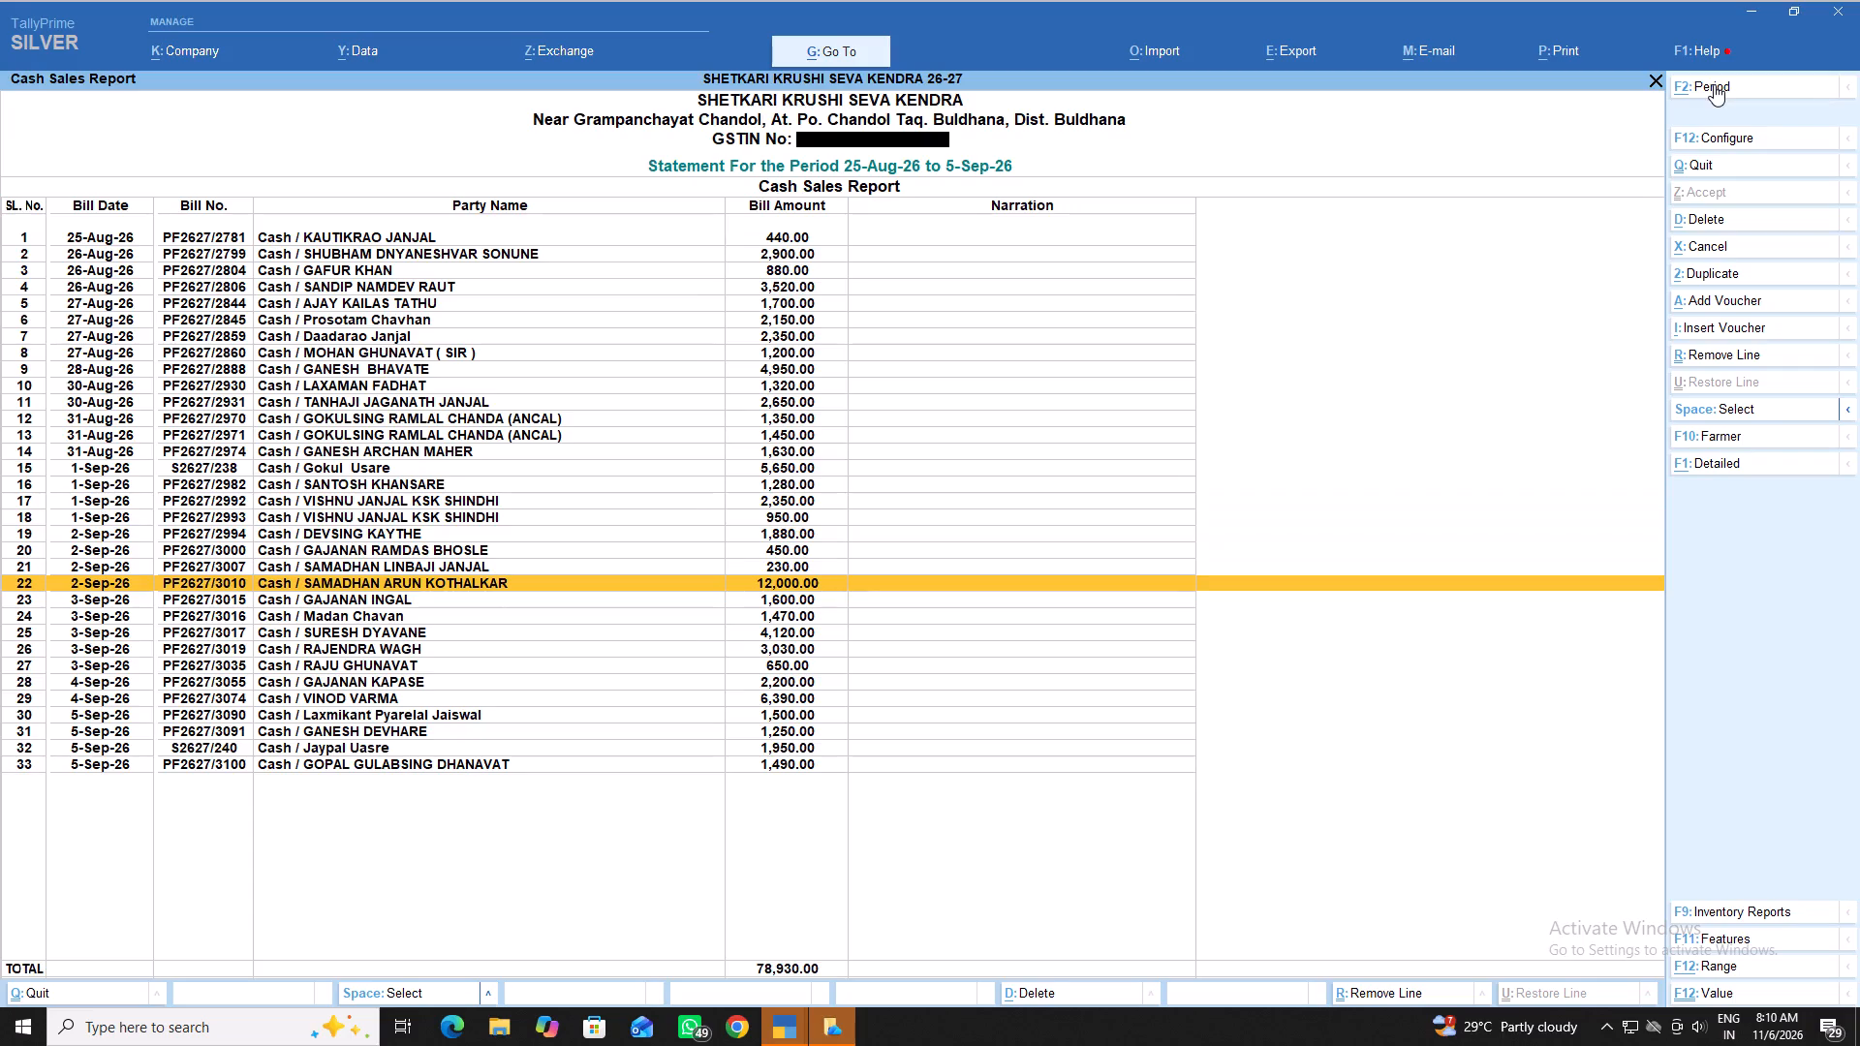
Leave the Cash Sales Report and return to the Gateway of Tally, keeping the program open.
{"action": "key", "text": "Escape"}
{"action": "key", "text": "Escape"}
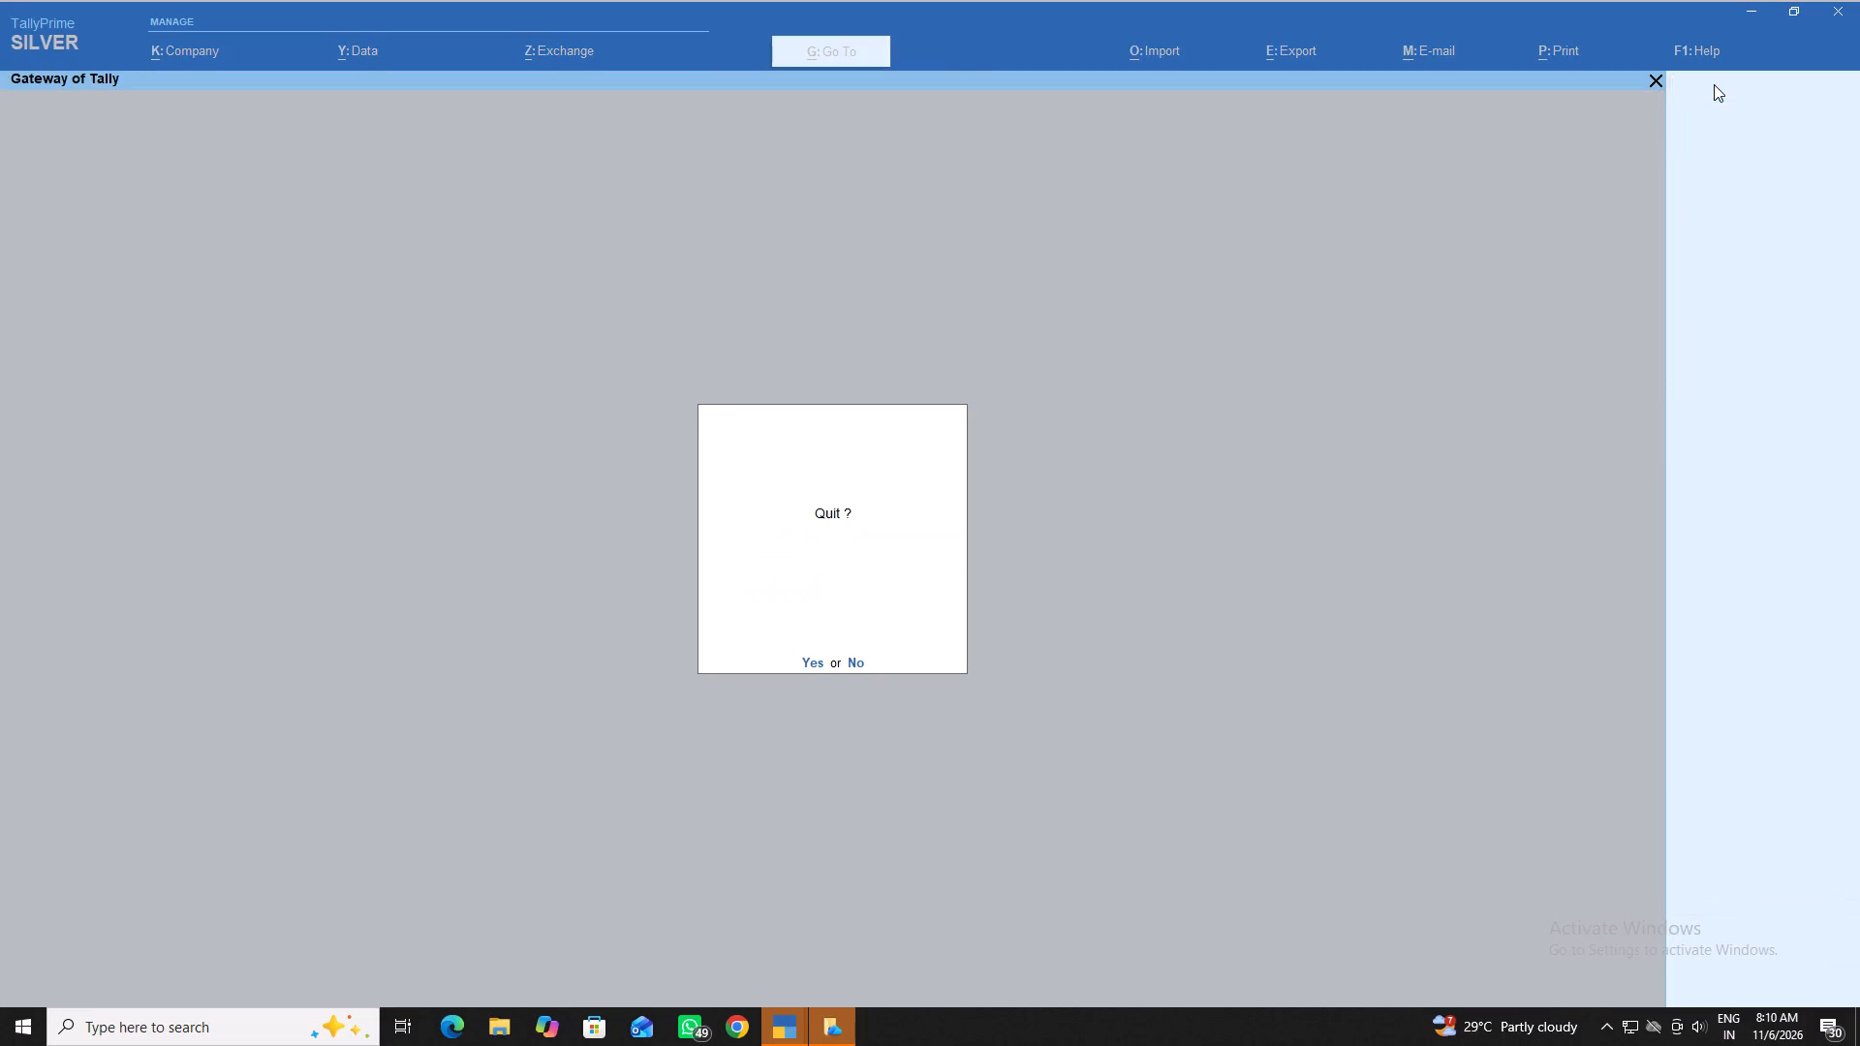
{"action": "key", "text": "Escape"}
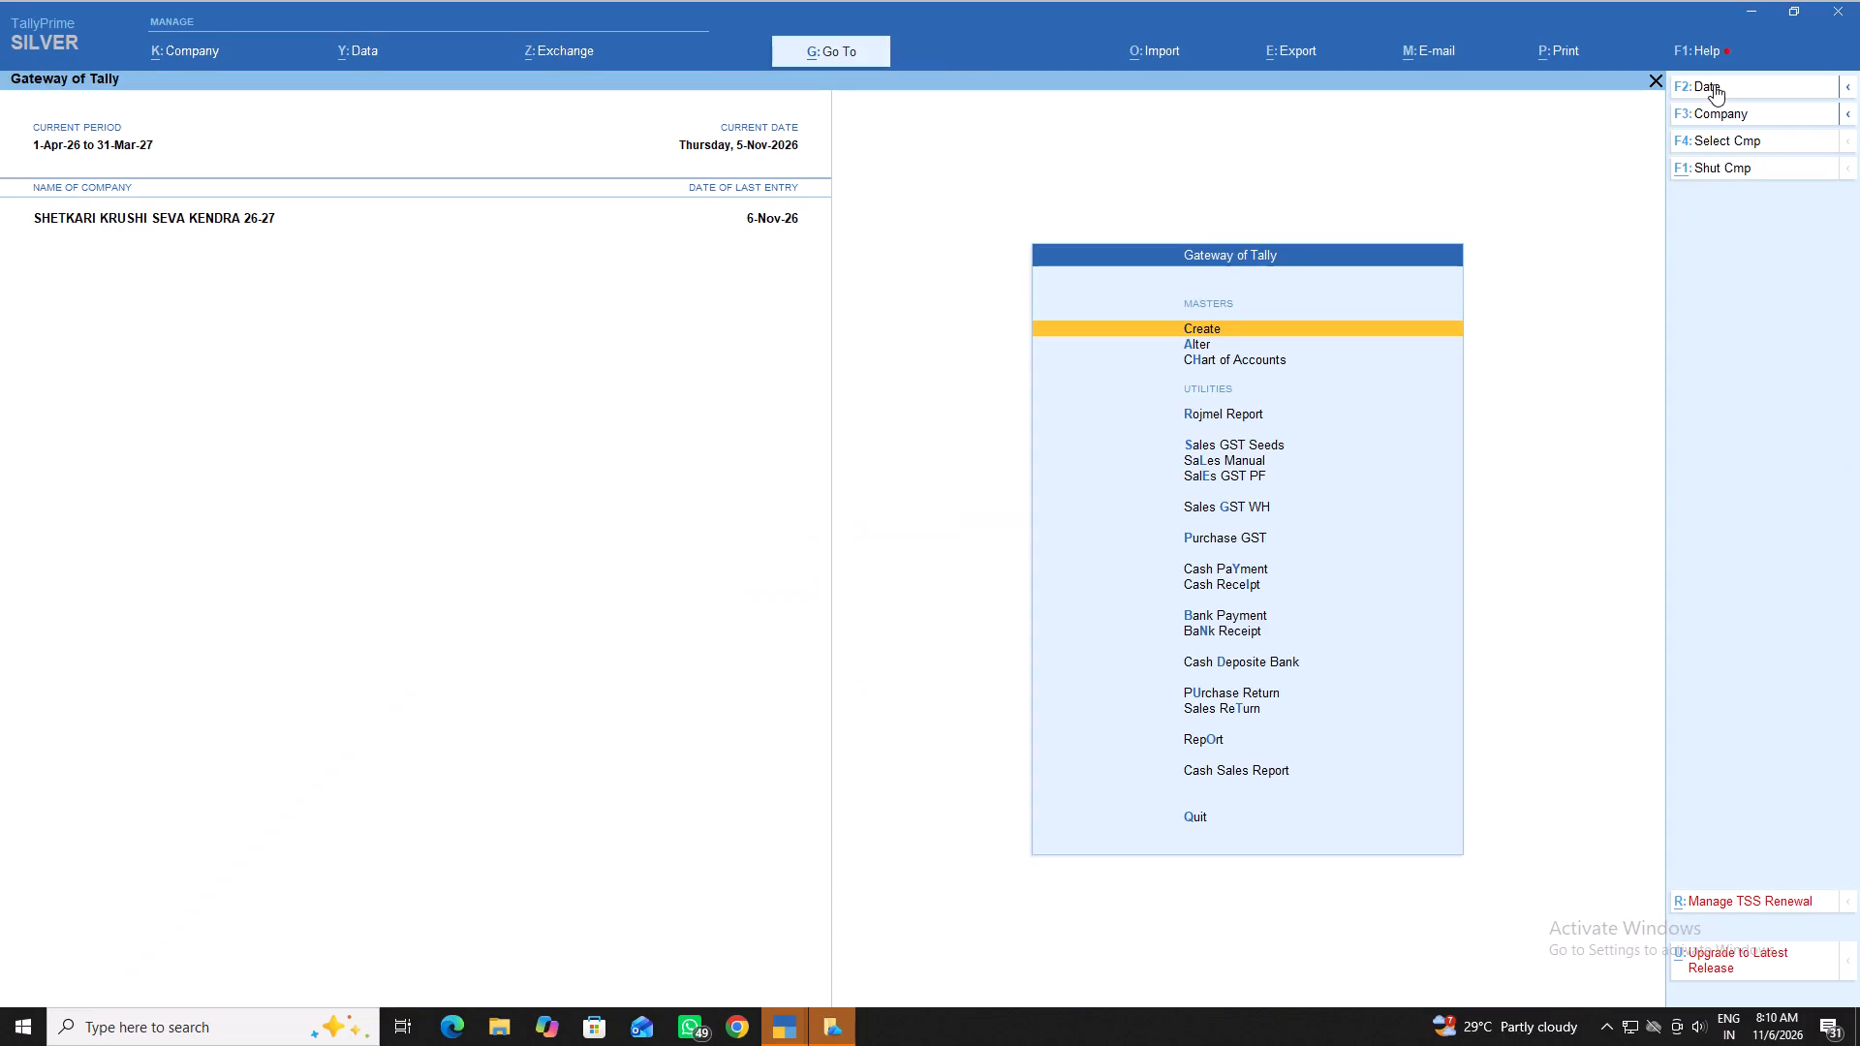